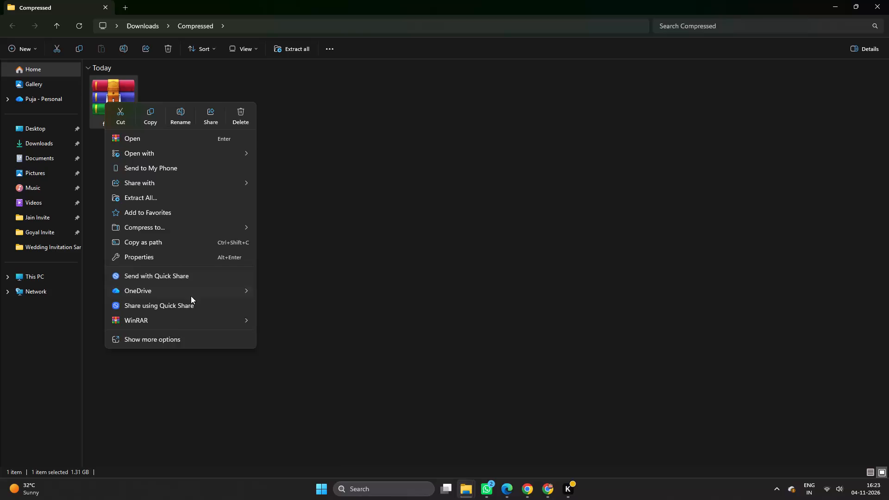
# Extract the files-fx1c archive with WinRAR into its own files-fx1c folder inside Compressed.
pyautogui.click(173, 321)
pyautogui.click(286, 335)
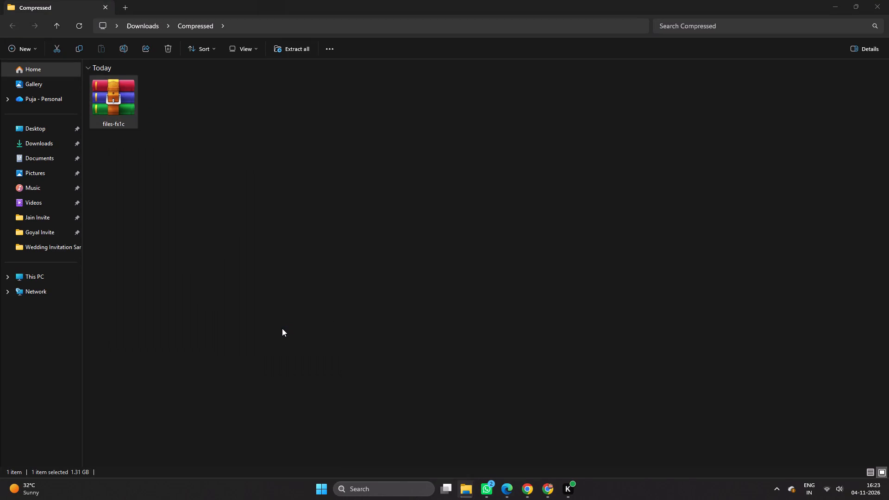
pyautogui.press('Return')
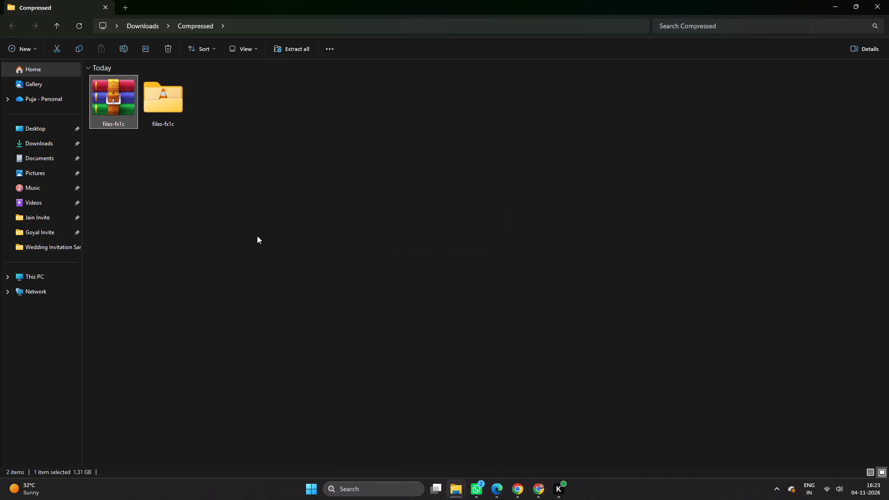
# Move the WhatsApp audio MP3 from the Music folder in Downloads into the extracted files-fx1c folder.
pyautogui.click(47, 143)
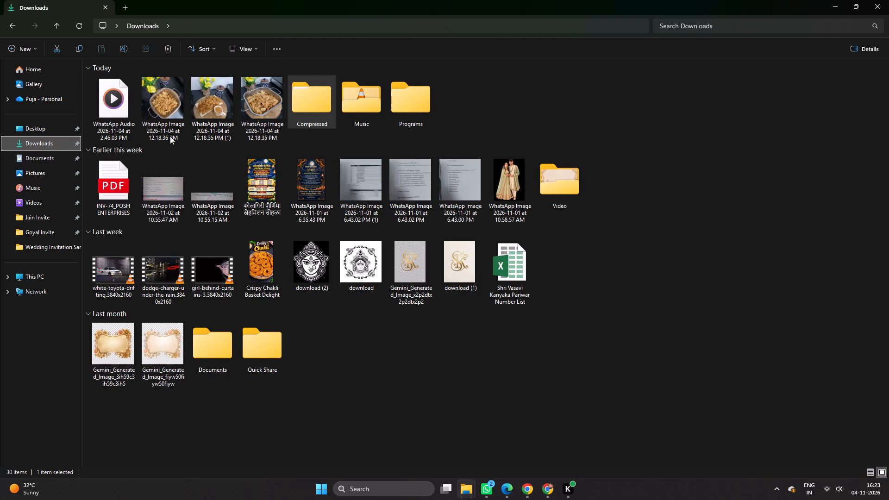
pyautogui.doubleClick(348, 105)
pyautogui.click(147, 94)
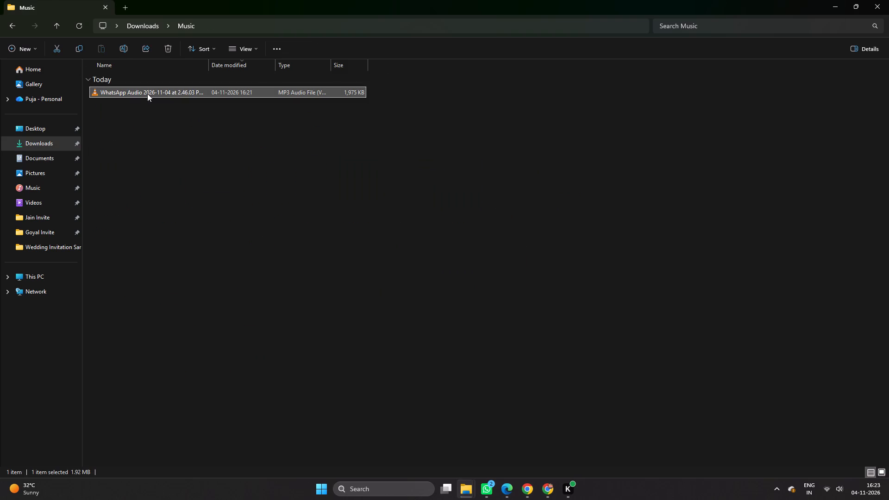
pyautogui.hotkey('ctrl', 'x')
pyautogui.click(147, 94)
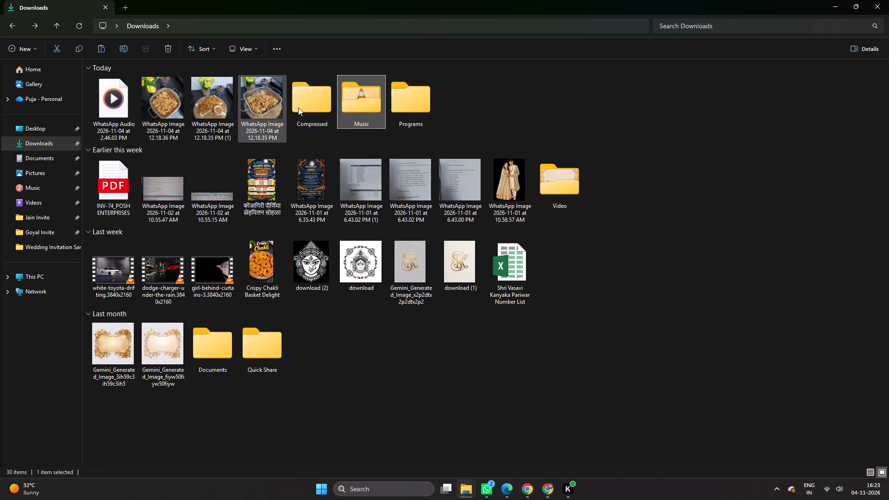
pyautogui.doubleClick(304, 106)
pyautogui.doubleClick(174, 103)
pyautogui.hotkey('ctrl', 'v')
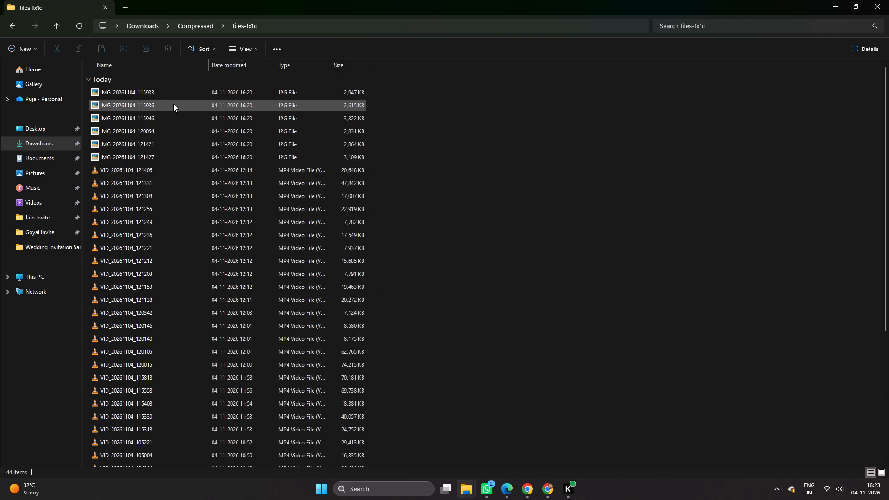
# Move the extracted files-fx1c folder from Compressed into Tasty Cooking Shorts on the Tasty Cooking (G:) drive.
pyautogui.click(175, 105)
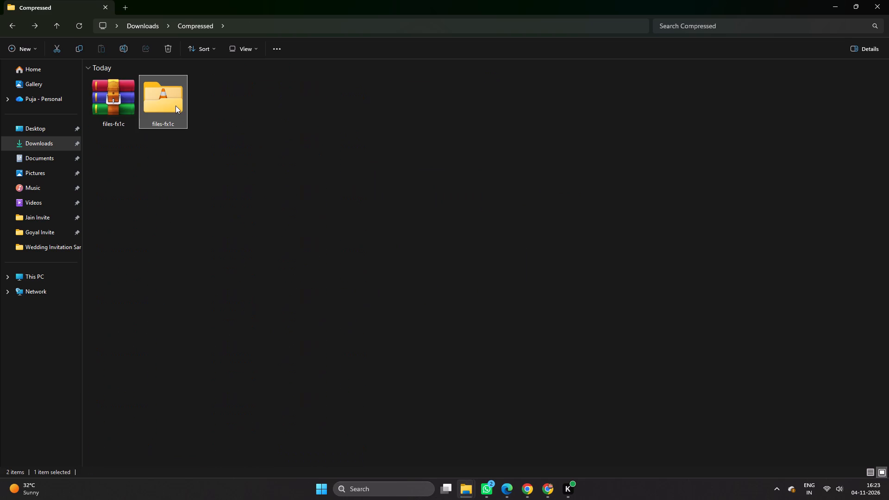
pyautogui.hotkey('ctrl', 'x')
pyautogui.click(43, 271)
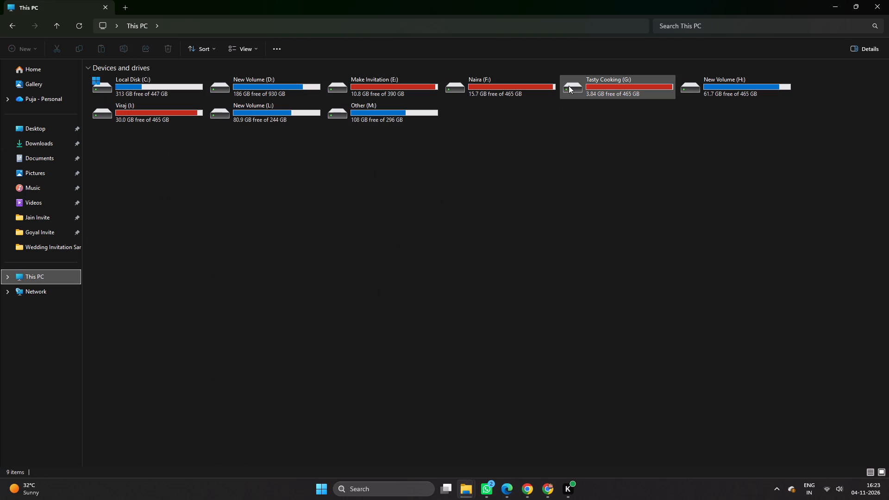
pyautogui.doubleClick(615, 86)
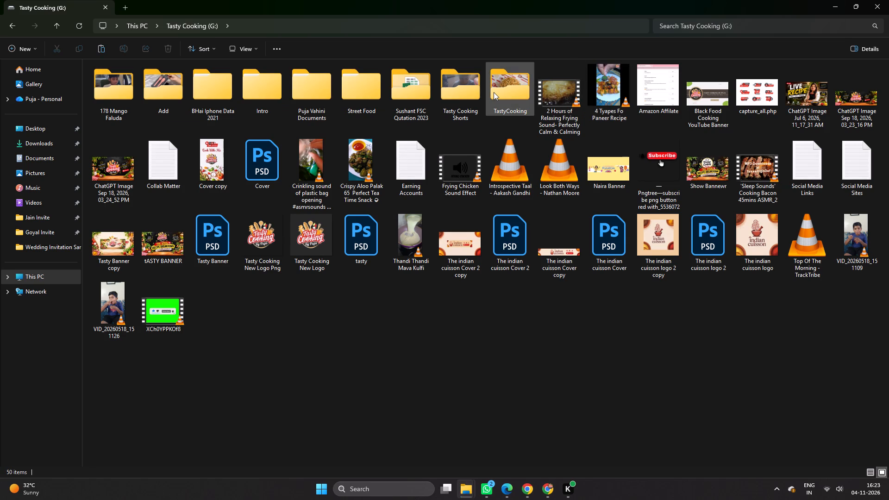
pyautogui.click(494, 92)
pyautogui.doubleClick(453, 93)
pyautogui.scroll(-6, 637, 244)
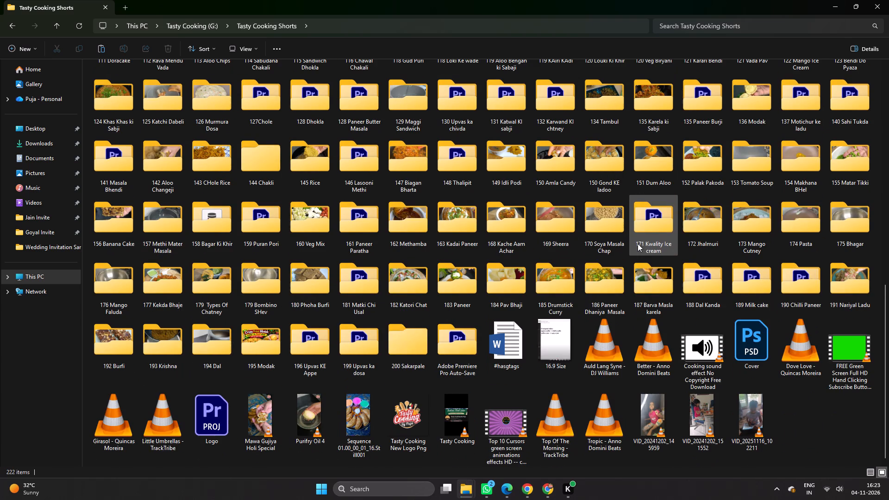
pyautogui.scroll(-6, 638, 244)
pyautogui.hotkey('ctrl', 'v')
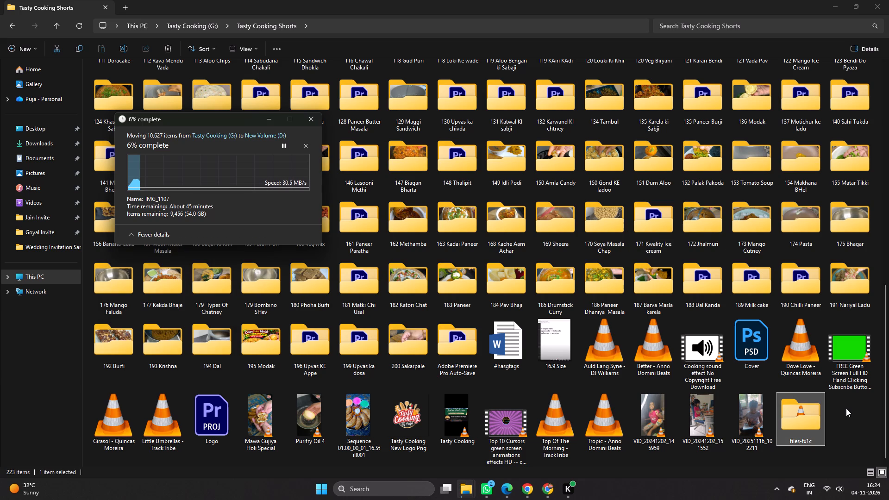
# Rename the moved files-fx1c folder as 201 Papdi and open it.
pyautogui.click(803, 407)
pyautogui.press('F2')
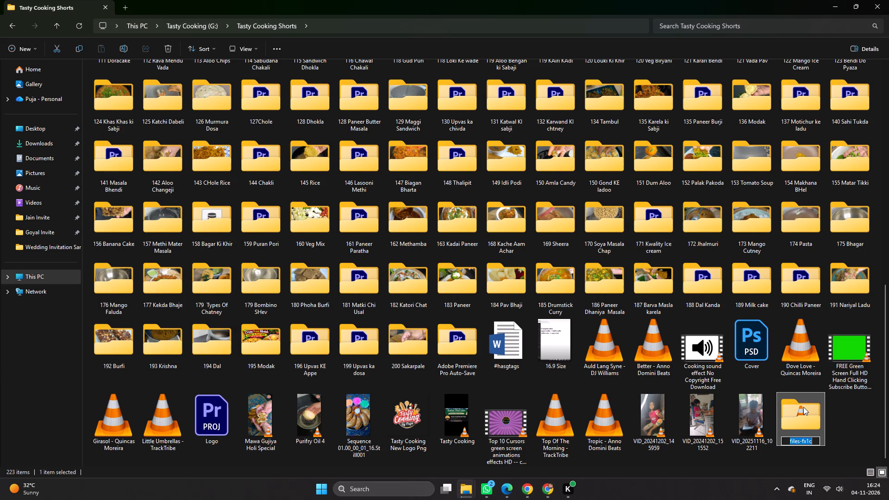
pyautogui.write('201')
pyautogui.press('space')
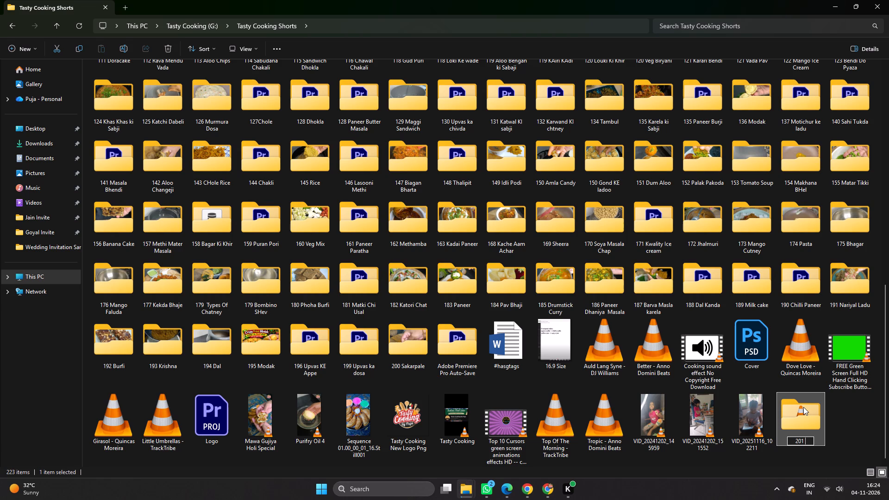
pyautogui.press('p')
pyautogui.press('BackSpace')
pyautogui.write('Papdi')
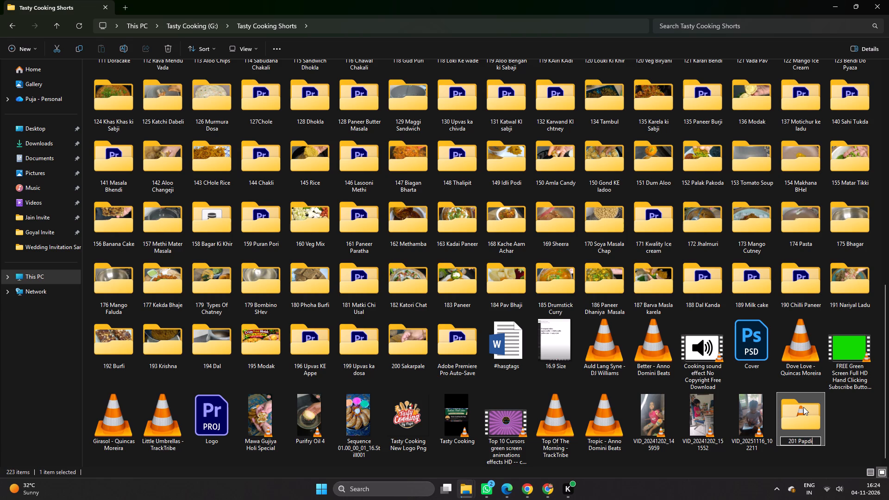
pyautogui.press('Return')
pyautogui.press('Return')
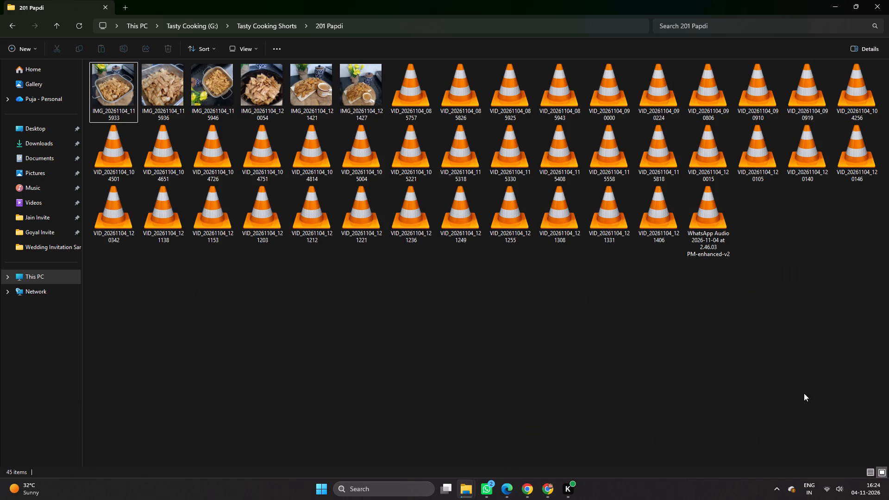
# Launch Adobe Photoshop 2025 and Adobe Premiere Pro 2025.
pyautogui.click(317, 489)
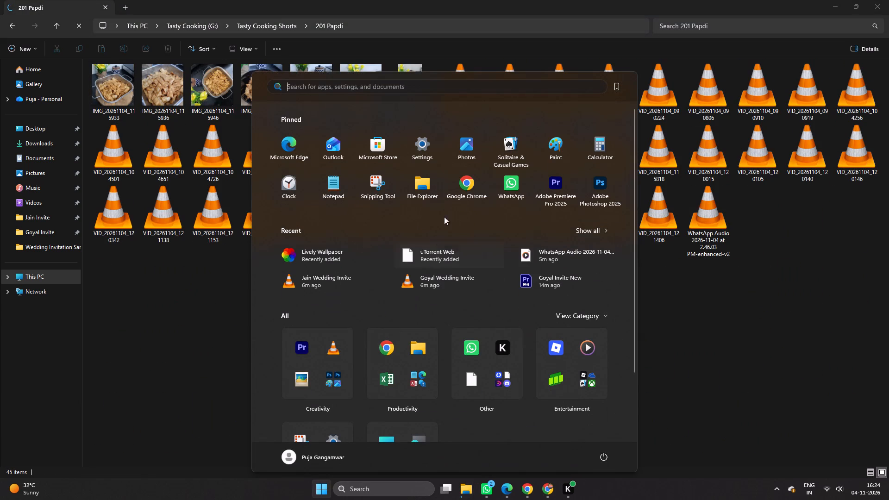
pyautogui.click(588, 180)
pyautogui.click(320, 496)
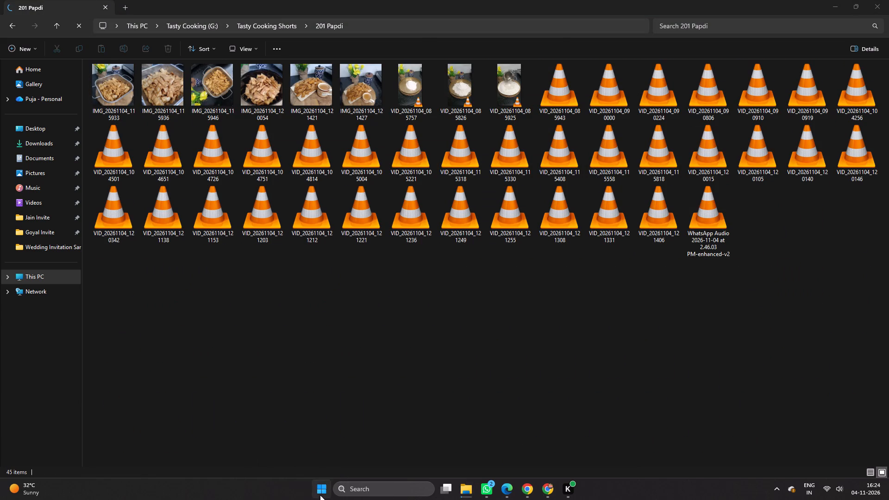
pyautogui.click(553, 183)
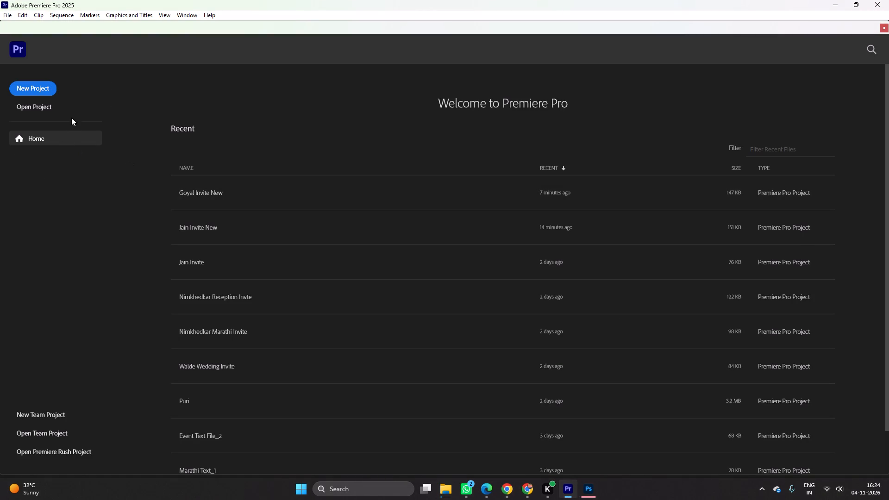
# Create a new project named Papdi, stored in the 201 Papdi folder under Tasty Cooking Shorts on drive G:.
pyautogui.click(50, 95)
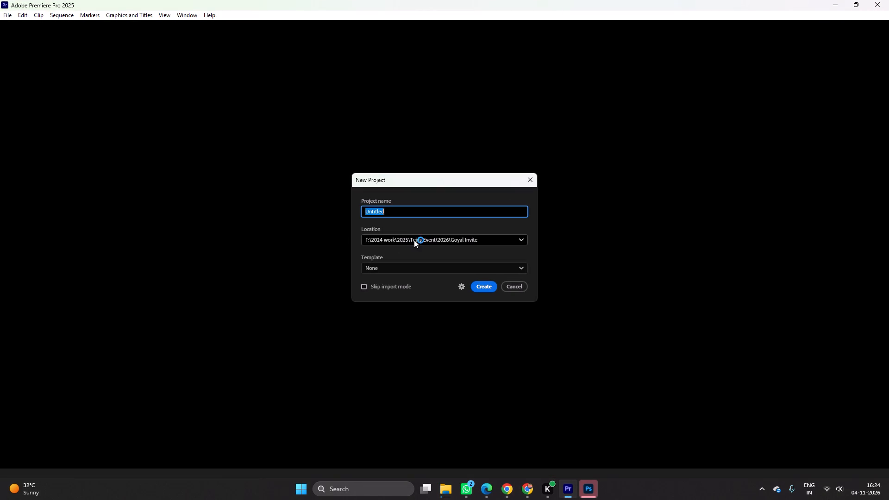
pyautogui.click(414, 240)
pyautogui.click(398, 325)
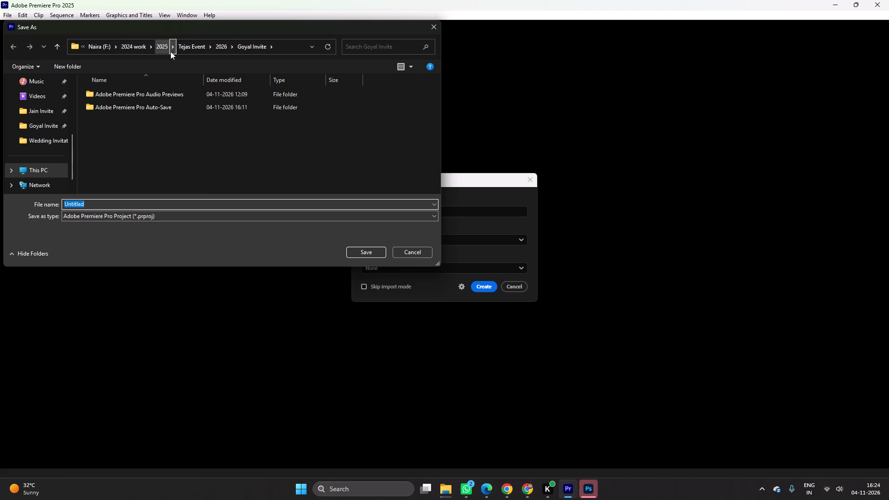
pyautogui.click(44, 171)
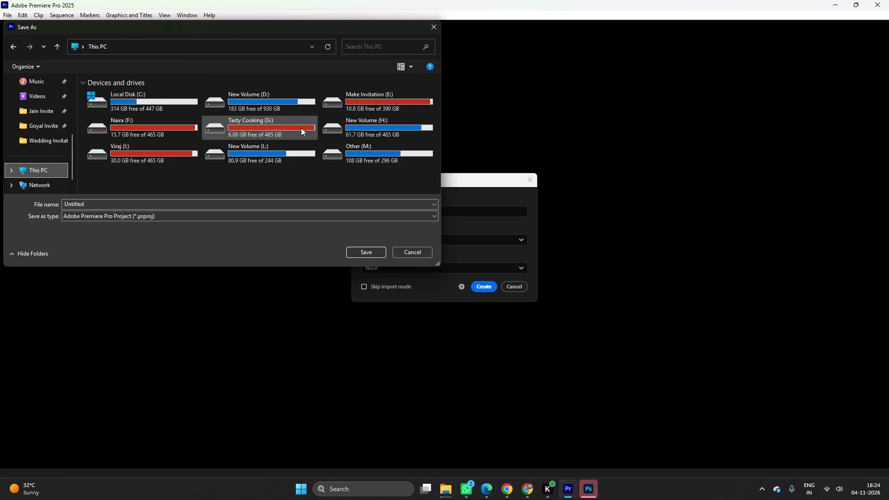
pyautogui.doubleClick(253, 129)
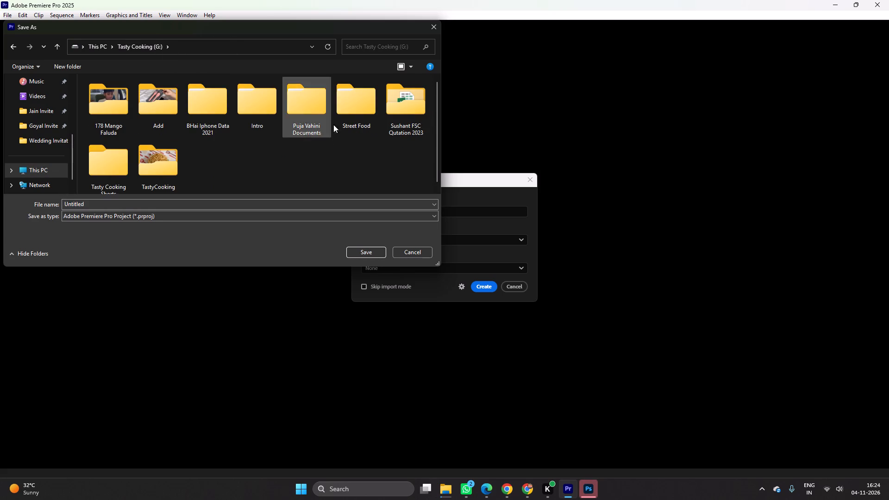
pyautogui.doubleClick(124, 160)
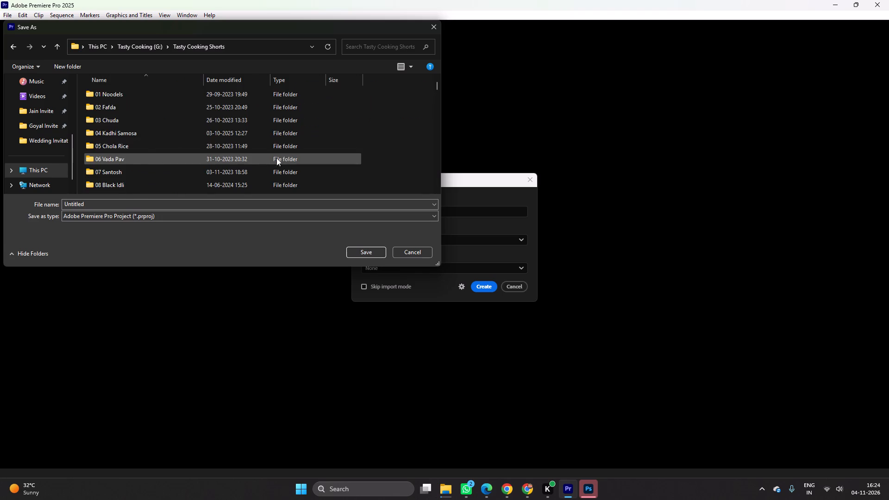
pyautogui.scroll(-15, 283, 156)
pyautogui.scroll(-20, 284, 156)
pyautogui.scroll(-4, 284, 156)
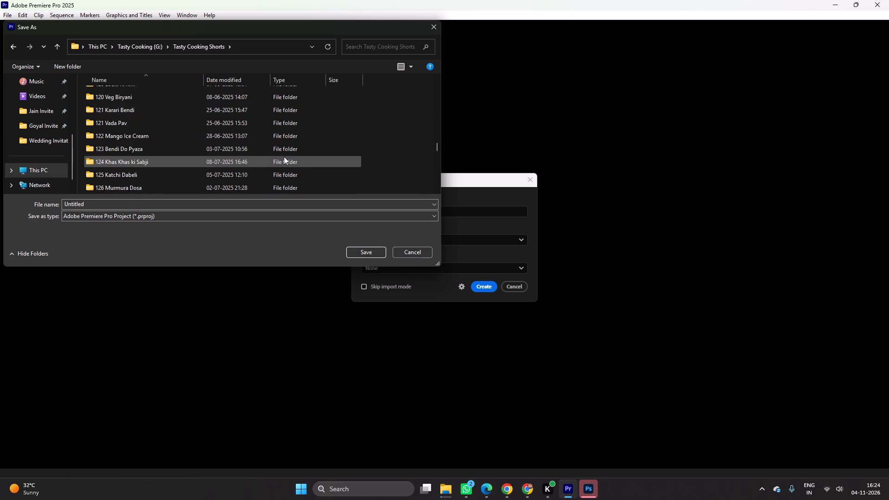
pyautogui.scroll(-20, 284, 156)
pyautogui.scroll(-16, 284, 156)
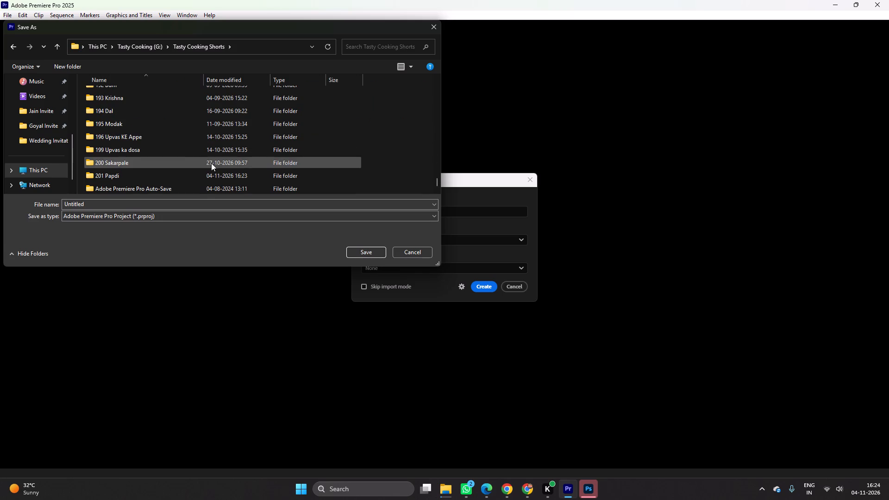
pyautogui.doubleClick(195, 171)
pyautogui.click(119, 199)
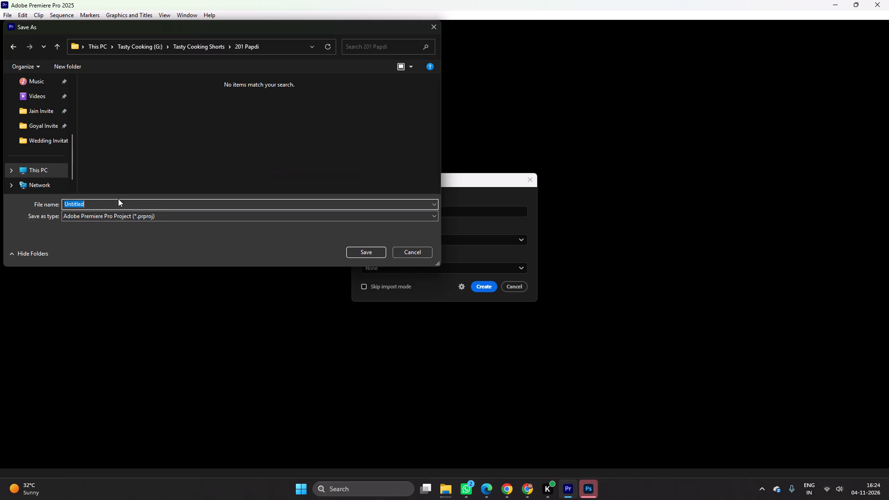
pyautogui.write('Papdi')
pyautogui.press('Return')
pyautogui.press('Return')
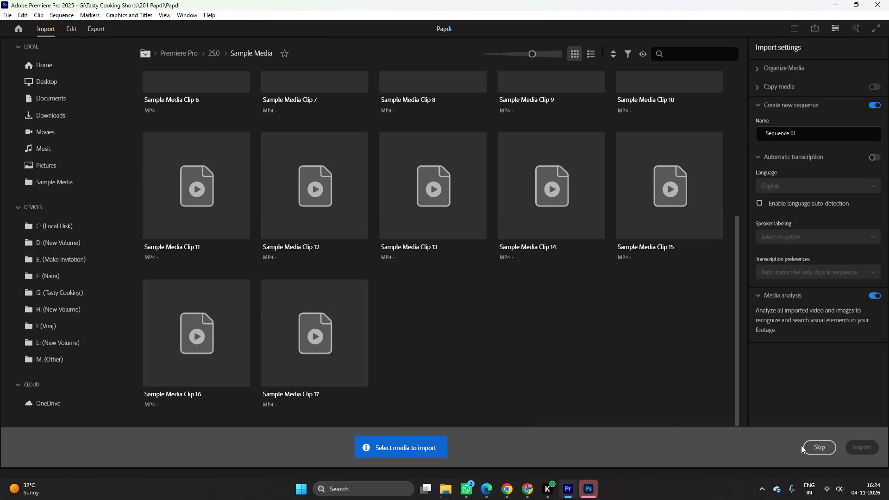
# Skip the media import and create a new sequence named Sequence 01 with the preset settings.
pyautogui.click(808, 444)
pyautogui.hotkey('ctrl', 'n')
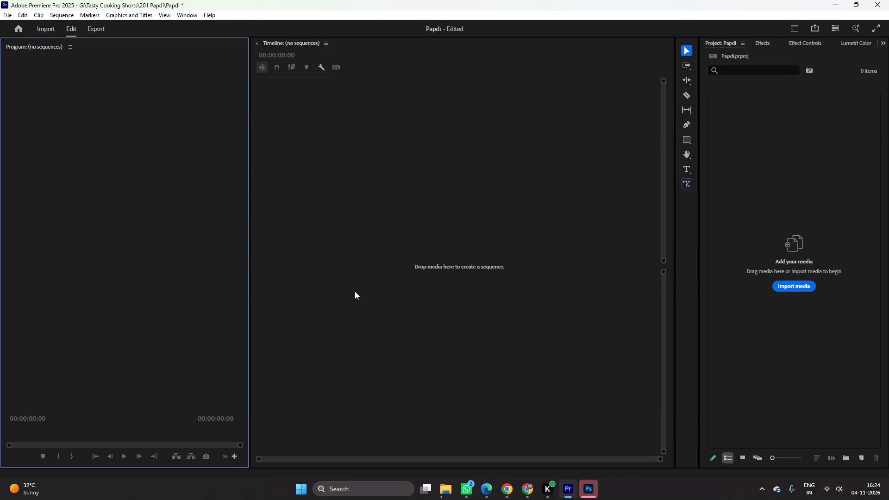
pyautogui.press('Return')
# Add 10 video tracks and one audio track to Sequence 01.
pyautogui.rightClick(338, 175)
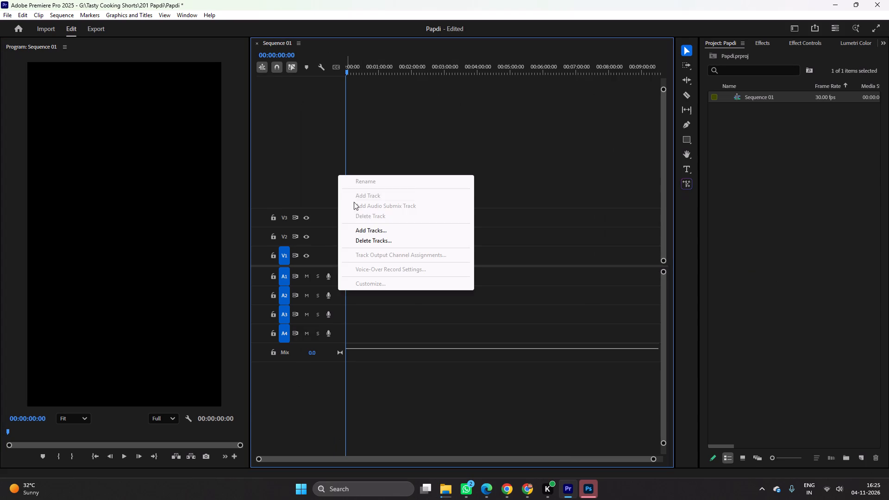
pyautogui.click(369, 227)
pyautogui.write('10')
pyautogui.press('Return')
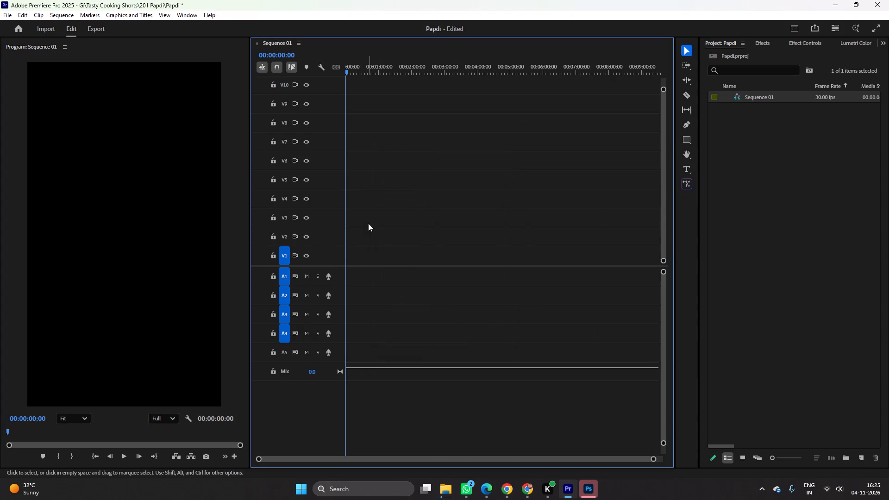
pyautogui.moveTo(662, 87); pyautogui.dragTo(663, 84)
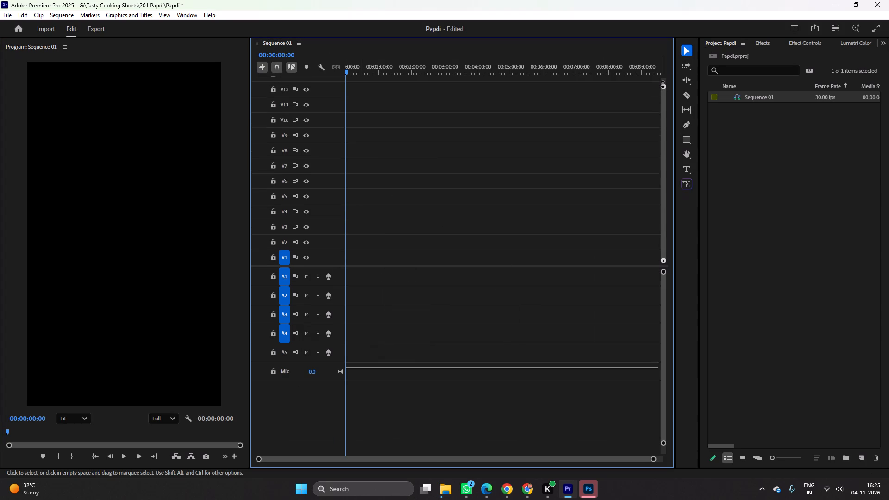
pyautogui.moveTo(663, 84); pyautogui.dragTo(663, 82)
# Switch to Adobe Photoshop.
pyautogui.click(596, 494)
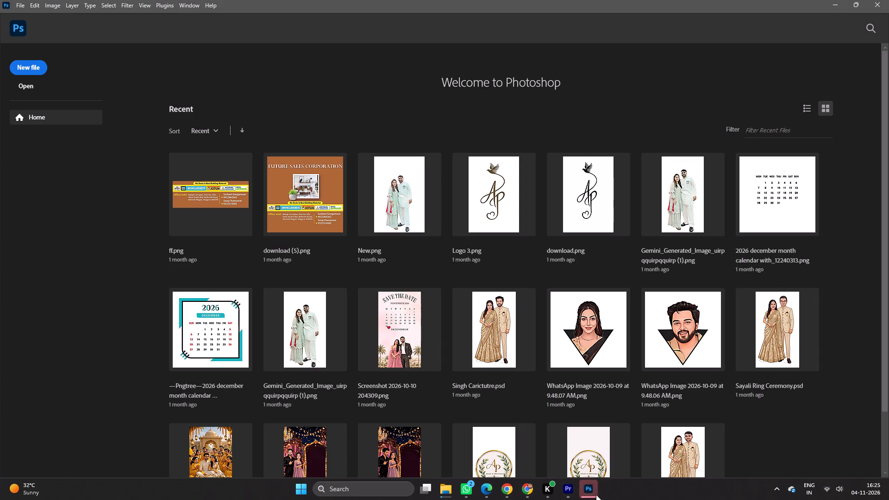
# Close the unneeded windows: Photoshop, the Adobe Podcast window in Chrome, and Microsoft Edge.
pyautogui.click(888, 0)
pyautogui.click(541, 487)
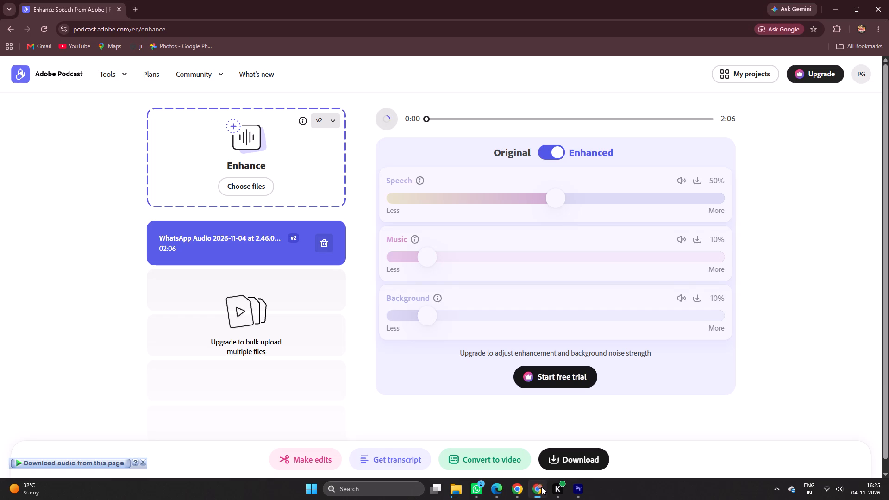
pyautogui.click(888, 0)
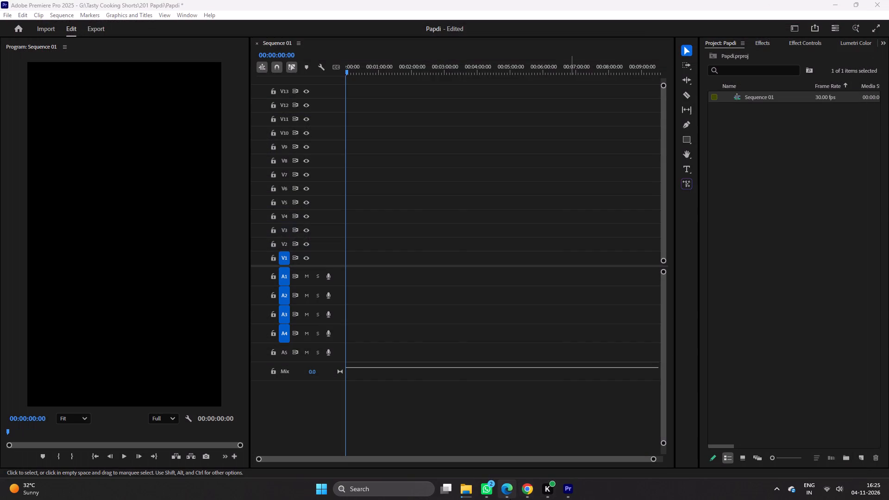
pyautogui.click(499, 494)
pyautogui.click(888, 0)
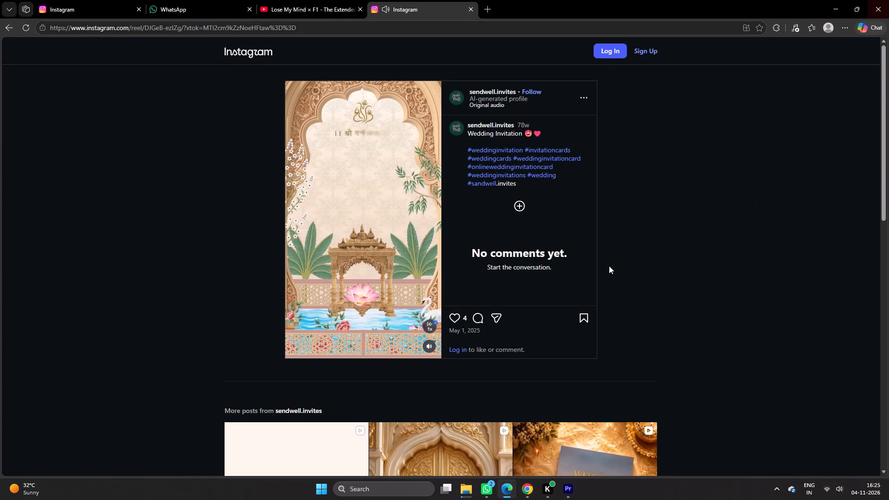
# Switch to Chrome, pause the Powerhouse lyric video on YouTube, and minimize the browser to return to Premiere Pro.
pyautogui.click(473, 495)
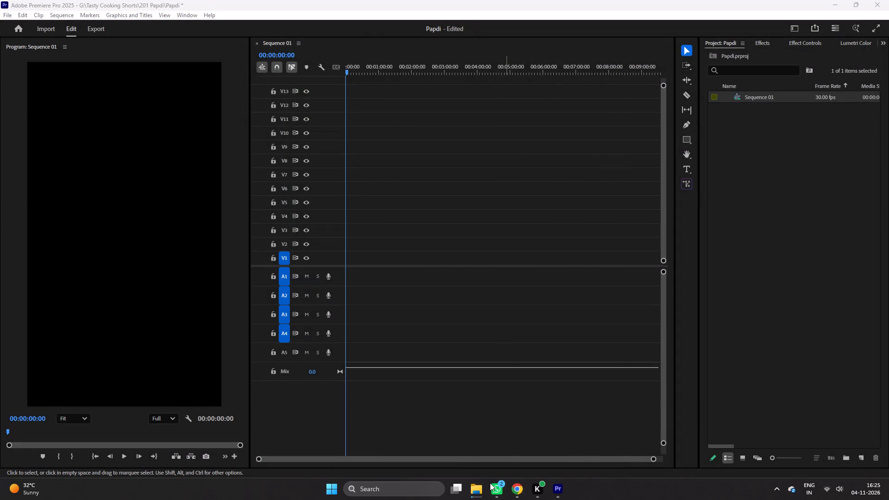
pyautogui.click(516, 488)
pyautogui.click(293, 251)
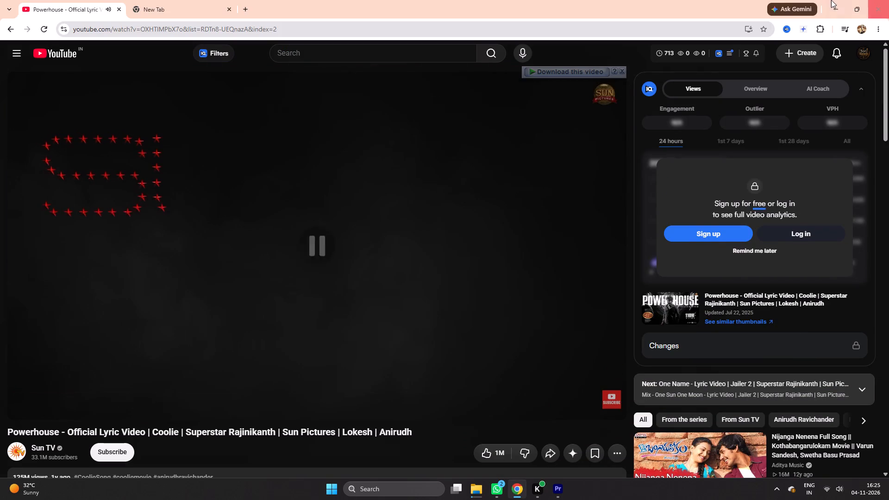
pyautogui.click(831, 0)
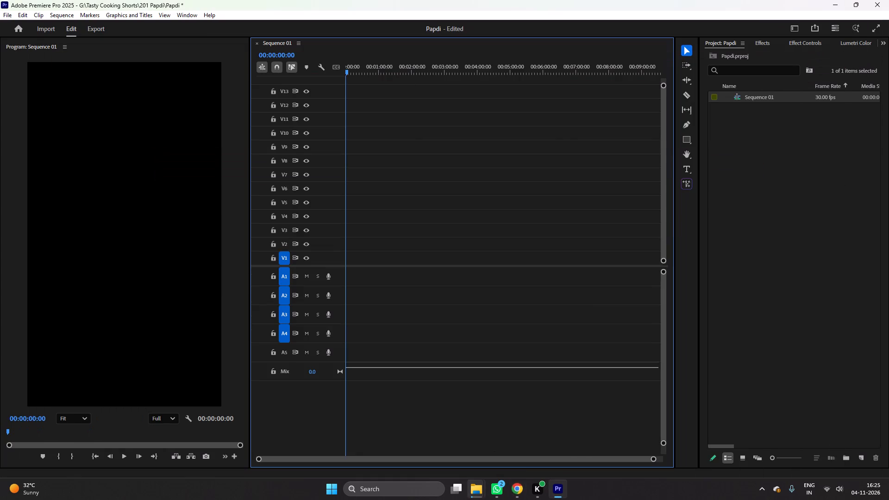
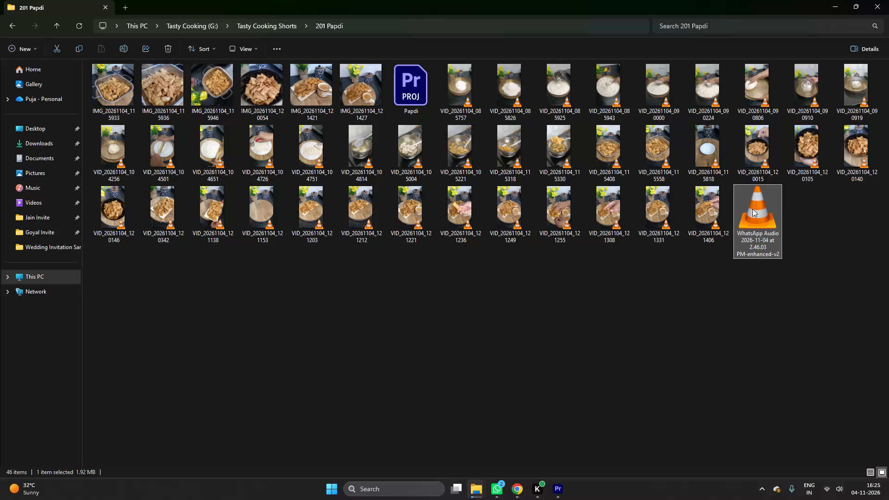
# Import the WhatsApp Audio file from the 201 Papdi folder into Premiere Pro, placing it on track A3 at the start of Sequence 01.
pyautogui.moveTo(752, 209); pyautogui.dragTo(685, 289)
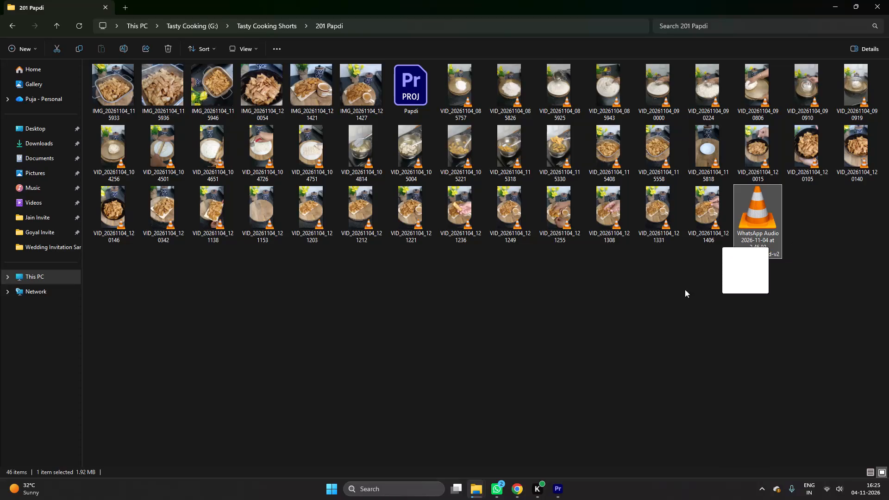
pyautogui.moveTo(685, 289); pyautogui.dragTo(556, 488)
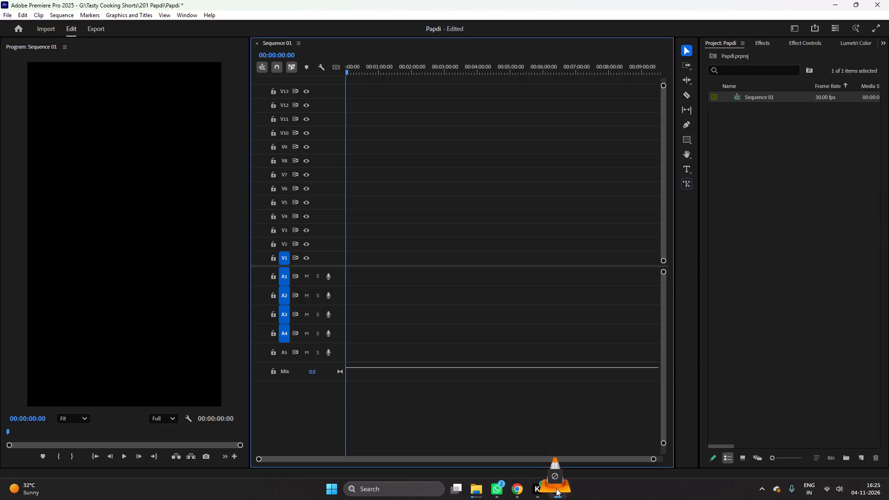
pyautogui.moveTo(556, 488); pyautogui.dragTo(335, 313)
pyautogui.click(394, 286)
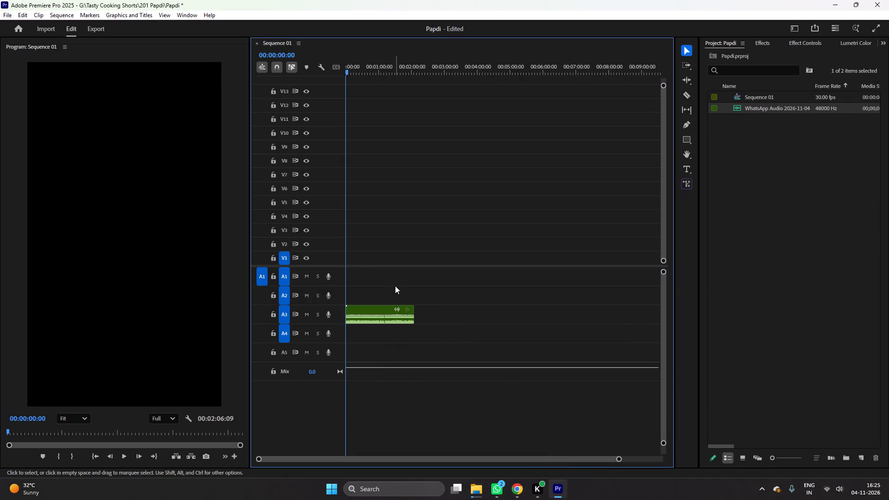
# Adjust the gain of the voice-over clip on A3 by 8 dB.
pyautogui.write('==')
pyautogui.press('=')
pyautogui.press('=')
pyautogui.press('=')
pyautogui.click(412, 307)
pyautogui.rightClick(413, 308)
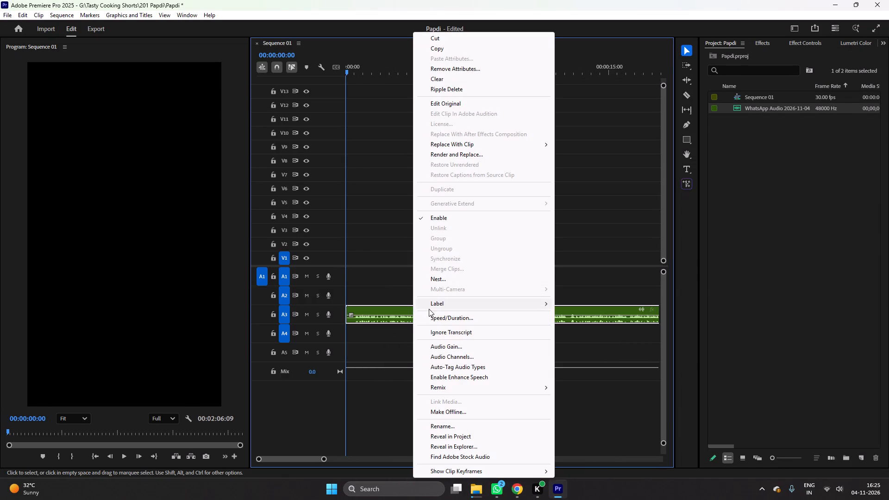
pyautogui.click(446, 345)
pyautogui.write('83')
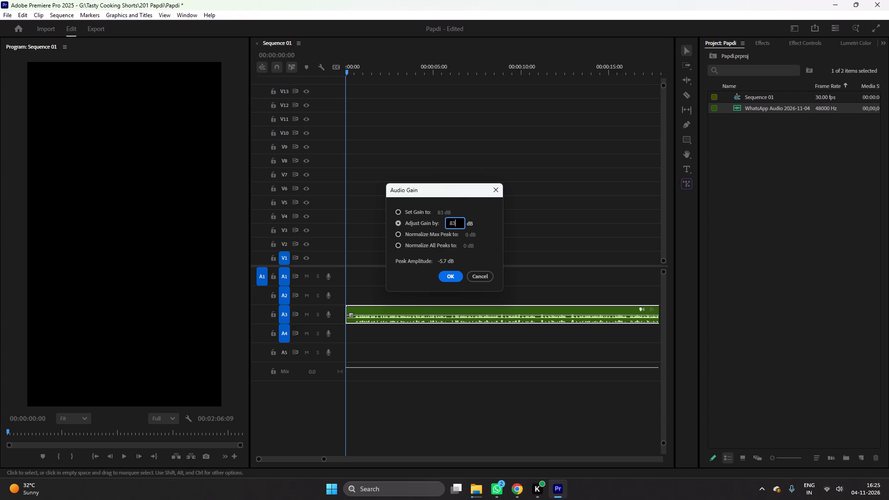
pyautogui.press('BackSpace')
pyautogui.press('Return')
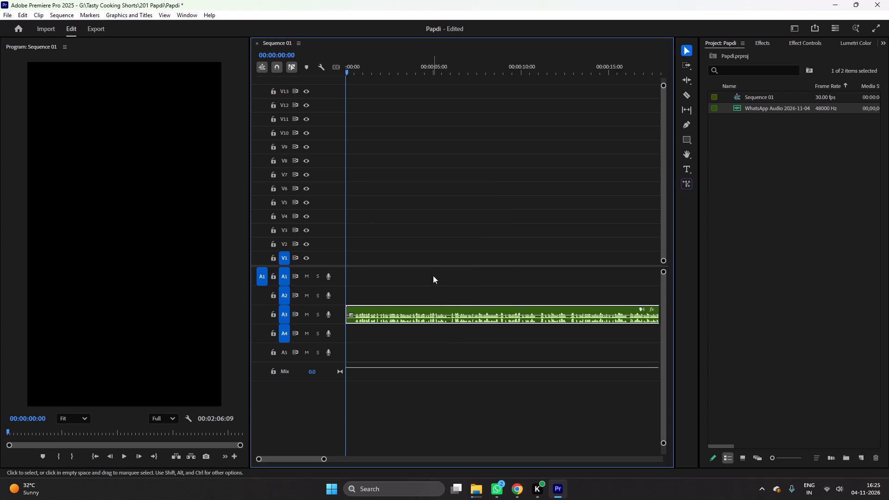
# Cut the silent lead-in of about 17 frames off the A3 audio, ripple delete the gap and save the project.
pyautogui.click(433, 275)
pyautogui.write('===')
pyautogui.press('space')
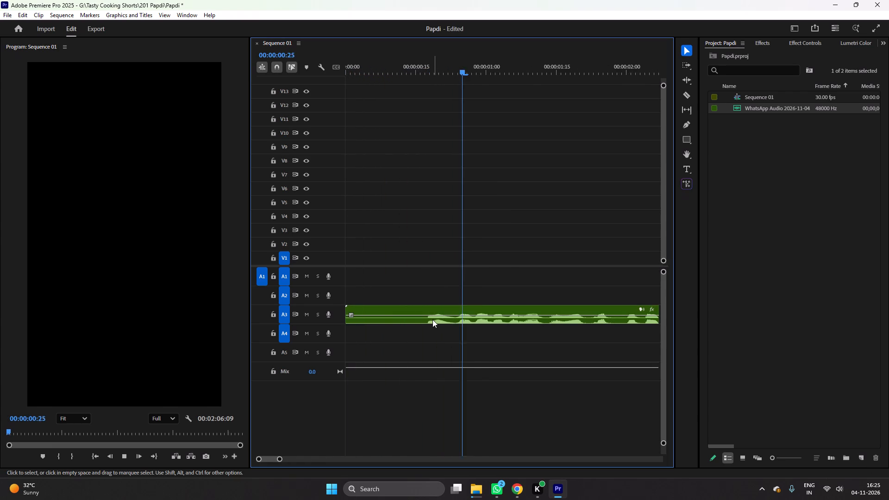
pyautogui.press('space')
pyautogui.press('c')
pyautogui.click(424, 321)
pyautogui.press('v')
pyautogui.click(396, 320)
pyautogui.press('Delete')
pyautogui.rightClick(387, 318)
pyautogui.click(394, 319)
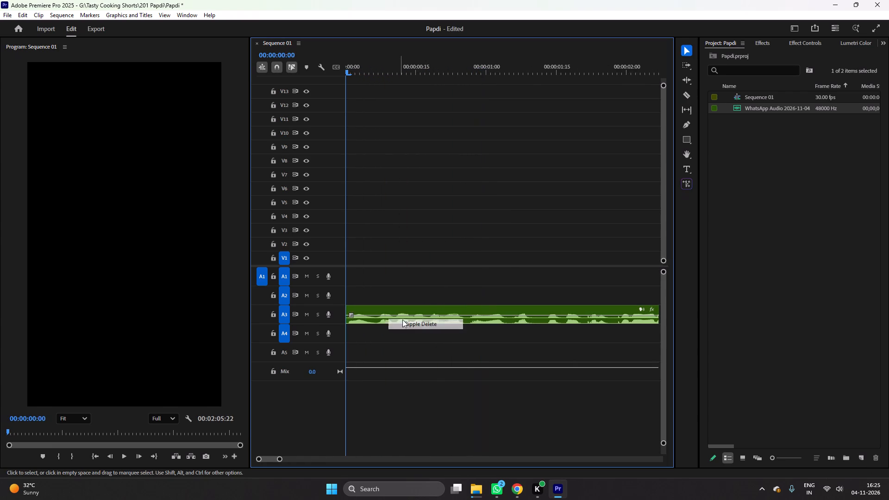
pyautogui.hotkey('ctrl', 's')
# Play back the A3 voice-over, adjust its gain by 3 dB, and save the project.
pyautogui.hotkey('ctrl', 'space')
pyautogui.press('space')
pyautogui.scroll(-5, 460, 344)
pyautogui.press('-')
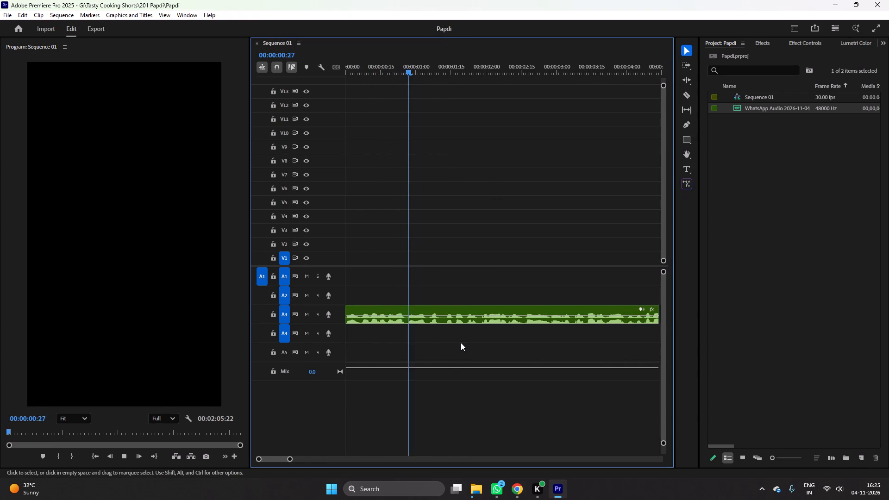
pyautogui.press('-')
pyautogui.press('-')
pyautogui.press('=')
pyautogui.press('space')
pyautogui.click(483, 305)
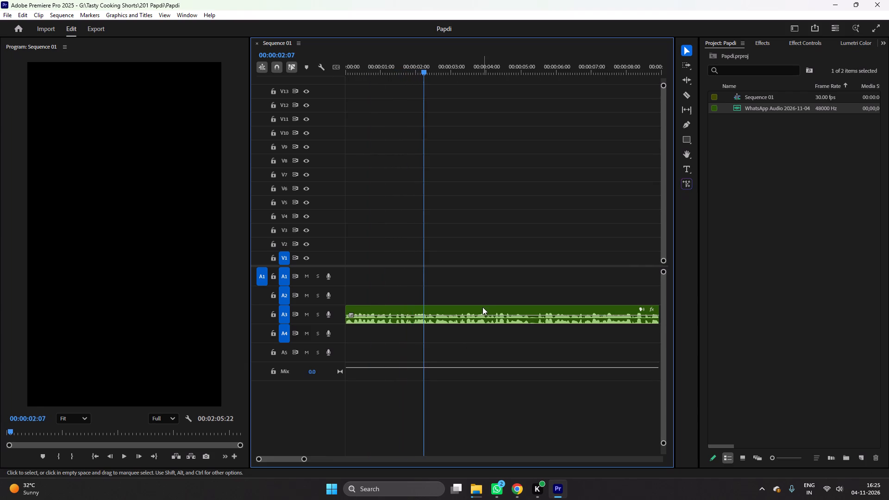
pyautogui.click(482, 308)
pyautogui.rightClick(482, 308)
pyautogui.click(511, 346)
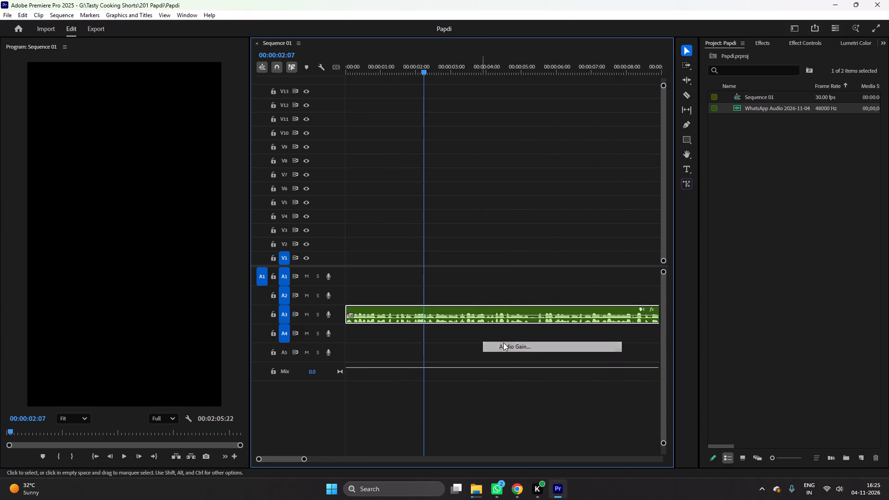
pyautogui.press('3')
pyautogui.press('Return')
pyautogui.hotkey('ctrl', 's')
# Play on and cut out the A3 pause from about 00:00:05:06 to 00:00:05:14, ripple delete the gap and save.
pyautogui.hotkey('ctrl', 'space')
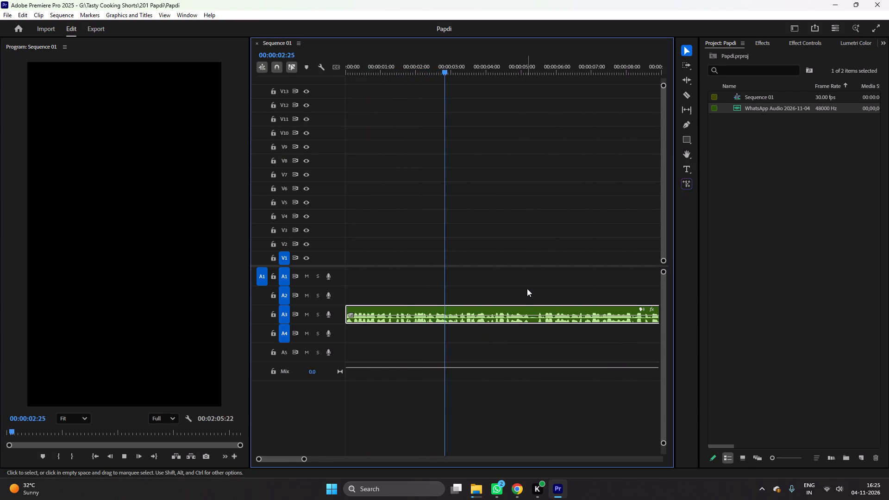
pyautogui.scroll(-5, 527, 288)
pyautogui.write('==')
pyautogui.scroll(-15, 527, 288)
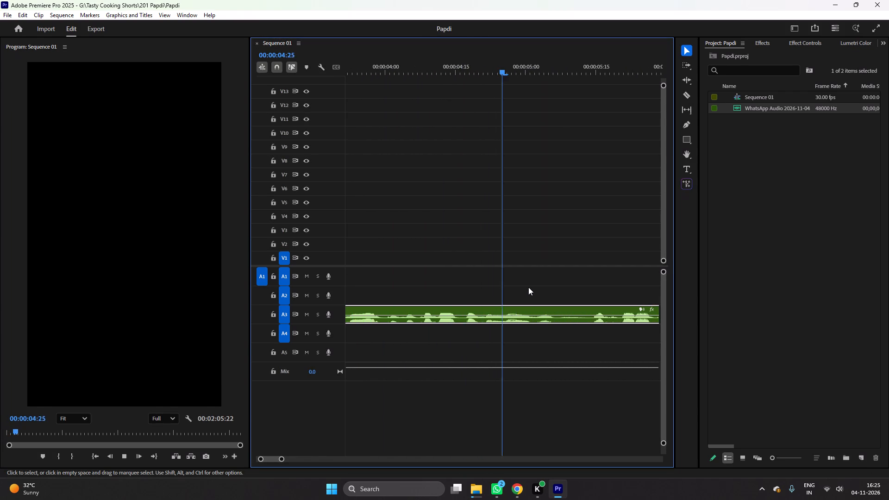
pyautogui.press('space')
pyautogui.press('c')
pyautogui.click(555, 320)
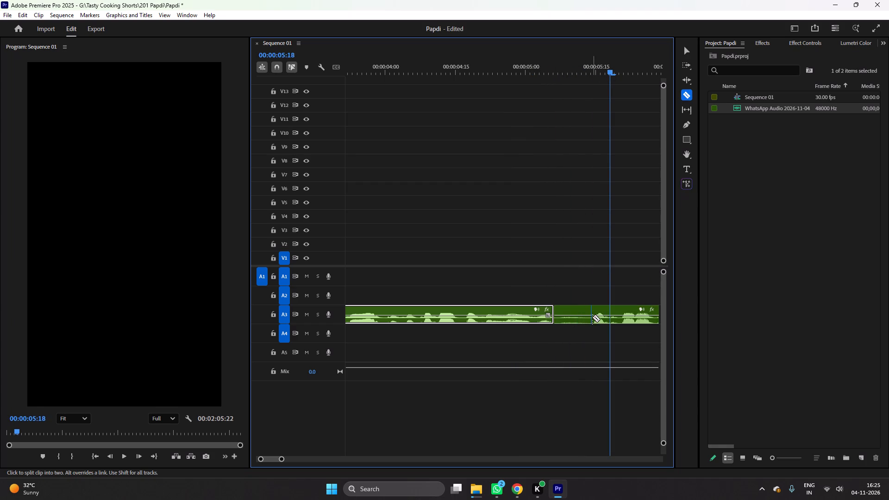
pyautogui.click(592, 317)
pyautogui.press('v')
pyautogui.click(573, 321)
pyautogui.press('Delete')
pyautogui.rightClick(568, 318)
pyautogui.click(575, 326)
pyautogui.hotkey('ctrl', 's')
# Play on and cut out the A3 pause from about 00:00:10:00 to 00:00:10:08, ripple delete the gap and save.
pyautogui.hotkey('ctrl', 'space')
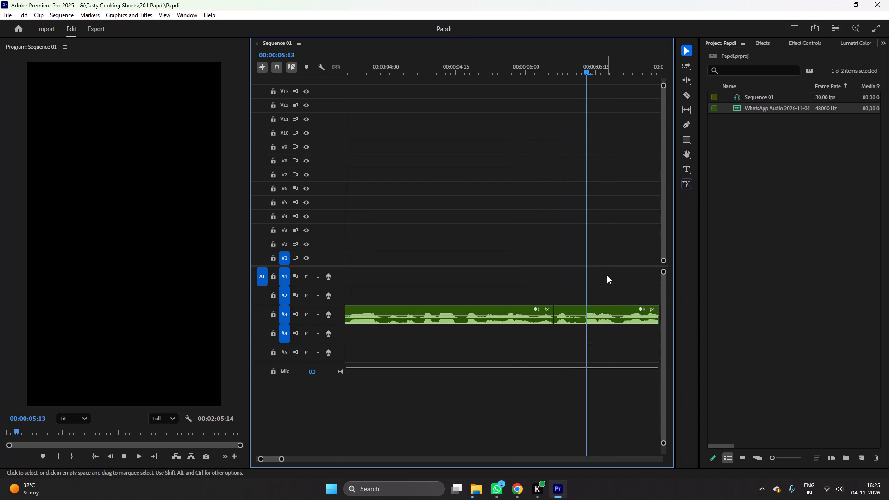
pyautogui.scroll(-7, 601, 271)
pyautogui.write('-=')
pyautogui.press('-')
pyautogui.scroll(-5, 596, 265)
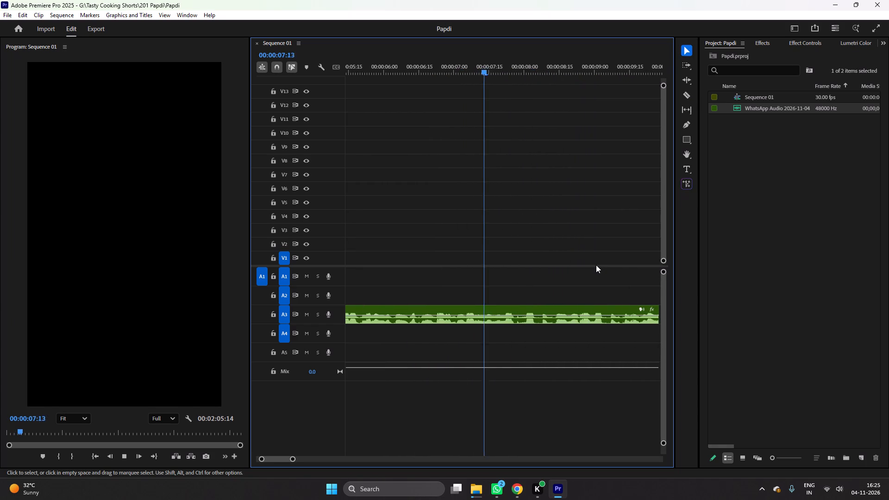
pyautogui.scroll(-11, 596, 265)
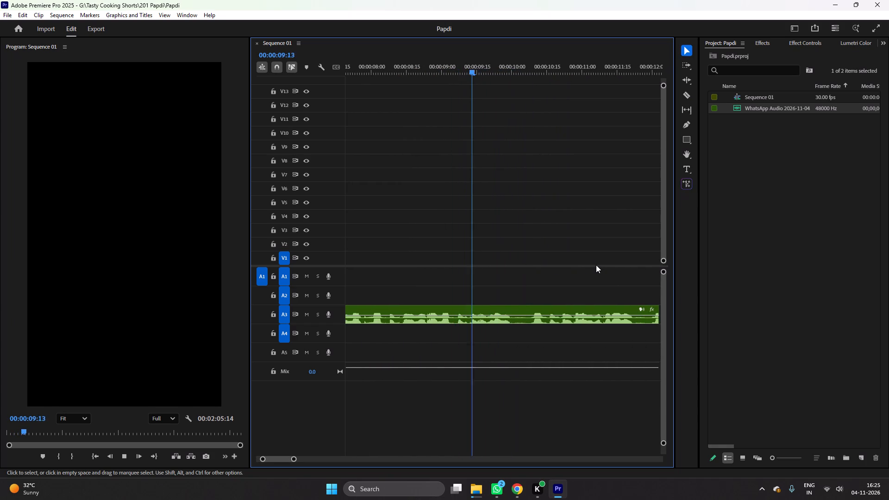
pyautogui.press('space')
pyautogui.press('c')
pyautogui.click(511, 320)
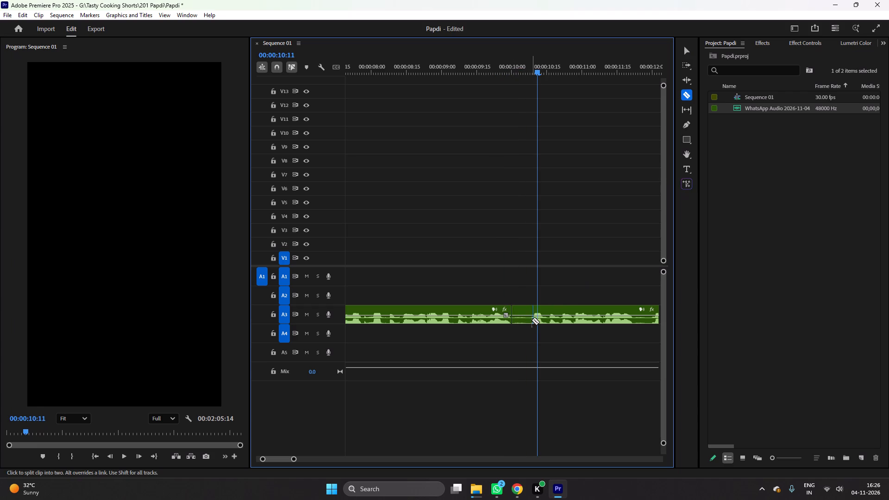
pyautogui.click(531, 320)
pyautogui.press('v')
pyautogui.click(523, 322)
pyautogui.press('Delete')
pyautogui.rightClick(521, 318)
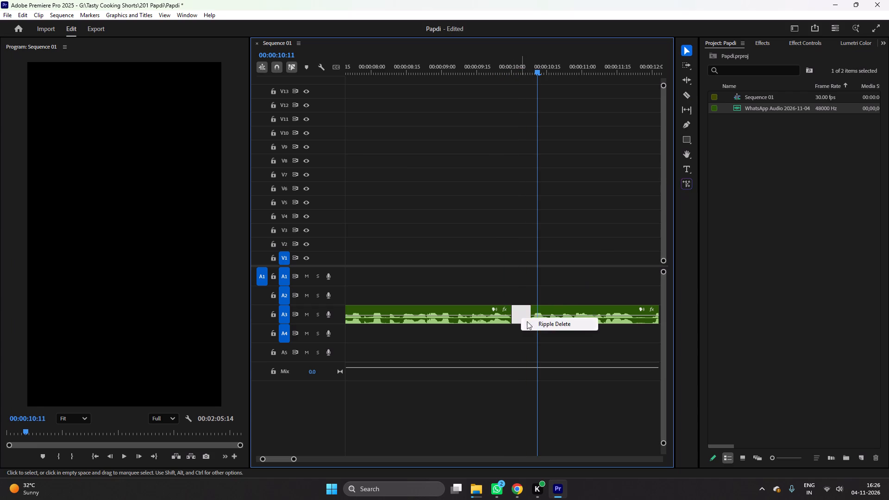
pyautogui.click(527, 321)
pyautogui.hotkey('ctrl', 's')
# Play on and cut out the A3 pause from about 00:00:11:14 to 00:00:11:21, ripple delete the gap and save.
pyautogui.hotkey('ctrl', 'space')
pyautogui.scroll(-6, 605, 263)
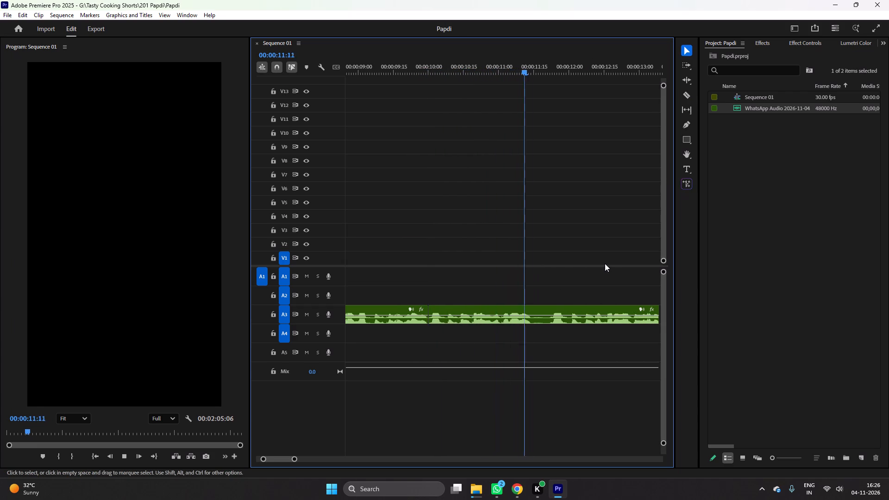
pyautogui.press('space')
pyautogui.press('c')
pyautogui.click(533, 316)
pyautogui.click(549, 319)
pyautogui.press('v')
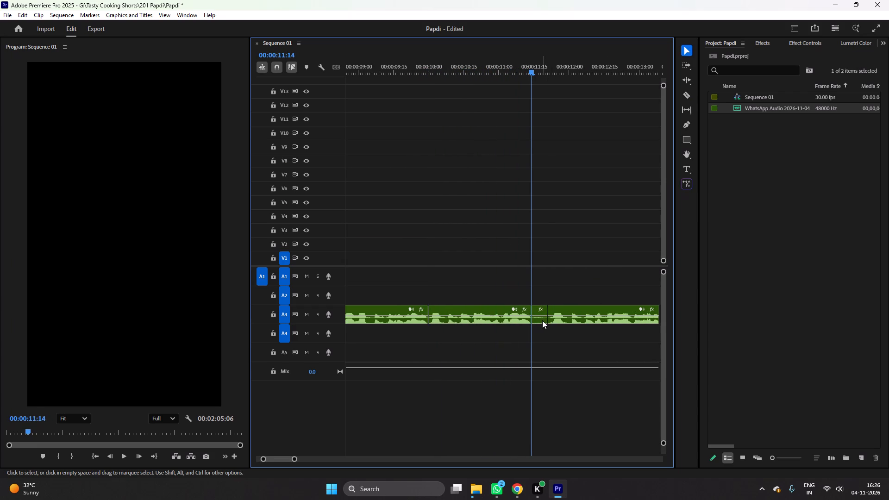
pyautogui.click(541, 320)
pyautogui.press('Delete')
pyautogui.rightClick(539, 319)
pyautogui.click(547, 321)
pyautogui.hotkey('ctrl', 's')
# Play on and cut out the short A3 pause of about 5 frames near 00:00:14:21, and ripple delete the gap.
pyautogui.hotkey('ctrl', 'space')
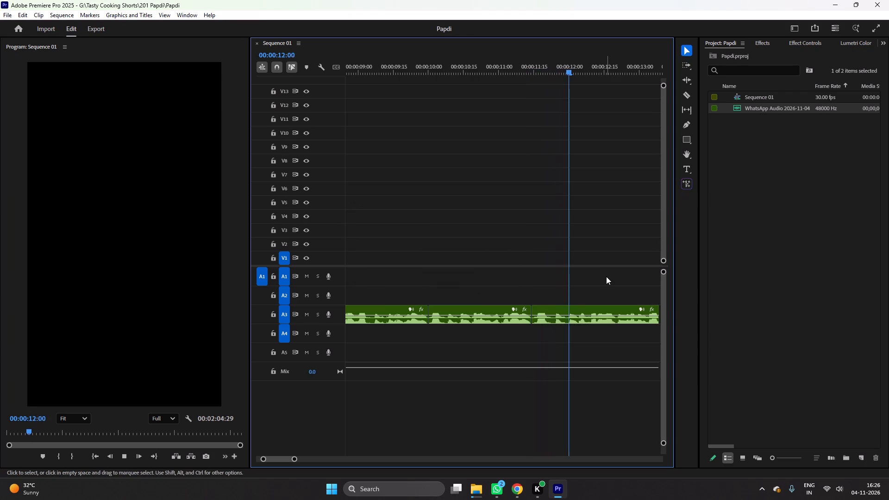
pyautogui.scroll(-13, 606, 276)
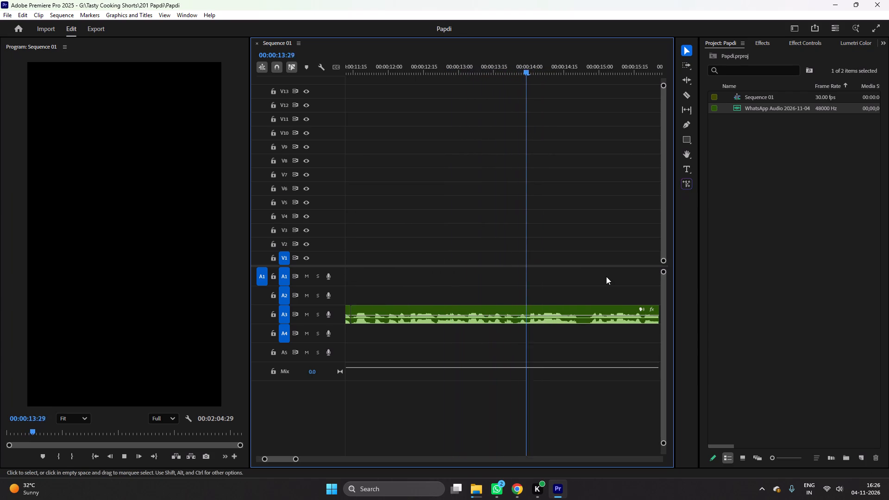
pyautogui.scroll(-5, 606, 276)
pyautogui.press('space')
pyautogui.press('c')
pyautogui.click(509, 323)
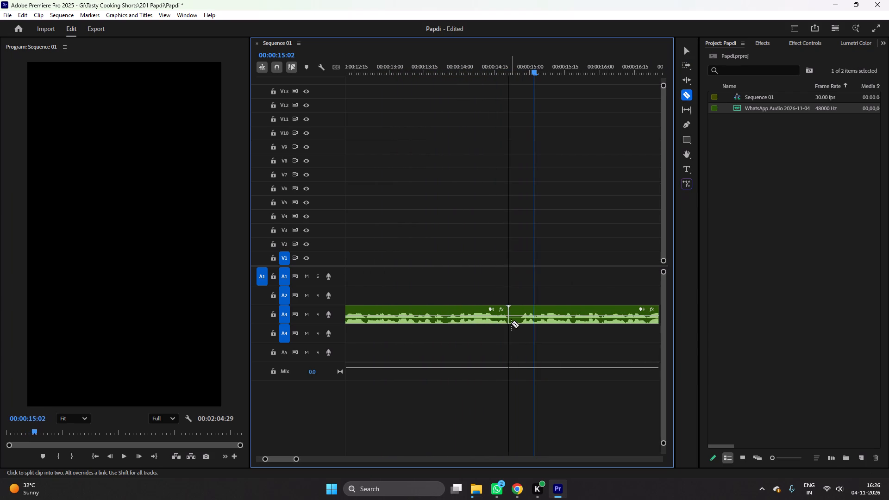
pyautogui.click(520, 322)
pyautogui.press('v')
pyautogui.click(514, 323)
pyautogui.press('Delete')
pyautogui.rightClick(514, 321)
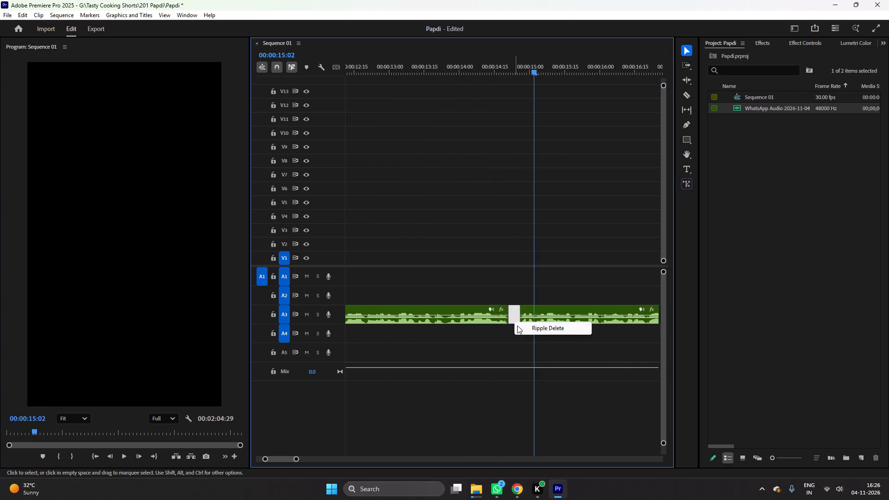
pyautogui.click(518, 326)
pyautogui.press('s')
# Play on and cut out the A3 pause from about 00:00:17:06 to 00:00:17:14, and ripple delete the gap.
pyautogui.press('space')
pyautogui.scroll(-6, 599, 269)
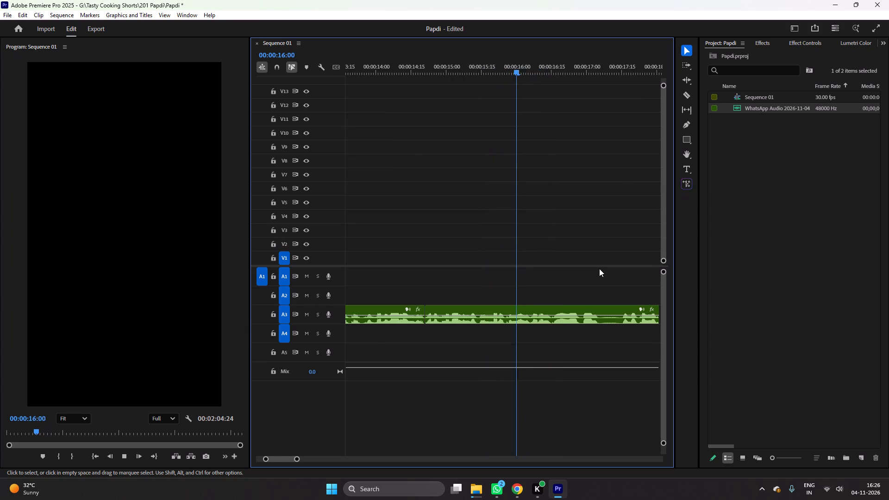
pyautogui.scroll(-6, 599, 269)
pyautogui.press('space')
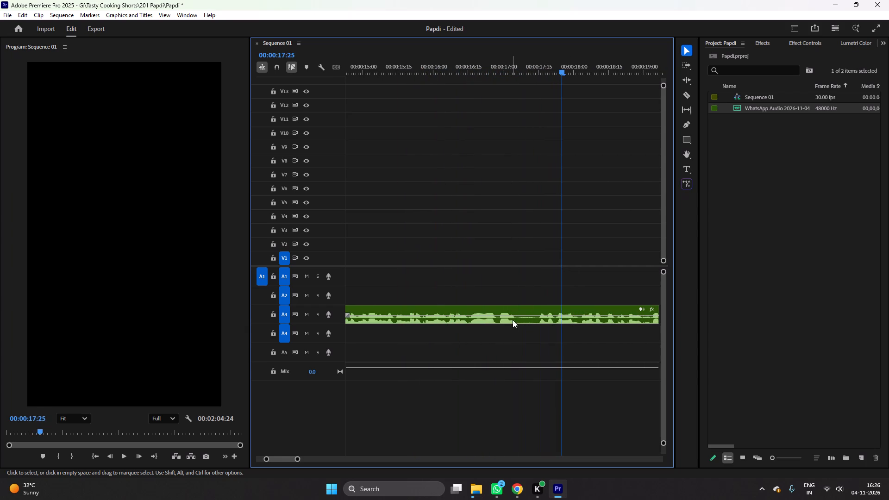
pyautogui.press('c')
pyautogui.click(516, 323)
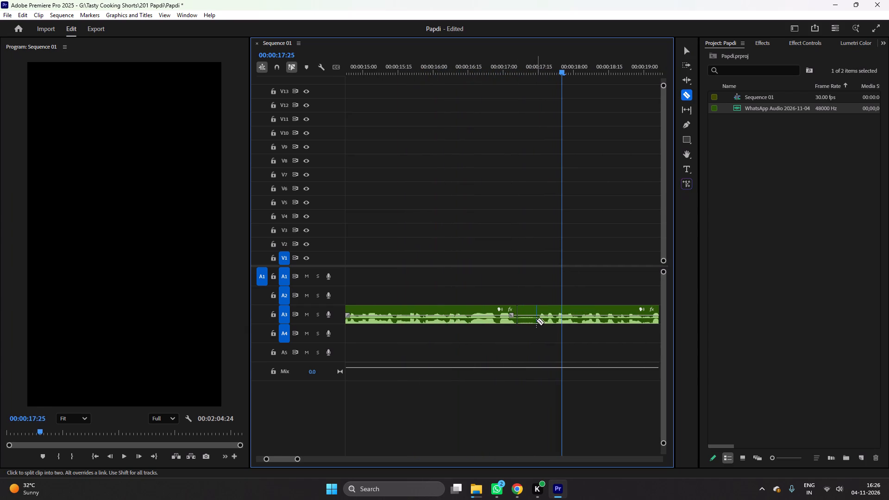
pyautogui.click(537, 321)
pyautogui.press('v')
pyautogui.click(529, 321)
pyautogui.press('Delete')
pyautogui.rightClick(525, 318)
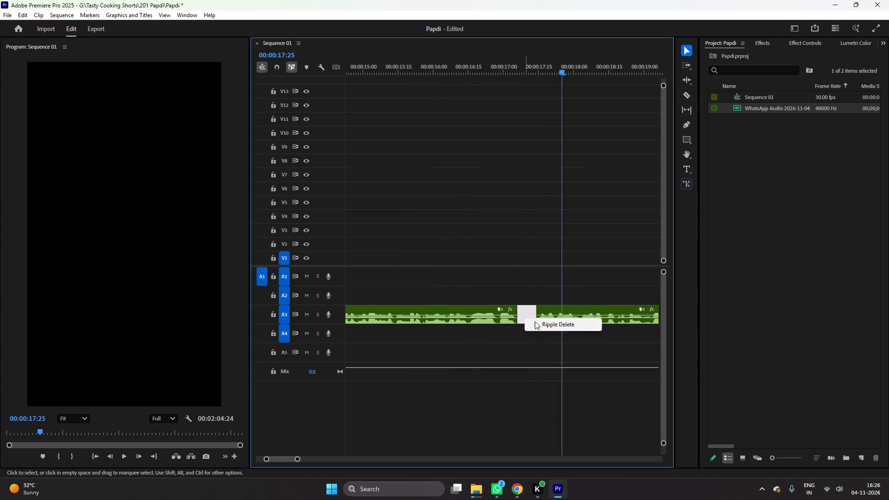
pyautogui.click(535, 321)
pyautogui.press('s')
# Play on, split the A3 audio at about 00:00:20:13 and 00:00:21:25, and delete the section in between.
pyautogui.press('space')
pyautogui.scroll(-11, 591, 239)
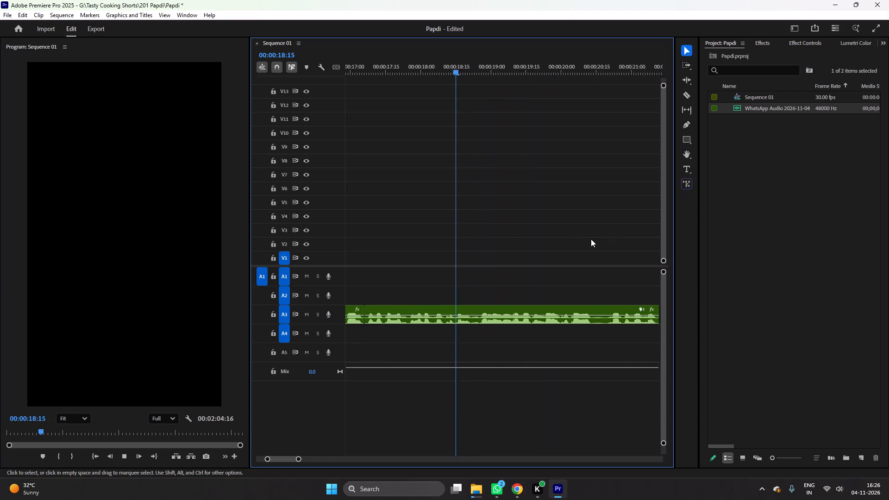
pyautogui.scroll(-8, 591, 239)
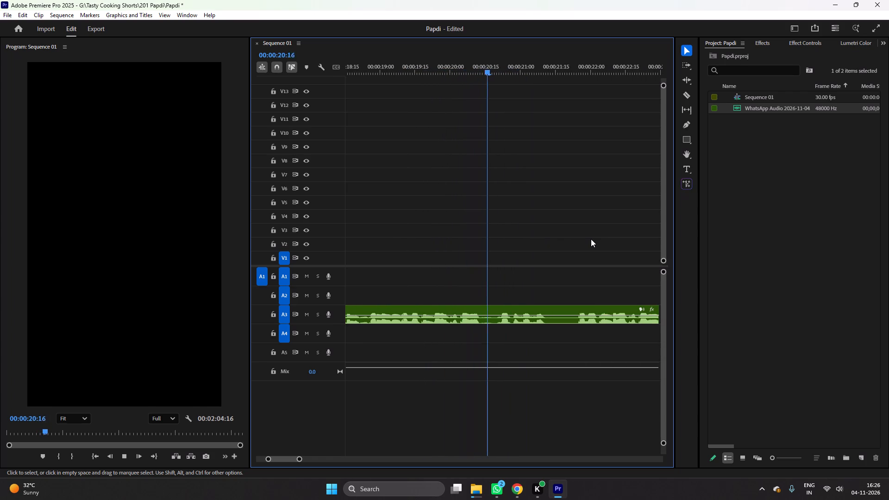
pyautogui.press('space')
pyautogui.press('c')
pyautogui.click(480, 321)
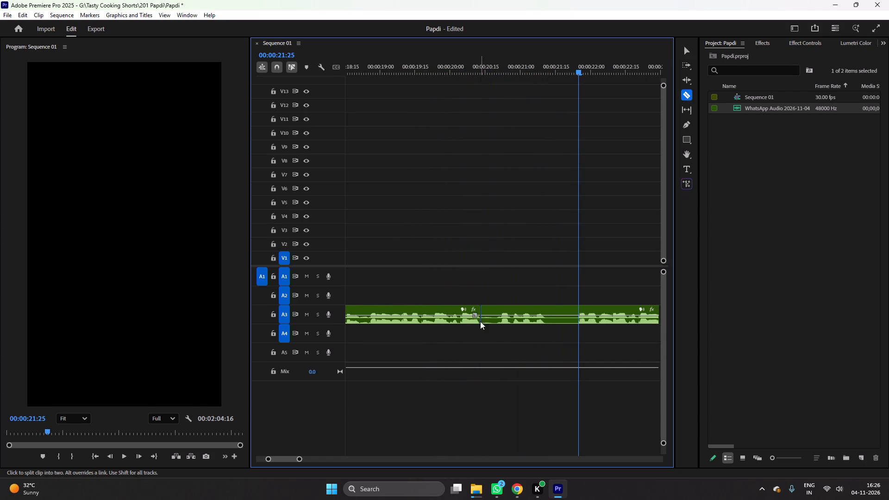
pyautogui.click(576, 316)
pyautogui.press('v')
pyautogui.click(545, 316)
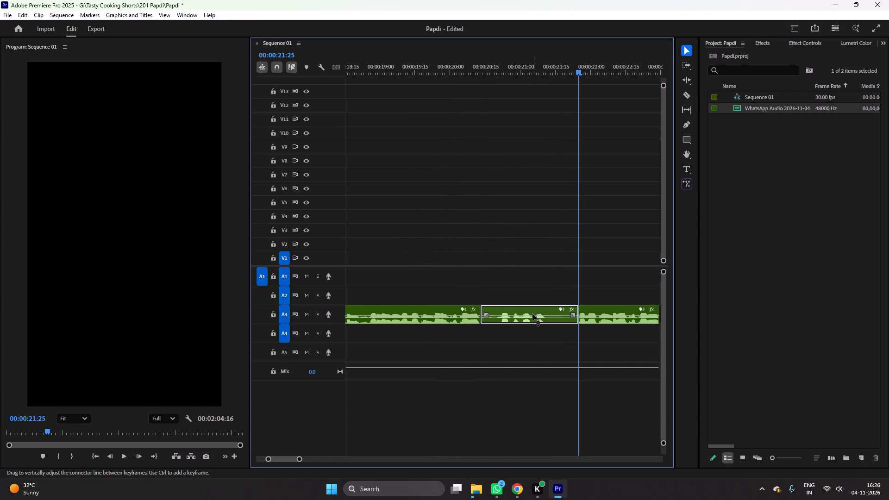
pyautogui.press('Delete')
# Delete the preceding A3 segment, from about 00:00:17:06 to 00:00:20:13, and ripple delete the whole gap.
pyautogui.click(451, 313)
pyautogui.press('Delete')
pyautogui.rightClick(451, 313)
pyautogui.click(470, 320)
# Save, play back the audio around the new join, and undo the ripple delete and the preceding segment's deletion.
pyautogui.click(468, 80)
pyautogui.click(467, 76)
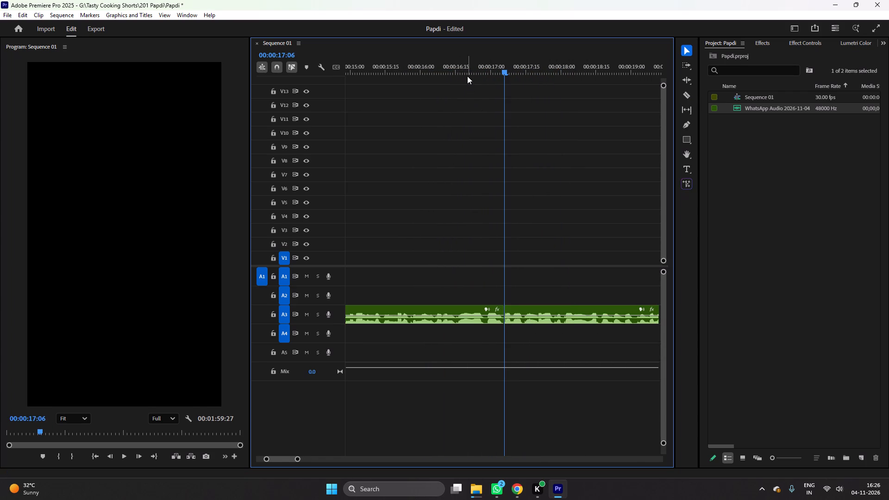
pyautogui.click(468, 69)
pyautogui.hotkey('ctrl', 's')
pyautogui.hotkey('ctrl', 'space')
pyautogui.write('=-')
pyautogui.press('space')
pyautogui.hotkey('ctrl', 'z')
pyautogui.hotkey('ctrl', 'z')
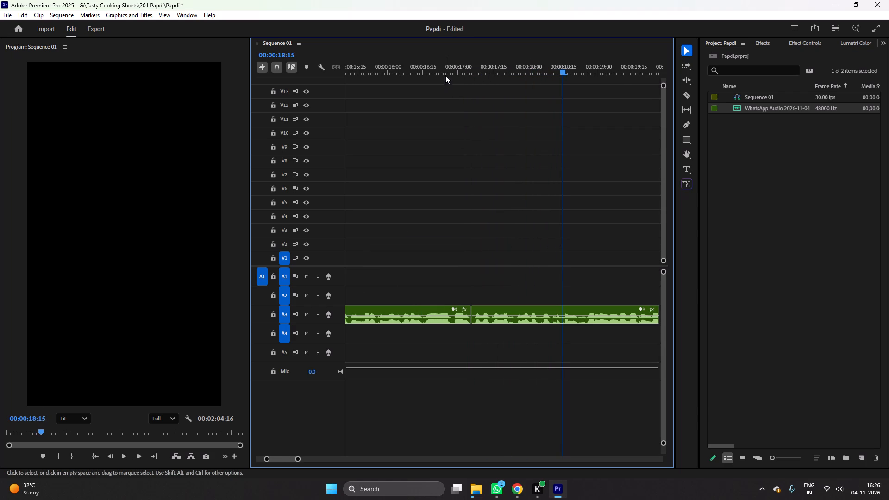
# Save and play back the A3 audio from about 00:00:16:25 past the gap, replaying the passage before it.
pyautogui.click(447, 69)
pyautogui.hotkey('ctrl', 's')
pyautogui.hotkey('ctrl', 'space')
pyautogui.scroll(-4, 533, 248)
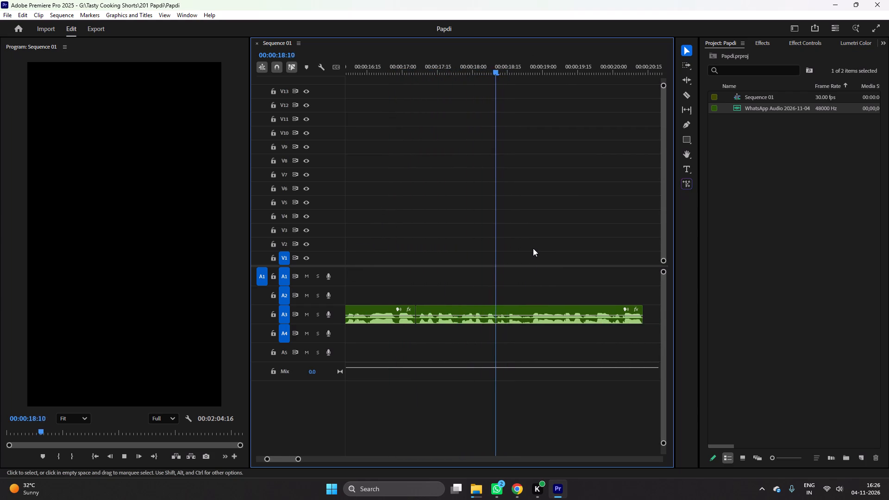
pyautogui.scroll(-11, 533, 248)
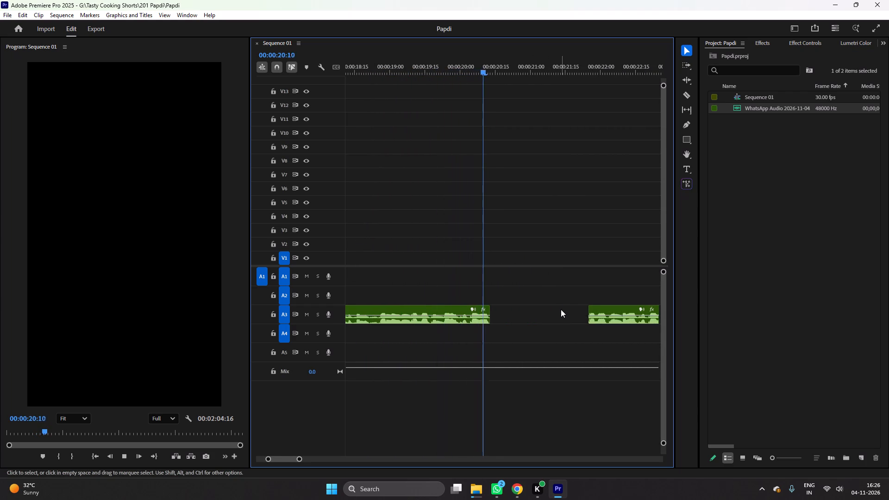
pyautogui.press('space')
pyautogui.press('space')
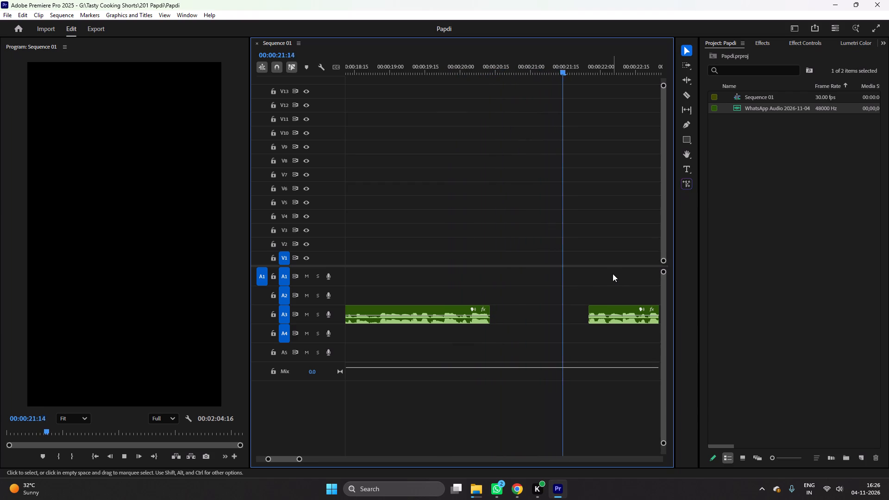
pyautogui.scroll(3, 614, 268)
pyautogui.press('space')
pyautogui.click(532, 248)
pyautogui.press('-')
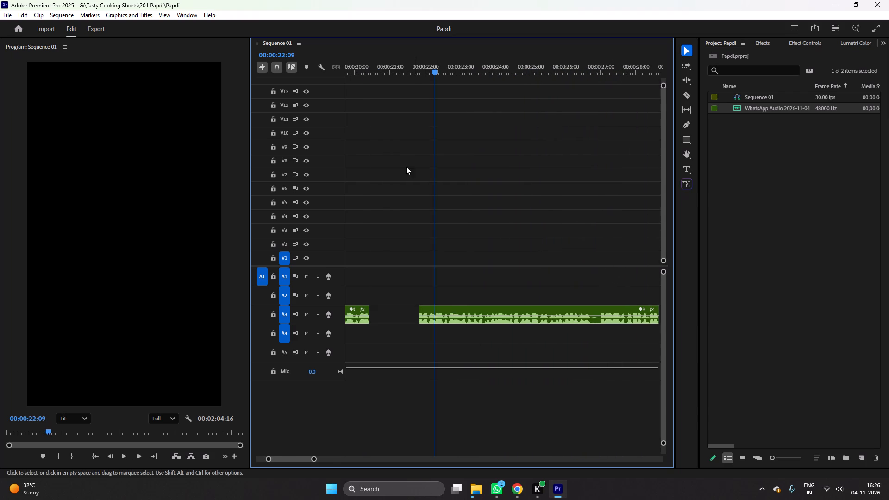
pyautogui.press('-')
pyautogui.click(407, 69)
pyautogui.press('=')
pyautogui.press('=')
pyautogui.press('=')
pyautogui.press('=')
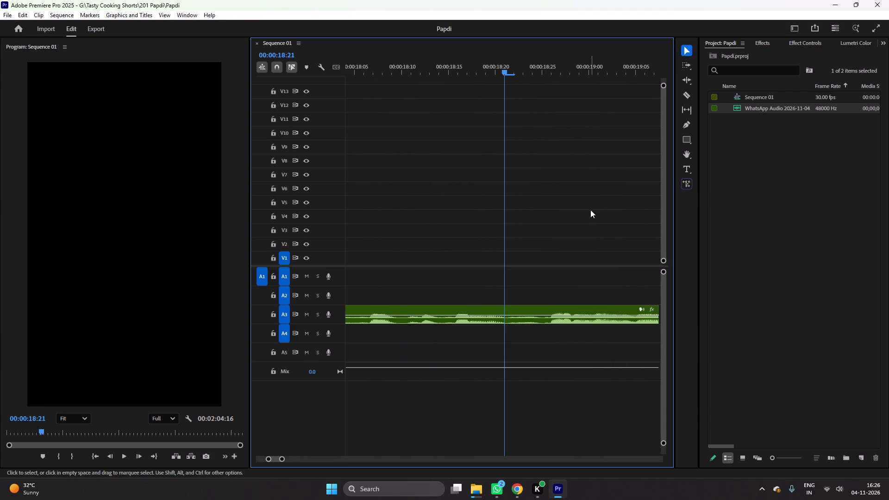
pyautogui.press('space')
pyautogui.press('space')
pyautogui.click(533, 256)
pyautogui.press('-')
pyautogui.press('-')
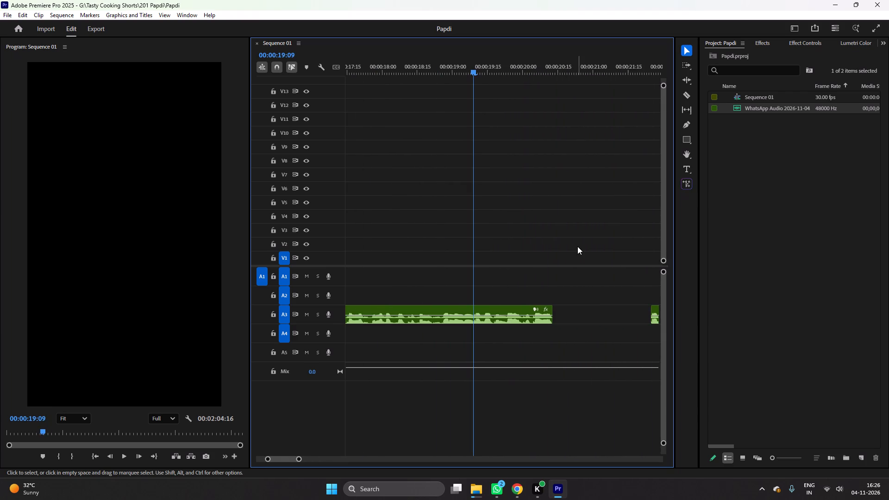
pyautogui.press('space')
pyautogui.press('space')
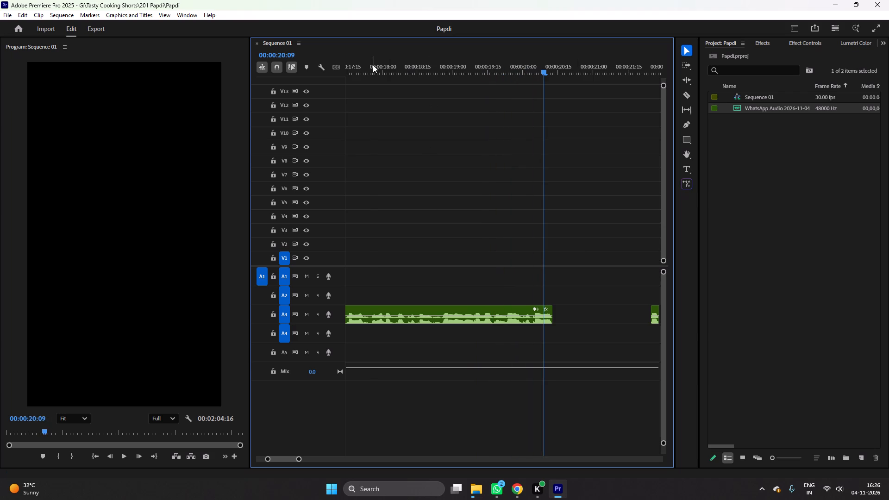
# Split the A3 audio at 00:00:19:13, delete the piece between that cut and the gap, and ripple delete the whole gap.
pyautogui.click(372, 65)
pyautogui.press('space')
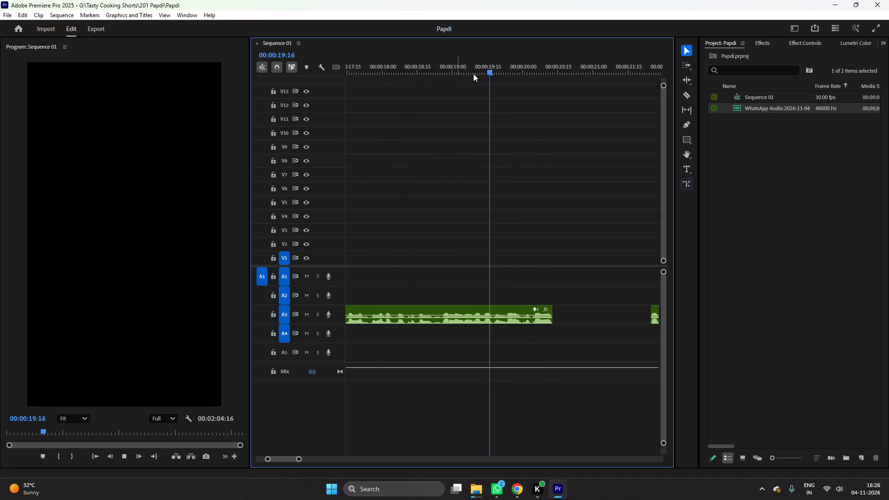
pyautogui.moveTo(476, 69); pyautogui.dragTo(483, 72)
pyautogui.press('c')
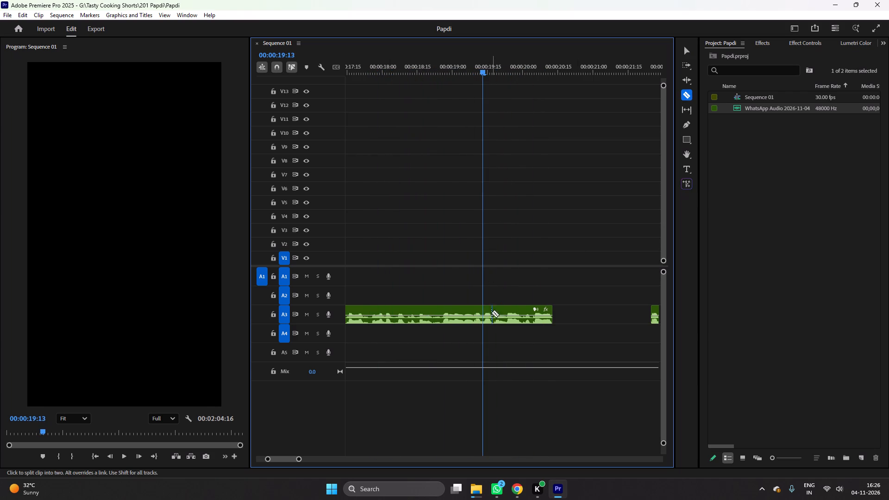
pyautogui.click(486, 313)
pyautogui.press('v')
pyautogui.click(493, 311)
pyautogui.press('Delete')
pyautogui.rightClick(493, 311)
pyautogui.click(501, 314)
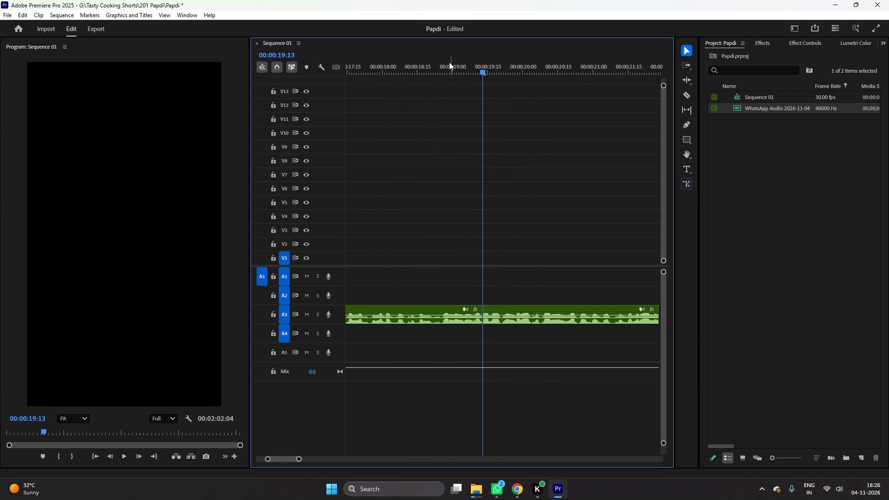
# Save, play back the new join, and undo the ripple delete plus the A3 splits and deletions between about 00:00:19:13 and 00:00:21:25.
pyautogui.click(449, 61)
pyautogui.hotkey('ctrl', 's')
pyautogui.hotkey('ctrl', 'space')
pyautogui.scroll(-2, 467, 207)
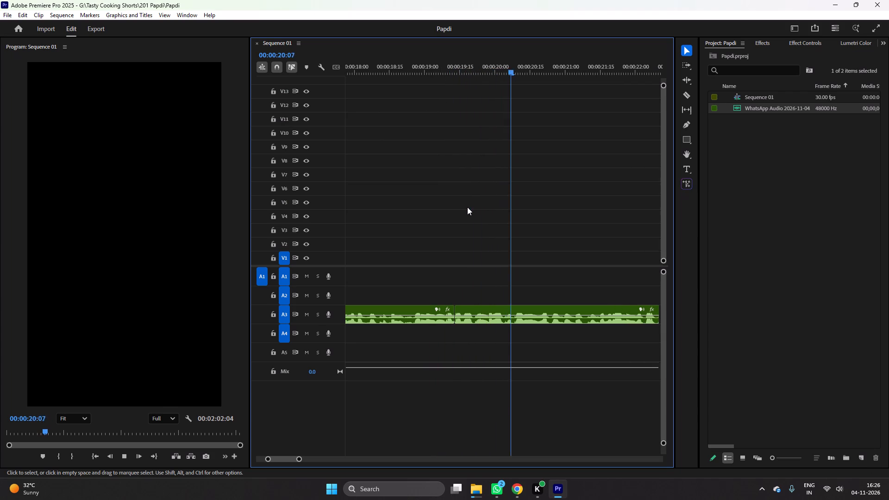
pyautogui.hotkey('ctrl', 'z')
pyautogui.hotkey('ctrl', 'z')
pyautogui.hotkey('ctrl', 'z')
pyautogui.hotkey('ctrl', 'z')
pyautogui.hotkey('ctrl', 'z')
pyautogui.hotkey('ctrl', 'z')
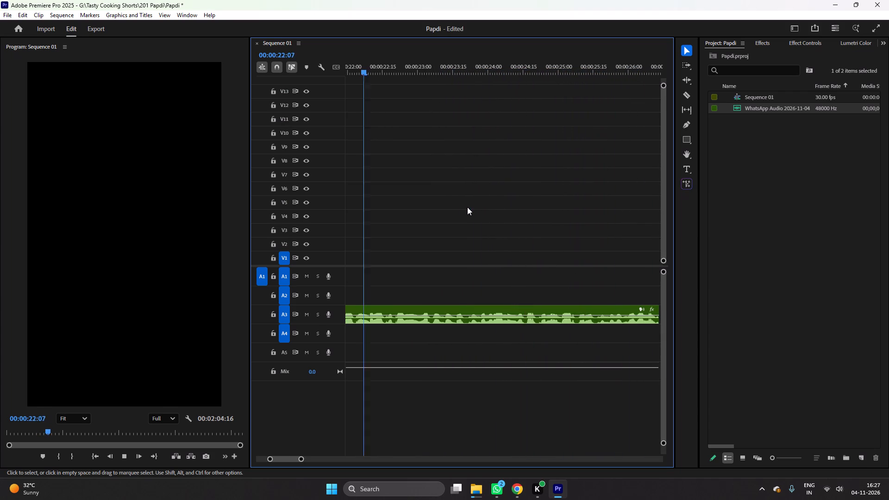
# Save the project and play back the A3 audio from about 00:00:15:28 to 00:00:28.
pyautogui.click(467, 207)
pyautogui.press('-')
pyautogui.press('-')
pyautogui.click(359, 62)
pyautogui.press('=')
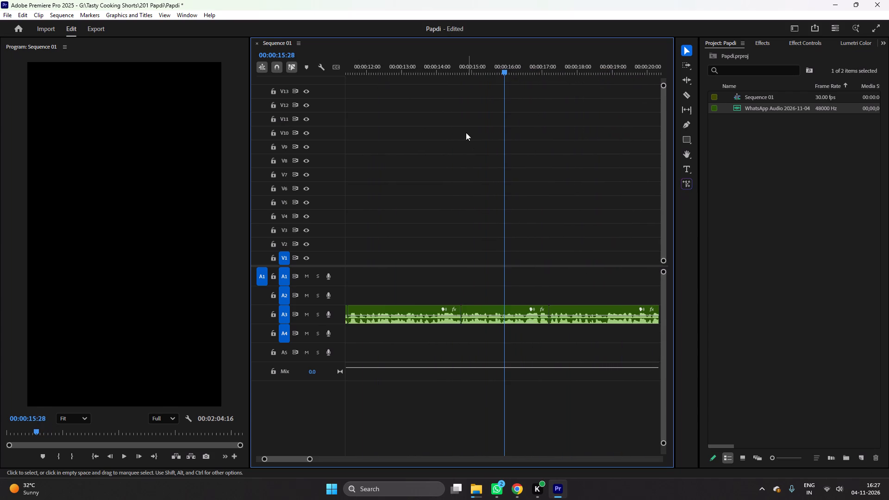
pyautogui.press('-')
pyautogui.press('=')
pyautogui.press('=')
pyautogui.click(614, 257)
pyautogui.hotkey('ctrl', 's')
pyautogui.hotkey('ctrl', 'space')
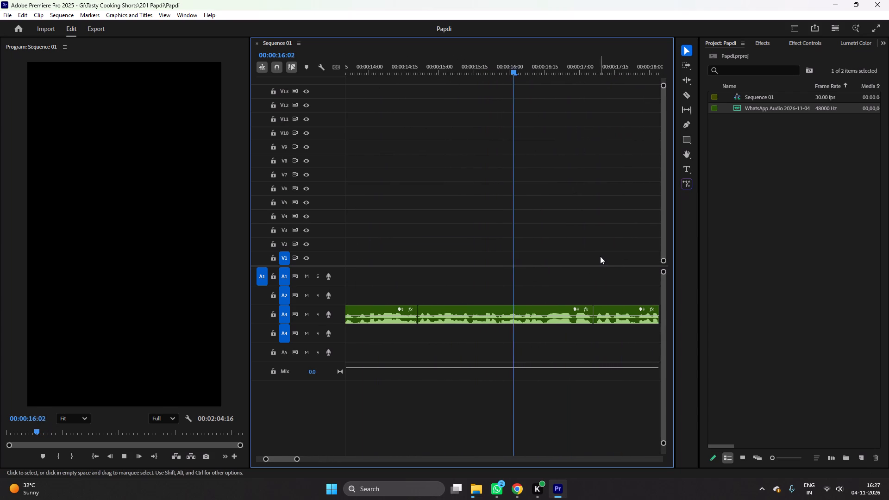
pyautogui.scroll(-8, 600, 256)
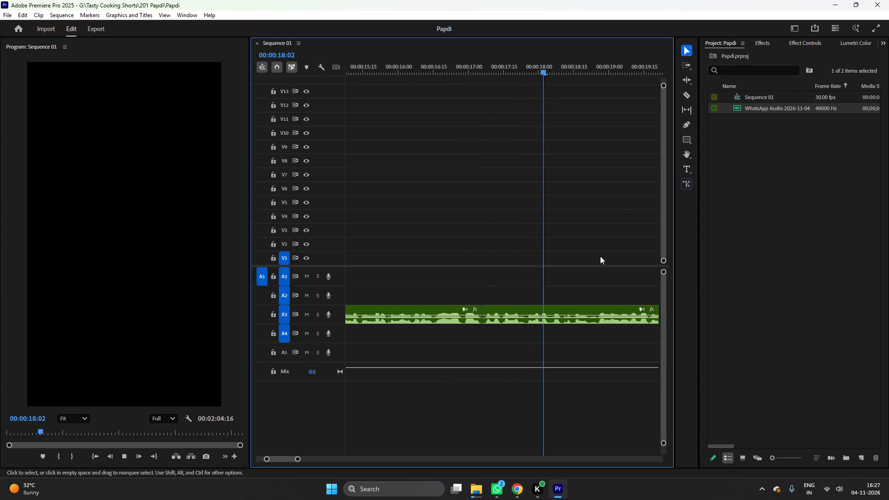
pyautogui.scroll(-16, 600, 256)
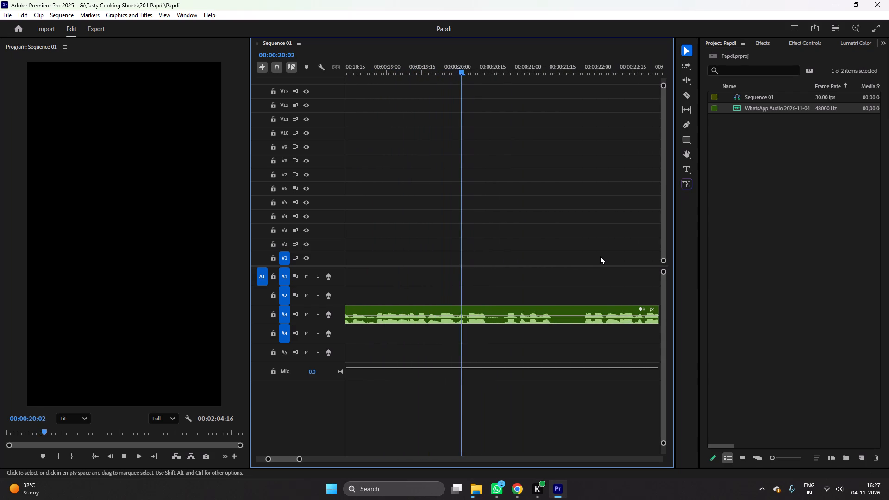
pyautogui.scroll(3, 600, 256)
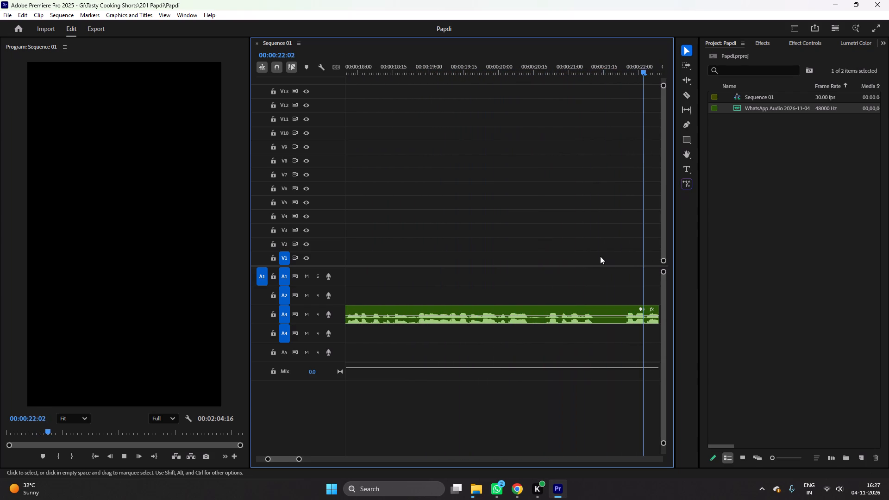
pyautogui.click(580, 257)
pyautogui.press('-')
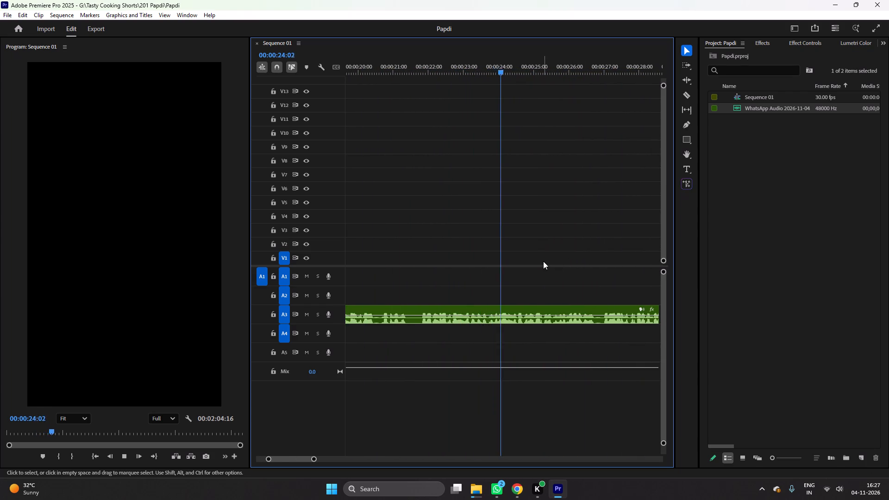
pyautogui.write('==--')
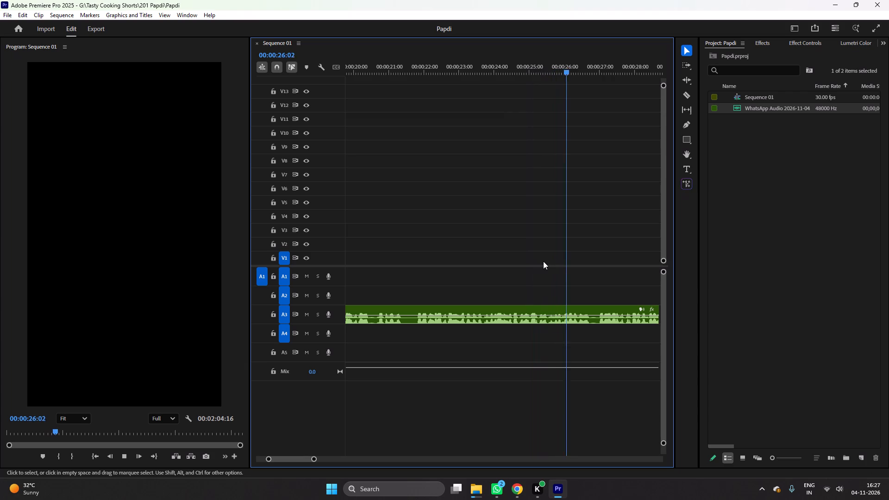
pyautogui.press('-')
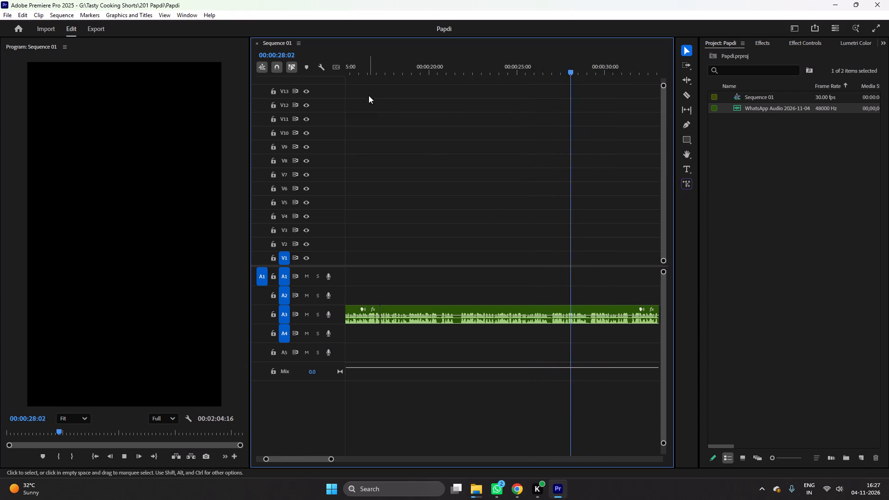
# Save and replay the A3 audio from about 00:00:16:08 to 00:00:20:04 to check where the unwanted speech starts.
pyautogui.click(365, 73)
pyautogui.press('=')
pyautogui.press('=')
pyautogui.click(559, 229)
pyautogui.hotkey('ctrl', 's')
pyautogui.hotkey('ctrl', 'space')
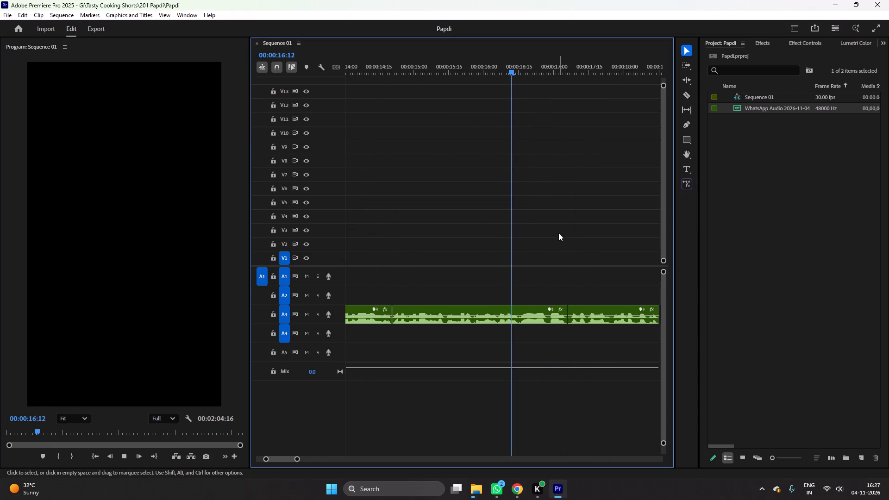
pyautogui.scroll(-13, 557, 230)
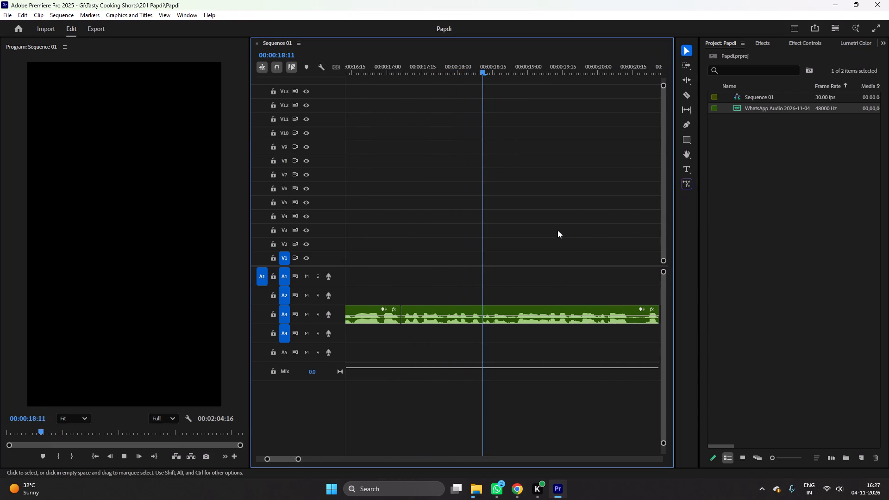
pyautogui.scroll(-5, 557, 230)
pyautogui.press('space')
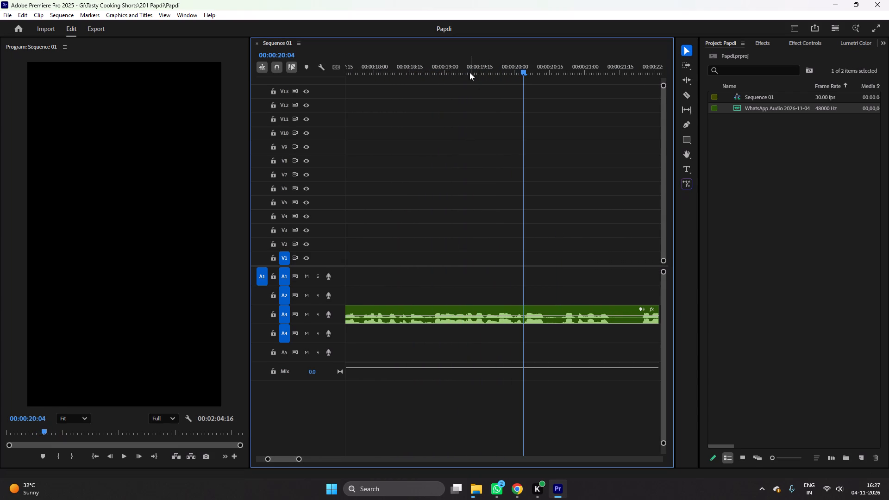
# Replay short passages around 00:00:19:15 to find the cut point, and split the A3 audio at 00:00:19:09.
pyautogui.click(463, 58)
pyautogui.press('space')
pyautogui.click(478, 63)
pyautogui.press('space')
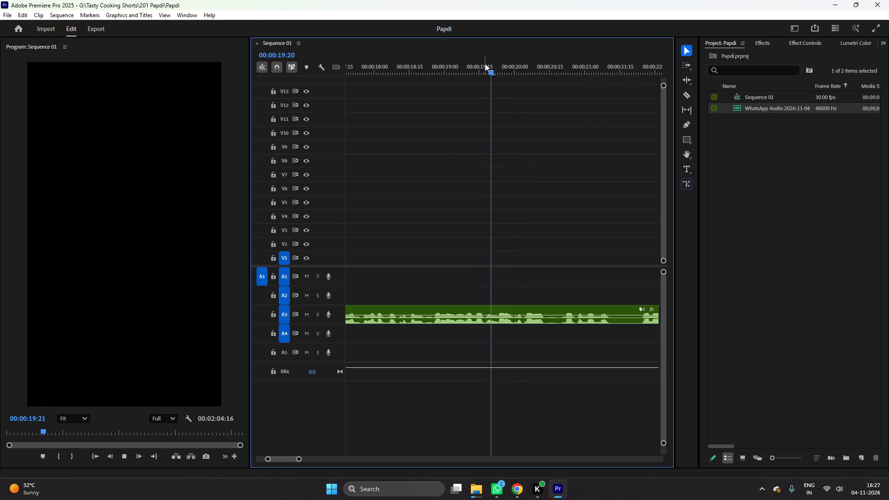
pyautogui.click(487, 64)
pyautogui.press('space')
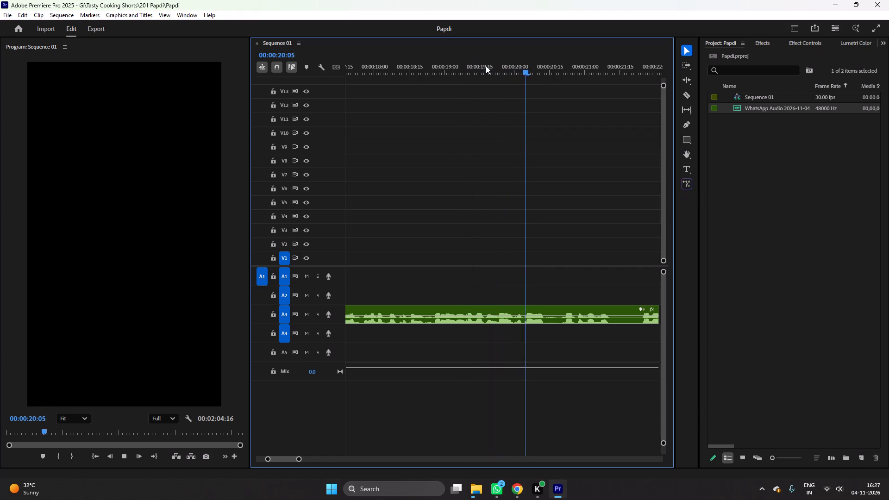
pyautogui.click(486, 66)
pyautogui.click(475, 66)
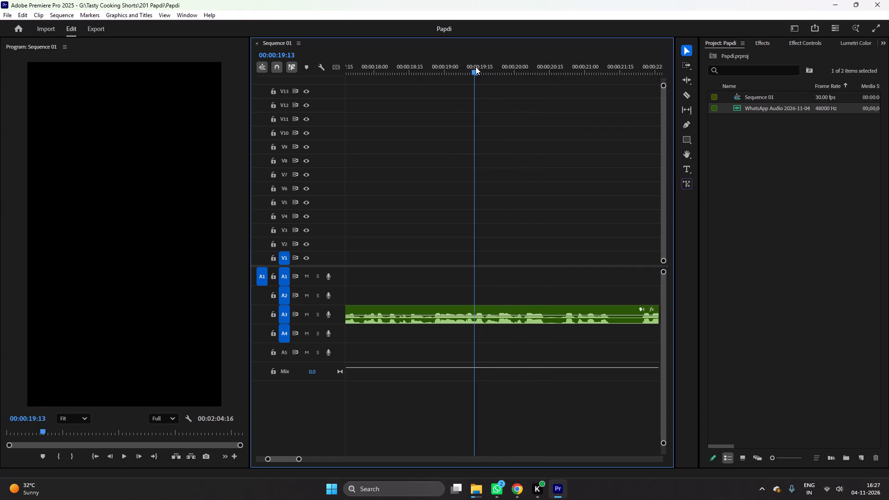
pyautogui.press('space')
pyautogui.click(476, 67)
pyautogui.press('space')
pyautogui.click(476, 67)
pyautogui.click(437, 74)
pyautogui.press('space')
pyautogui.moveTo(457, 74); pyautogui.dragTo(463, 75)
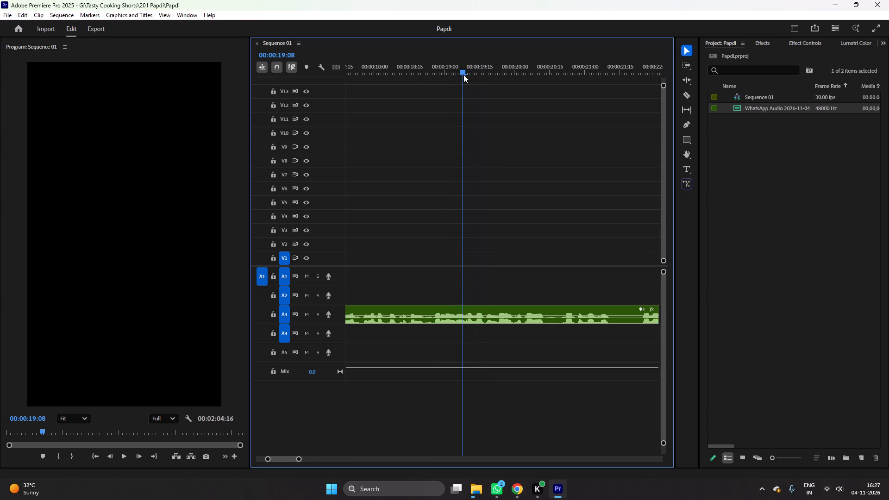
pyautogui.moveTo(463, 75); pyautogui.dragTo(467, 76)
pyautogui.press('space')
pyautogui.click(467, 76)
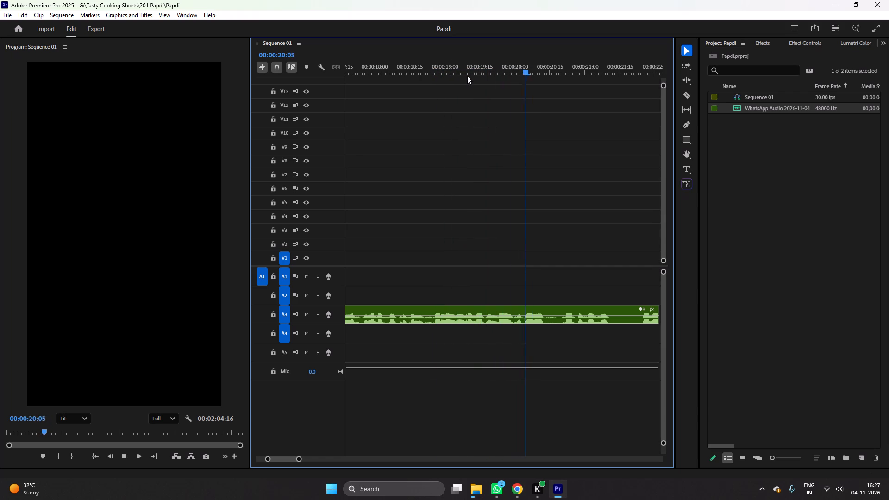
pyautogui.click(468, 74)
pyautogui.press('c')
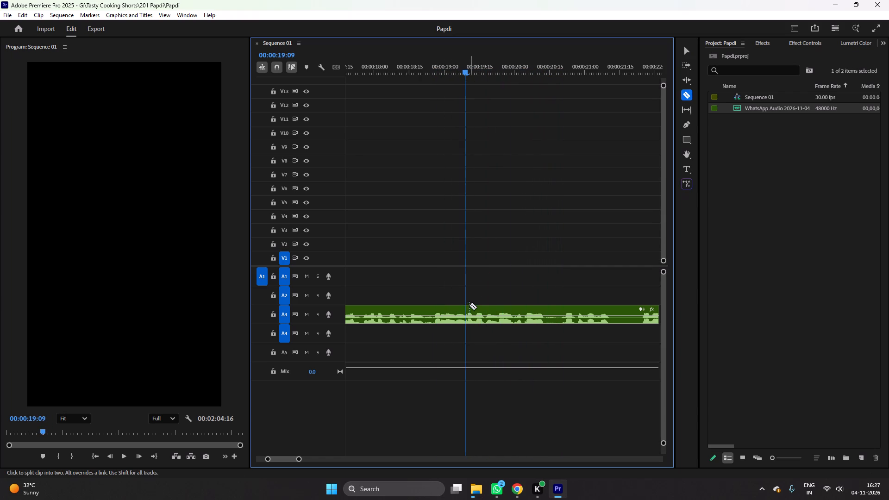
pyautogui.click(465, 309)
pyautogui.press('v')
# Play on, split the A3 audio at about 00:00:21:24, delete the section back to 00:00:19:09, and ripple delete the gap.
pyautogui.press('space')
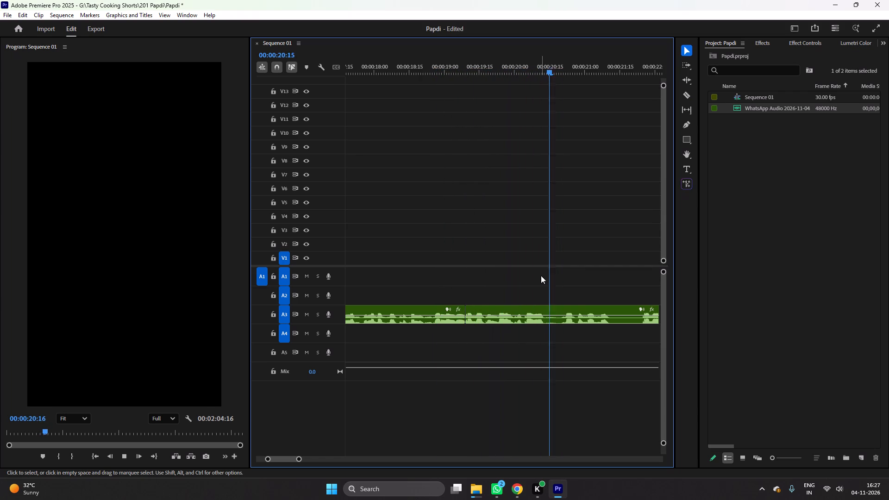
pyautogui.press('space')
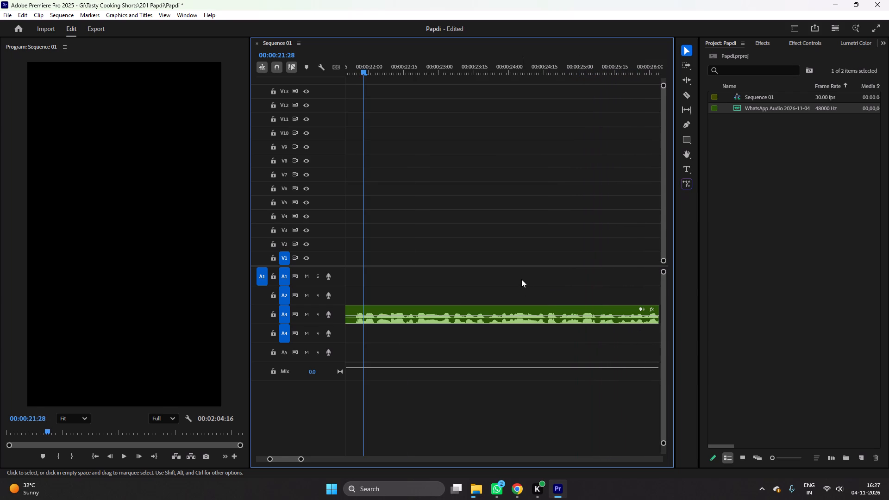
pyautogui.scroll(6, 521, 279)
pyautogui.press('c')
pyautogui.click(438, 320)
pyautogui.press('v')
pyautogui.click(397, 322)
pyautogui.press('Delete')
pyautogui.rightClick(398, 321)
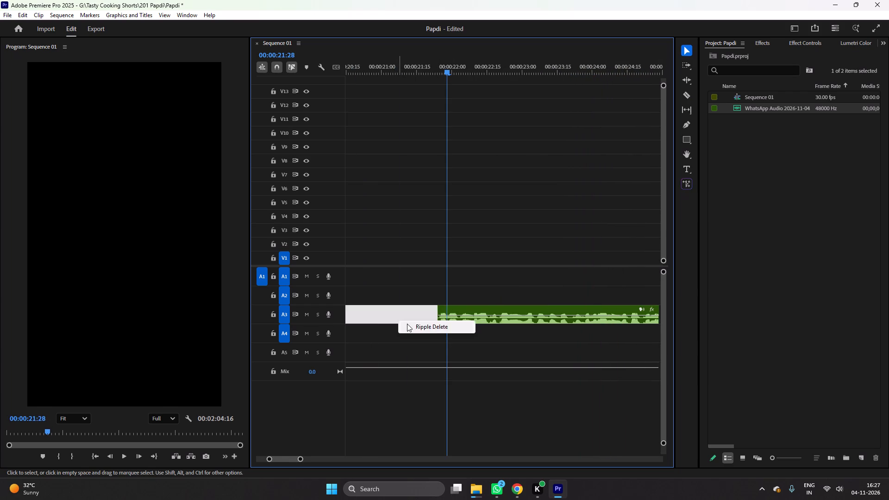
pyautogui.click(407, 324)
# Save the project and play back the A3 audio from 00:00:17:22 to 00:00:24:06 to check the join and find the next pause.
pyautogui.hotkey('ctrl', 's')
pyautogui.click(396, 69)
pyautogui.hotkey('ctrl', 's')
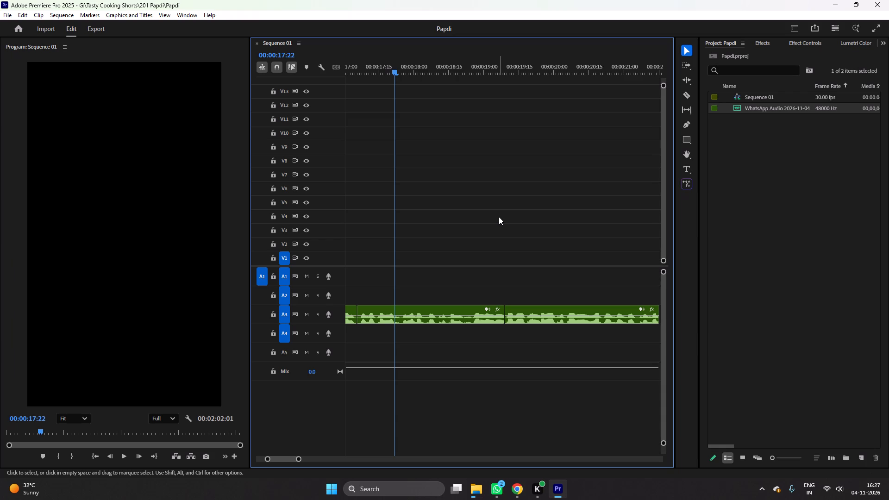
pyautogui.hotkey('ctrl', 's')
pyautogui.press('space')
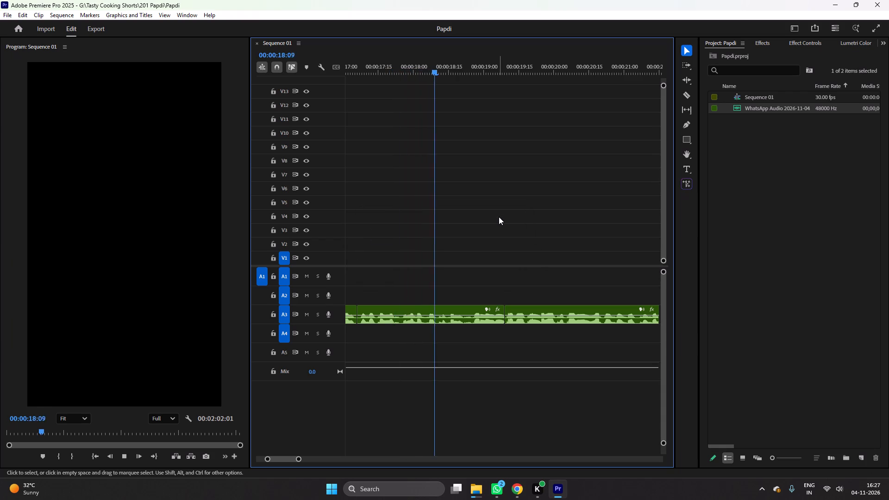
pyautogui.scroll(-6, 499, 217)
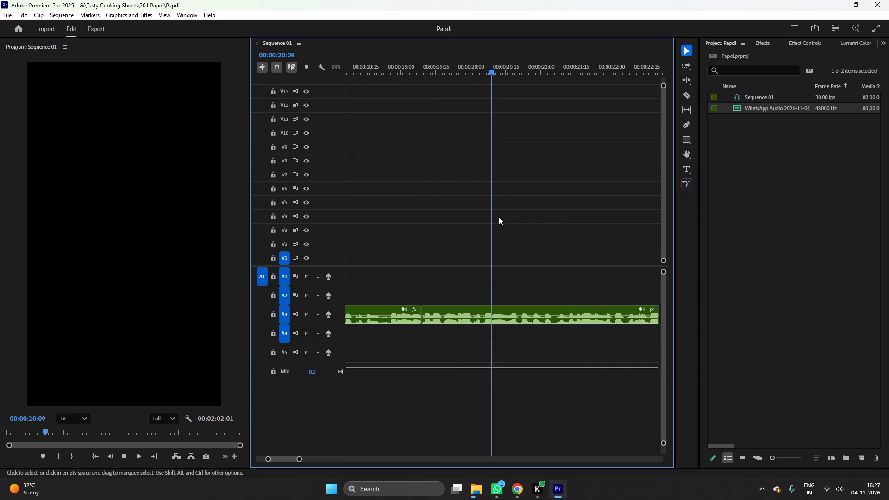
pyautogui.scroll(-14, 499, 217)
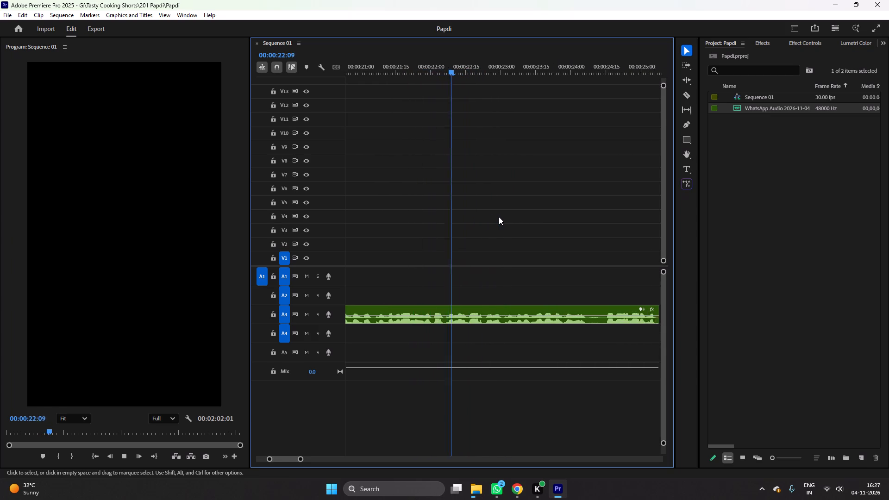
pyautogui.scroll(-2, 499, 217)
pyautogui.scroll(-2, 565, 213)
pyautogui.press('space')
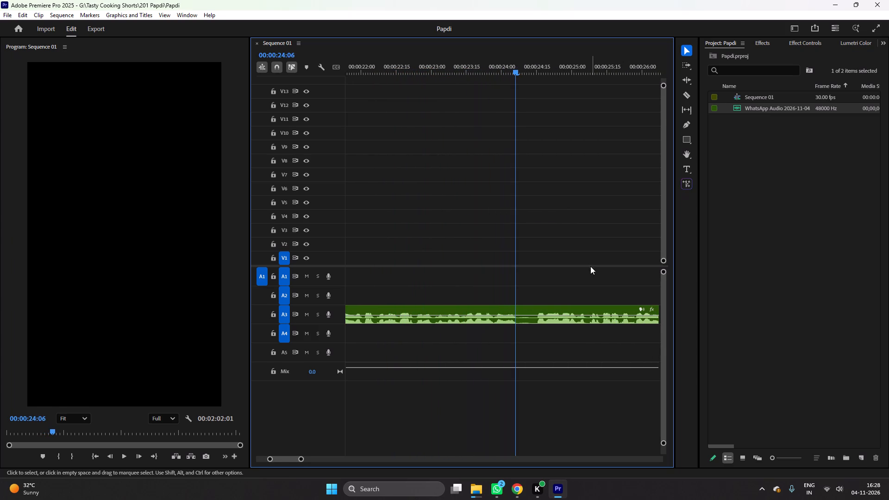
# Cut out the A3 pause between 00:00:24:06 and about 00:00:24:15, ripple delete the gap, and save the project.
pyautogui.press('c')
pyautogui.click(519, 320)
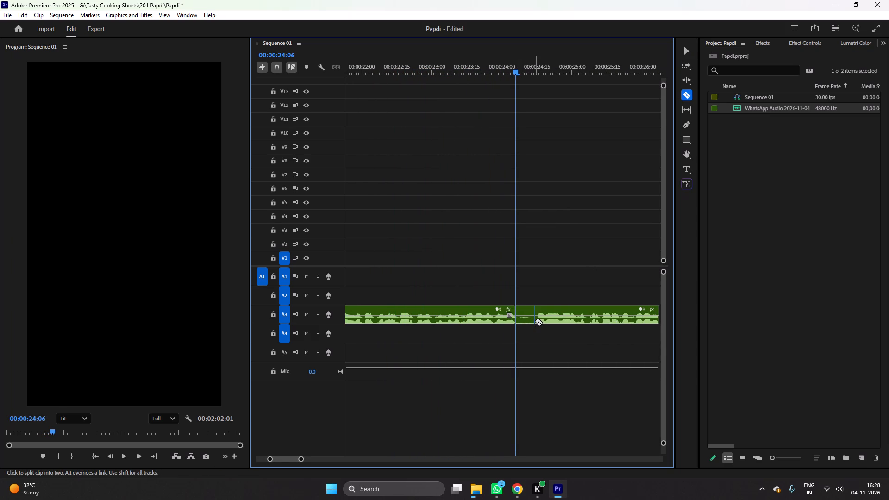
pyautogui.click(536, 321)
pyautogui.press('v')
pyautogui.click(527, 322)
pyautogui.press('Delete')
pyautogui.rightClick(525, 320)
pyautogui.click(535, 324)
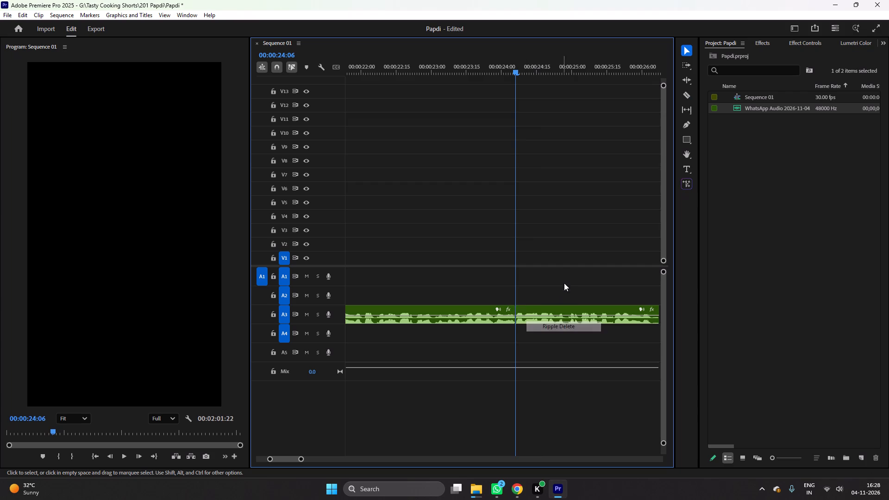
pyautogui.hotkey('ctrl', 's')
# Play on to the next A3 pause, cut it out from 00:00:26:04 to about 00:00:26:11, ripple delete the gap, and save.
pyautogui.hotkey('ctrl', 'space')
pyautogui.scroll(-7, 563, 270)
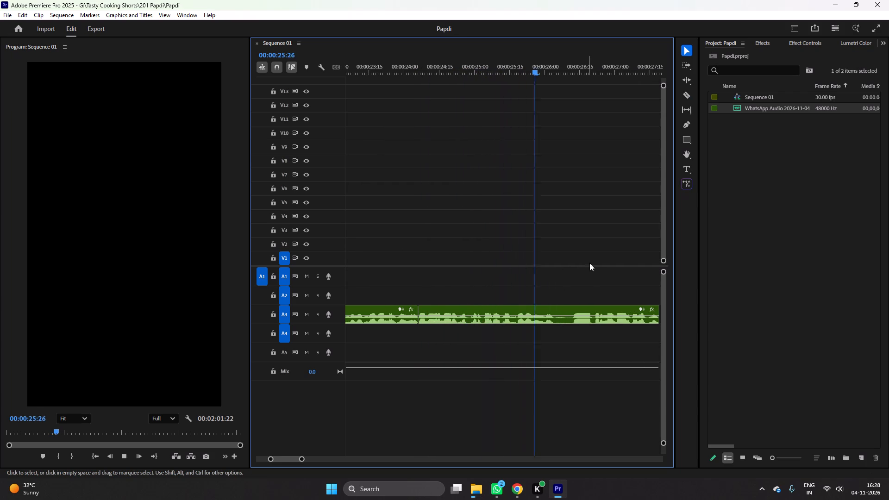
pyautogui.press('space')
pyautogui.moveTo(562, 70); pyautogui.dragTo(553, 72)
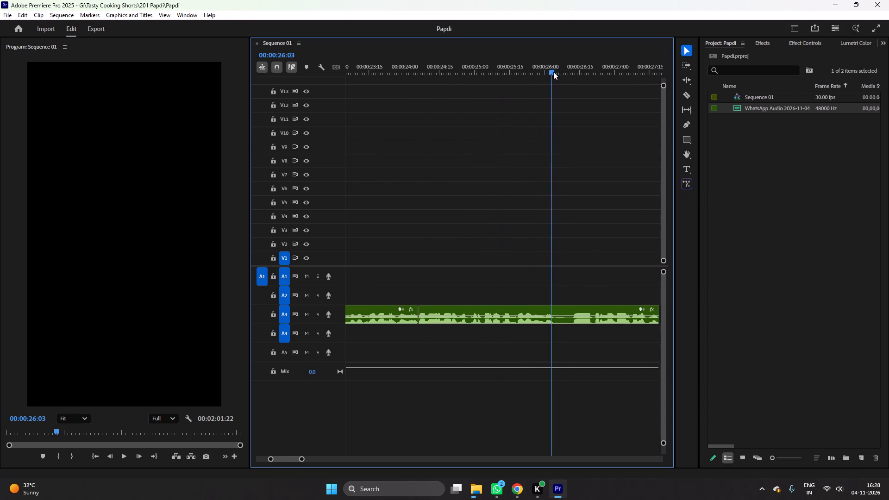
pyautogui.moveTo(553, 72); pyautogui.dragTo(554, 73)
pyautogui.press('c')
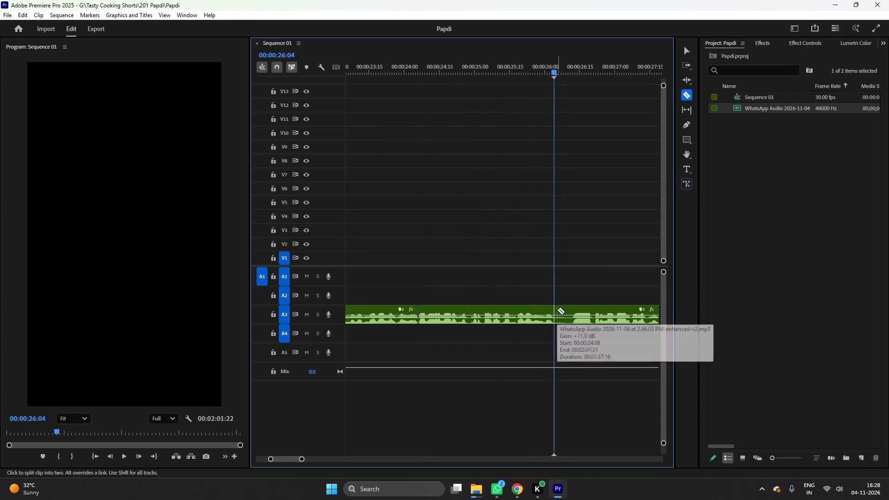
pyautogui.click(556, 321)
pyautogui.click(571, 321)
pyautogui.press('v')
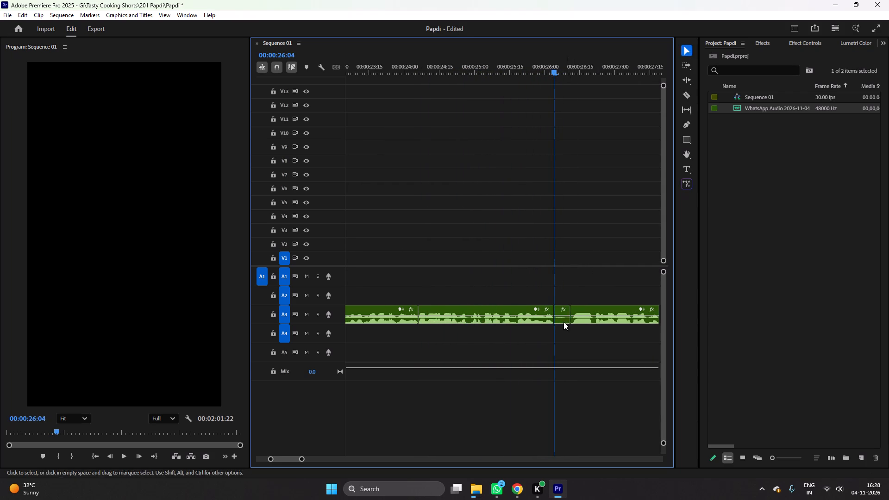
pyautogui.click(562, 322)
pyautogui.press('Delete')
pyautogui.rightClick(561, 321)
pyautogui.click(568, 325)
pyautogui.hotkey('ctrl', 's')
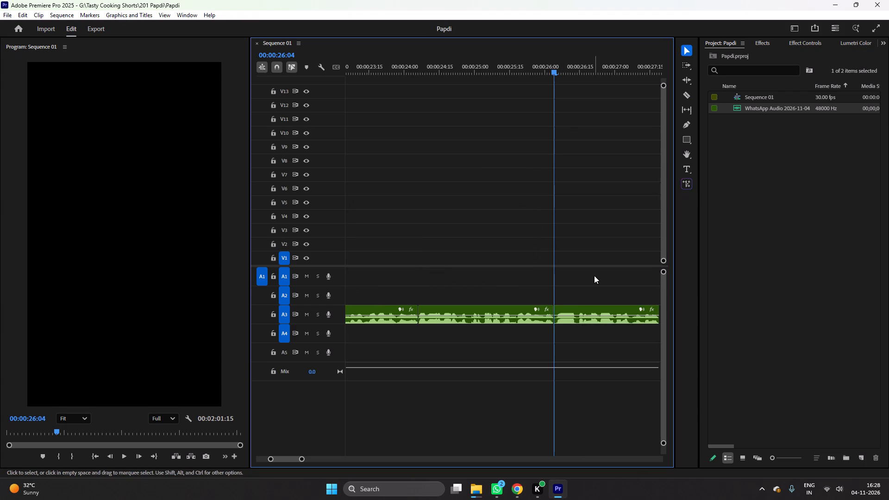
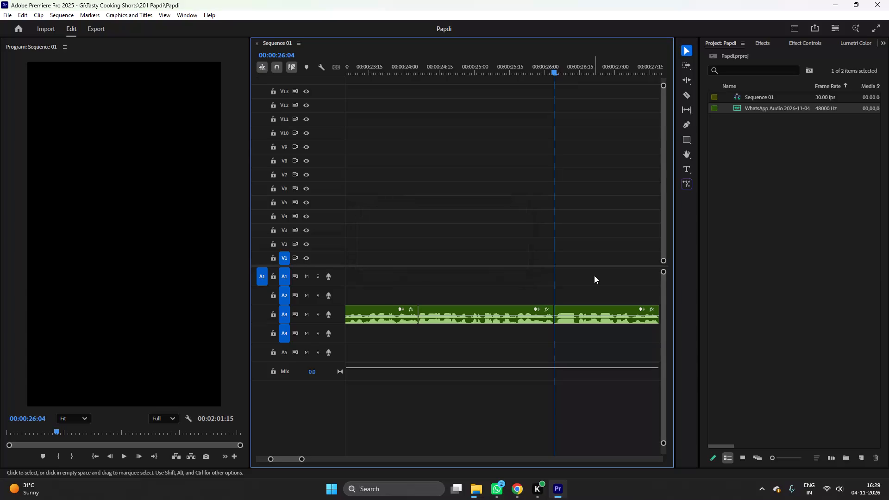
# Play back the A3 audio from 00:00:25:17 to 00:00:26:25 to check the last join, and save the project.
pyautogui.click(596, 274)
pyautogui.press('-')
pyautogui.click(510, 62)
pyautogui.press('=')
pyautogui.click(581, 211)
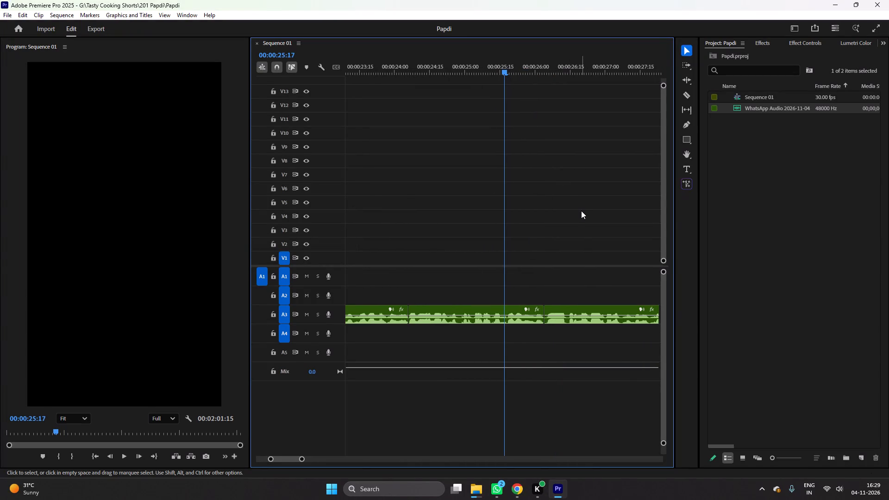
pyautogui.hotkey('ctrl', 's')
pyautogui.press('space')
pyautogui.scroll(-6, 581, 210)
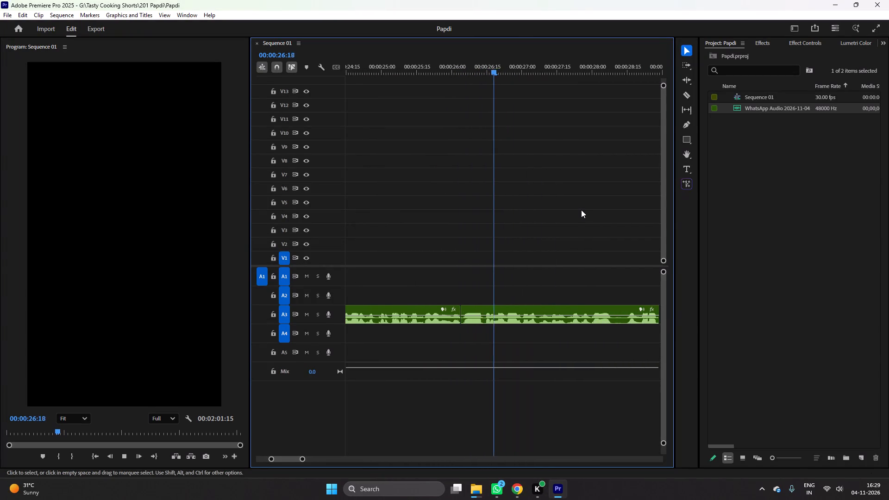
pyautogui.press('space')
pyautogui.hotkey('ctrl', 's')
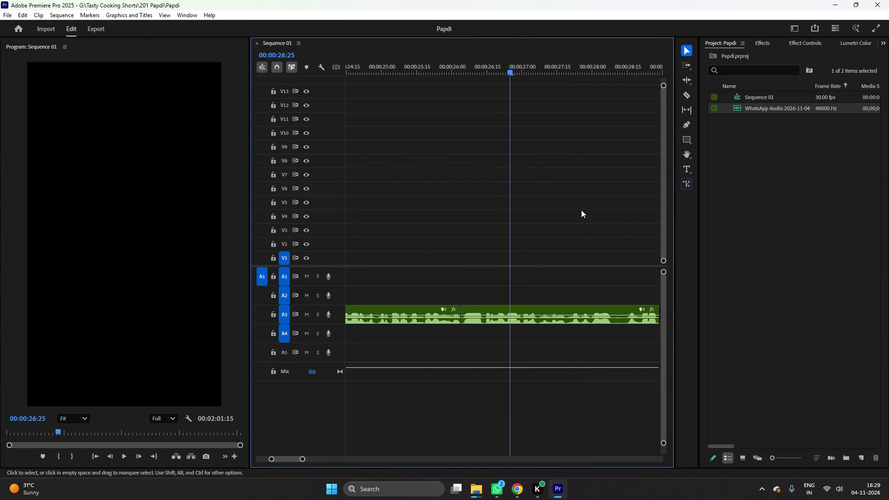
# Play on to the next A3 pause, cut it out from about 00:00:28:08 to 00:00:28:14, ripple delete the gap, and save.
pyautogui.press('space')
pyautogui.scroll(-7, 581, 210)
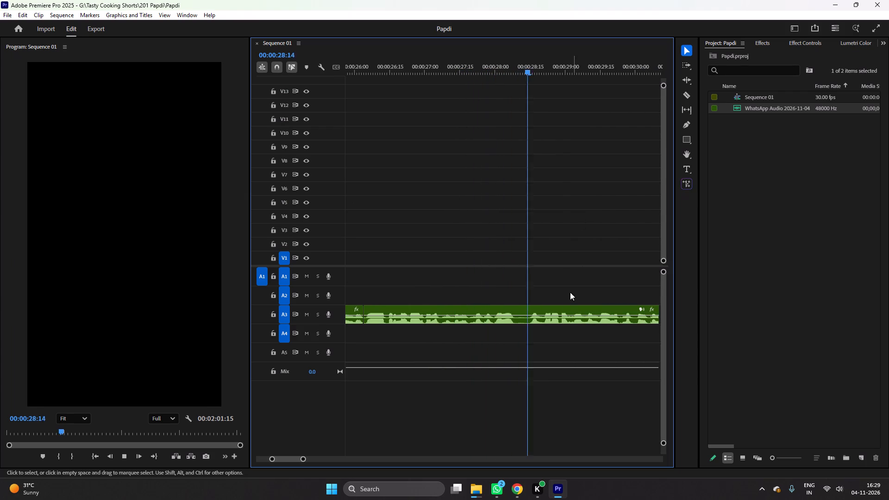
pyautogui.press('space')
pyautogui.write('c')
pyautogui.click(513, 322)
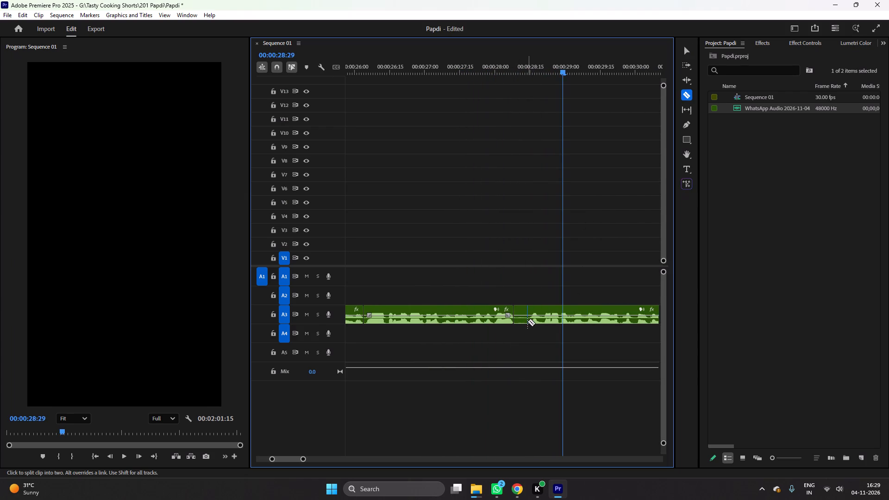
pyautogui.click(527, 321)
pyautogui.press('v')
pyautogui.doubleClick(524, 322)
pyautogui.press('Delete')
pyautogui.rightClick(521, 322)
pyautogui.click(527, 325)
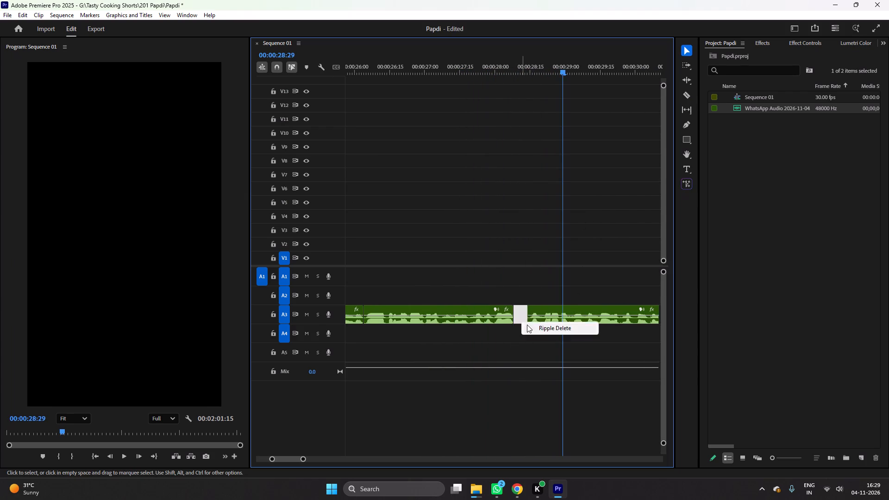
pyautogui.hotkey('ctrl', 's')
# Play on to the next A3 pause, cut it out from about 00:00:30:26 to 00:00:31:02, ripple delete the gap, and save.
pyautogui.hotkey('ctrl', 'space')
pyautogui.scroll(-7, 573, 283)
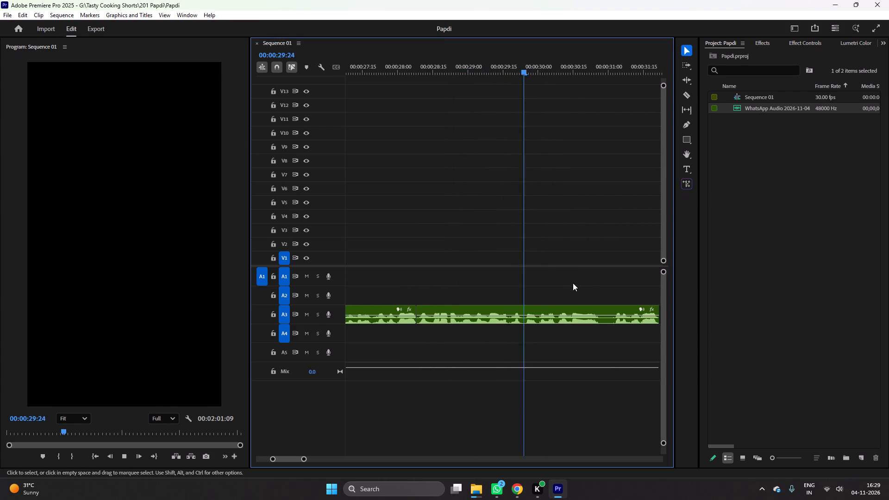
pyautogui.scroll(-4, 573, 283)
pyautogui.press('space')
pyautogui.press('c')
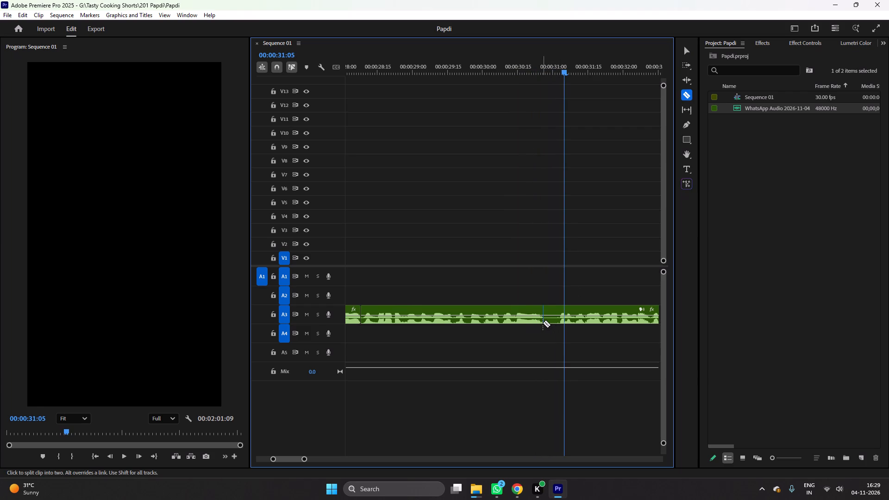
pyautogui.click(544, 322)
pyautogui.click(558, 322)
pyautogui.press('v')
pyautogui.click(551, 320)
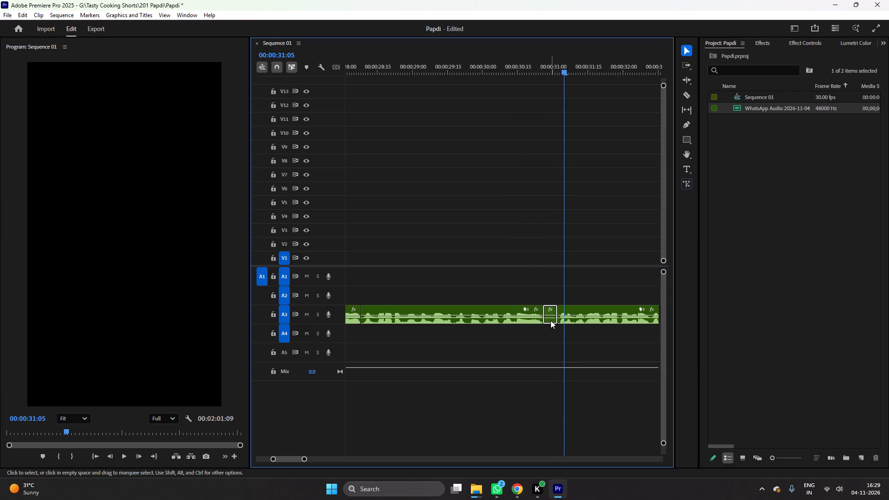
pyautogui.press('Delete')
pyautogui.rightClick(551, 320)
pyautogui.click(557, 325)
pyautogui.hotkey('ctrl', 's')
# Play on to the A3 pause at 00:00:36:03, cut it out up to about 00:00:36:12, ripple delete the gap, and save.
pyautogui.hotkey('ctrl', 'space')
pyautogui.scroll(-7, 600, 280)
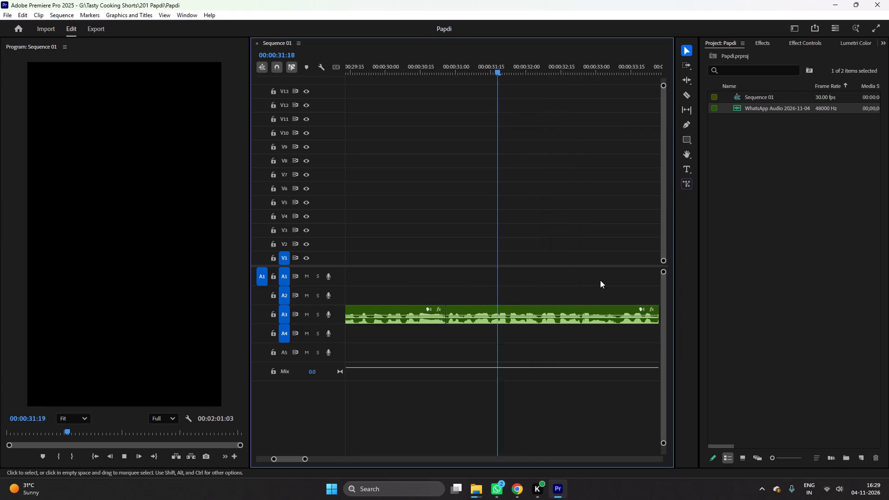
pyautogui.scroll(-12, 600, 280)
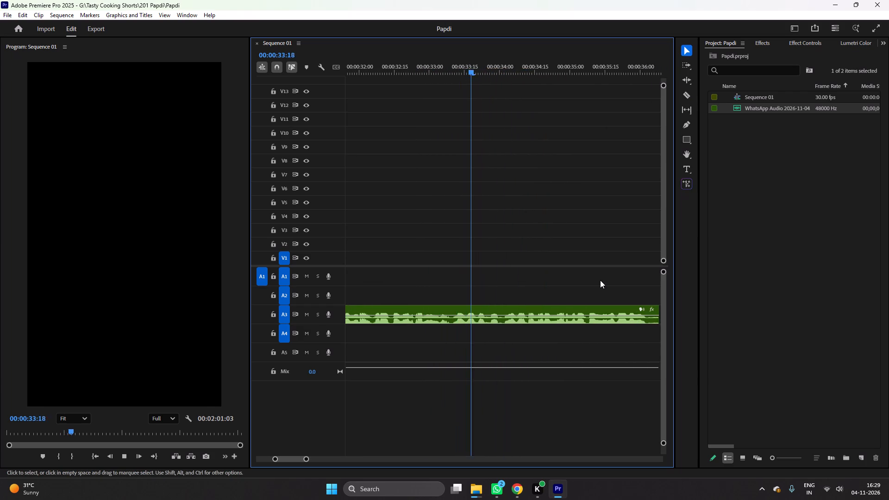
pyautogui.scroll(-9, 600, 280)
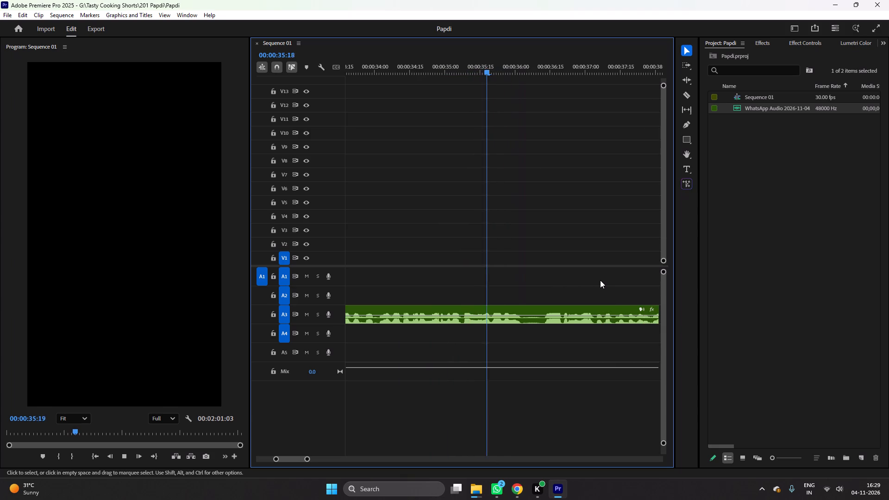
pyautogui.press('space')
pyautogui.moveTo(533, 69); pyautogui.dragTo(523, 73)
pyautogui.press('c')
pyautogui.click(524, 317)
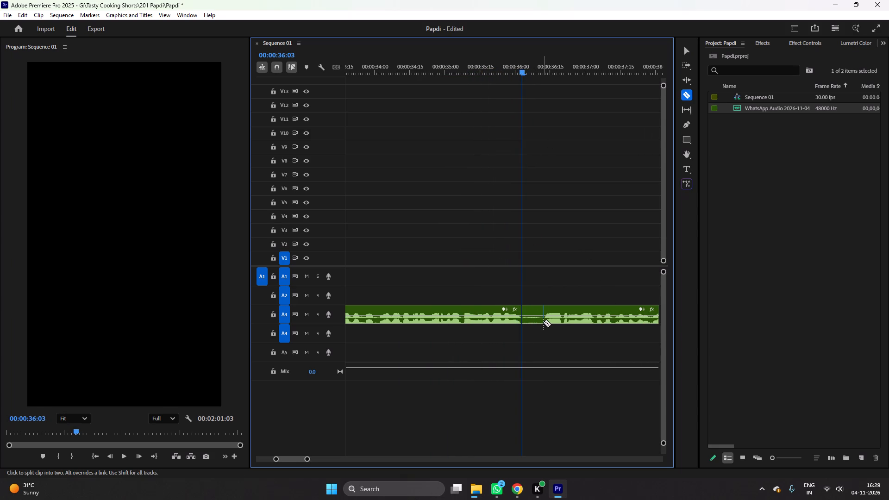
pyautogui.click(543, 322)
pyautogui.press('v')
pyautogui.click(531, 322)
pyautogui.press('Delete')
pyautogui.rightClick(531, 321)
pyautogui.click(536, 326)
pyautogui.hotkey('ctrl', 's')
# Play on to the A3 pause at 00:00:38:02, cut it out up to about 00:00:38:09, ripple delete the gap, and save.
pyautogui.hotkey('ctrl', 'space')
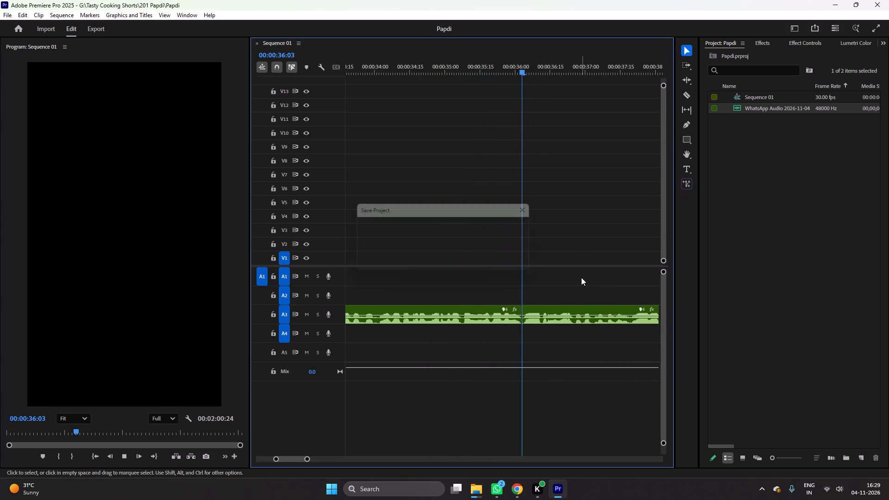
pyautogui.scroll(-6, 581, 275)
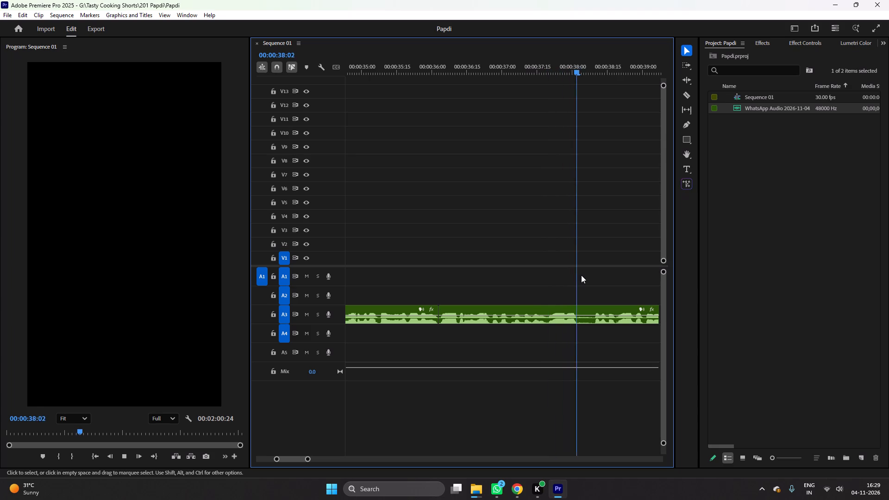
pyautogui.press('space')
pyautogui.press('c')
pyautogui.click(577, 322)
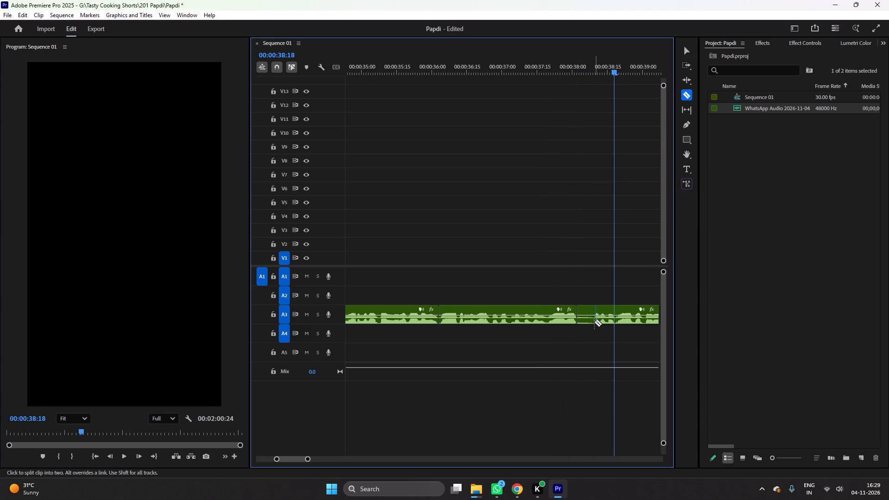
pyautogui.click(594, 322)
pyautogui.press('v')
pyautogui.click(584, 319)
pyautogui.press('Delete')
pyautogui.rightClick(584, 319)
pyautogui.click(587, 325)
pyautogui.hotkey('ctrl', 's')
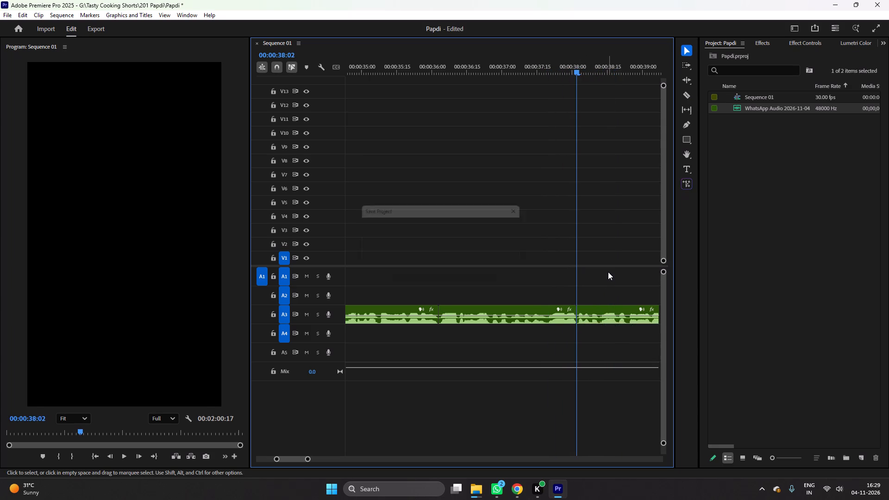
# Play on to the A3 pause at 00:00:41:10, cut it out up to about 00:00:41:20, ripple delete the gap, and save.
pyautogui.hotkey('ctrl', 'space')
pyautogui.scroll(-15, 608, 271)
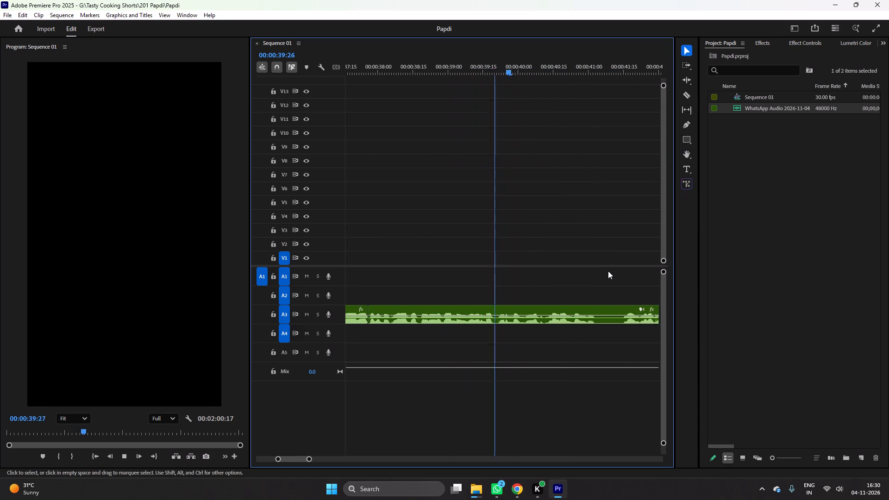
pyautogui.scroll(-2, 608, 271)
pyautogui.press('space')
pyautogui.press('c')
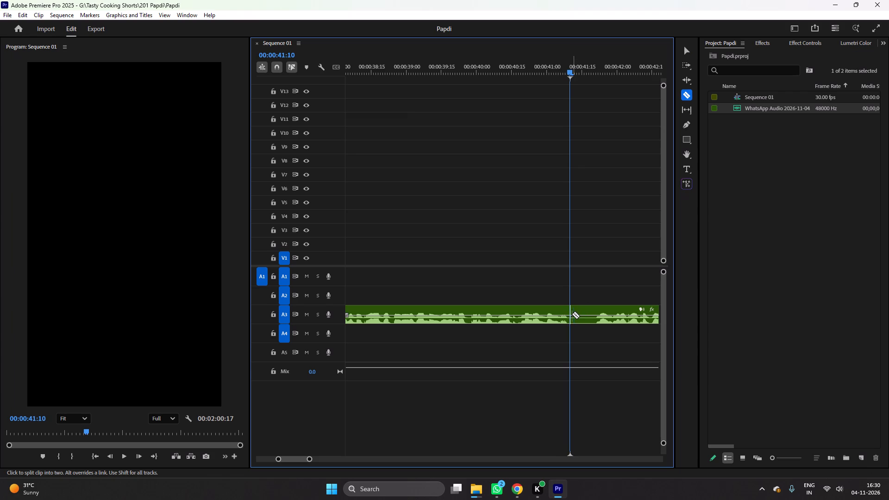
pyautogui.click(571, 314)
pyautogui.click(594, 322)
pyautogui.press('v')
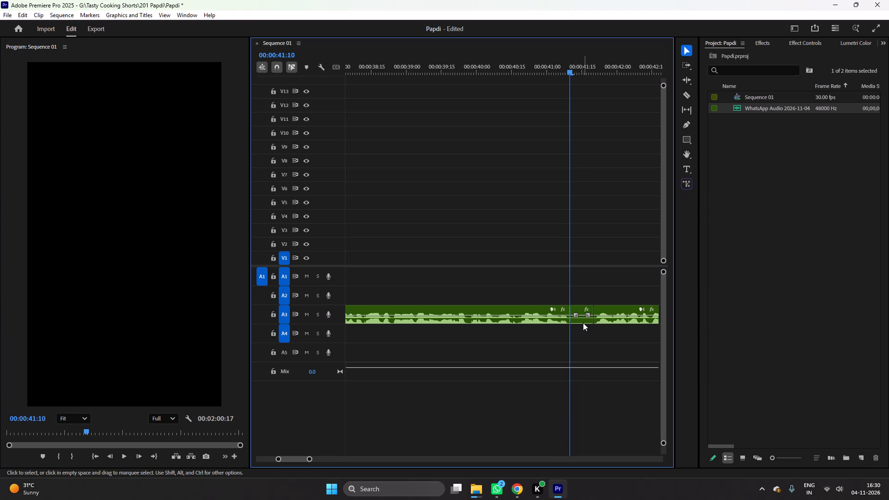
pyautogui.click(583, 323)
pyautogui.press('Delete')
pyautogui.rightClick(581, 319)
pyautogui.click(588, 322)
pyautogui.hotkey('ctrl', 's')
# Play on to the A3 pause at 00:00:44:17, cut it out up to about 00:00:44:26, ripple delete the gap, and save.
pyautogui.hotkey('ctrl', 'space')
pyautogui.scroll(-3, 611, 275)
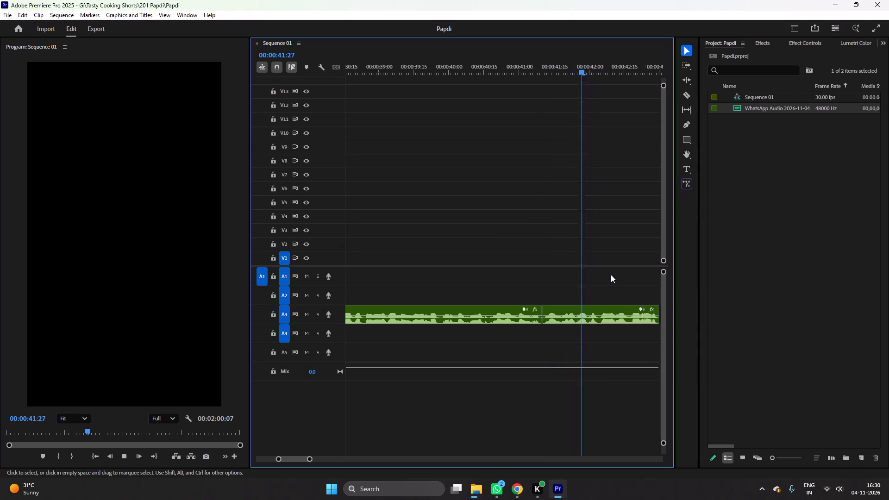
pyautogui.scroll(-14, 611, 275)
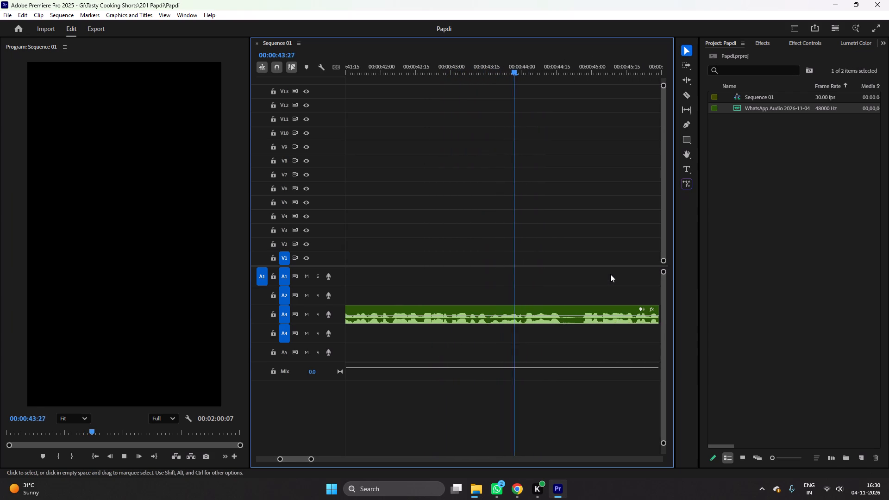
pyautogui.press('space')
pyautogui.press('c')
pyautogui.click(563, 318)
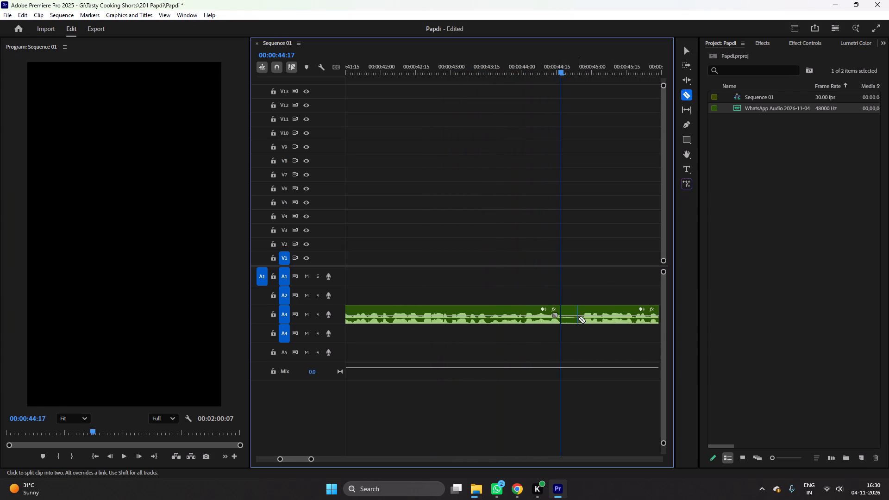
pyautogui.click(582, 322)
pyautogui.press('v')
pyautogui.click(571, 323)
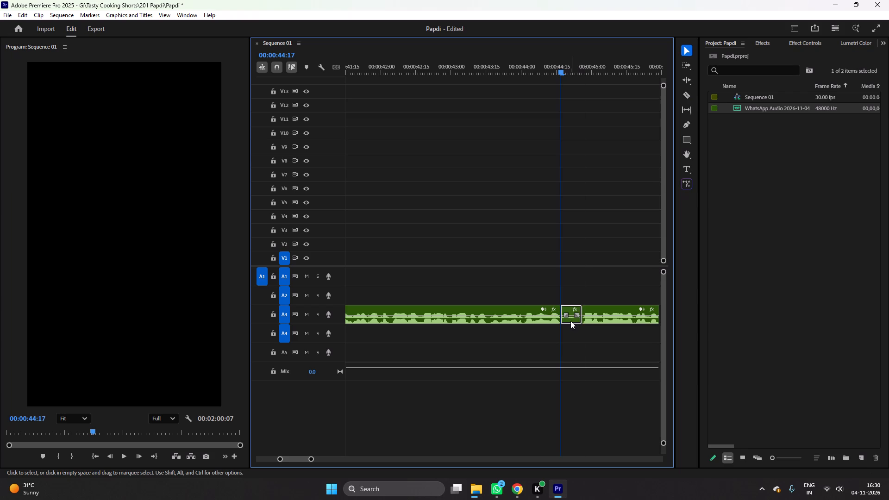
pyautogui.press('Delete')
pyautogui.rightClick(570, 321)
pyautogui.moveTo(580, 332); pyautogui.dragTo(587, 337)
pyautogui.hotkey('ctrl', 's')
pyautogui.rightClick(564, 321)
pyautogui.rightClick(571, 314)
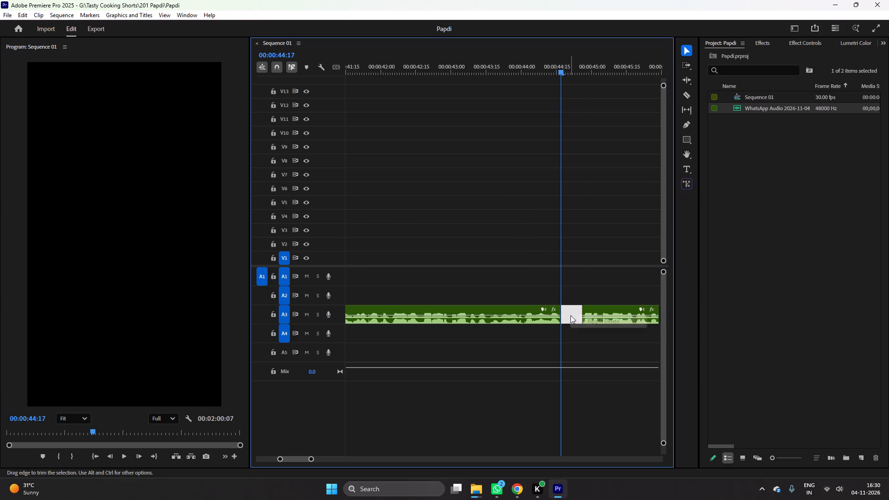
pyautogui.click(576, 319)
pyautogui.hotkey('ctrl', 's')
# Play on to the A3 pause at 00:00:49:03, cut it out up to about 00:00:49:12, ripple delete the gap, and save.
pyautogui.hotkey('ctrl', 'space')
pyautogui.press('space')
pyautogui.scroll(-7, 605, 287)
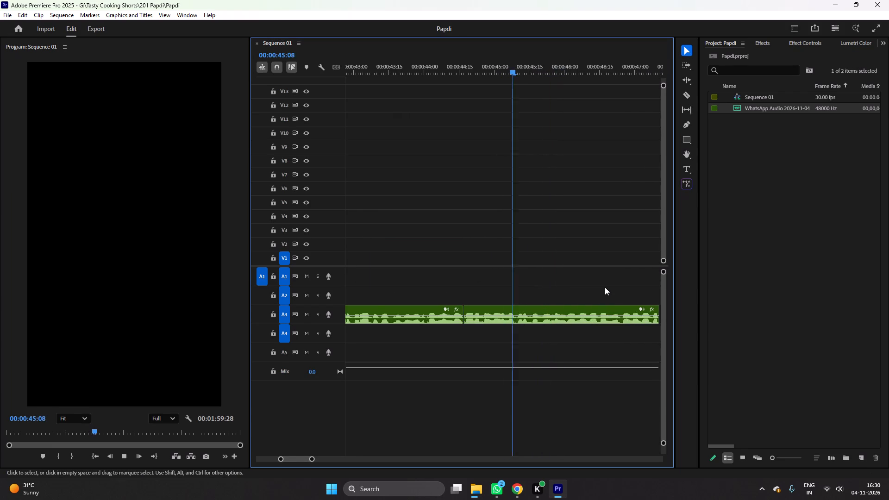
pyautogui.scroll(-7, 605, 287)
pyautogui.hotkey('ctrl', 's')
pyautogui.press('space')
pyautogui.scroll(-6, 605, 287)
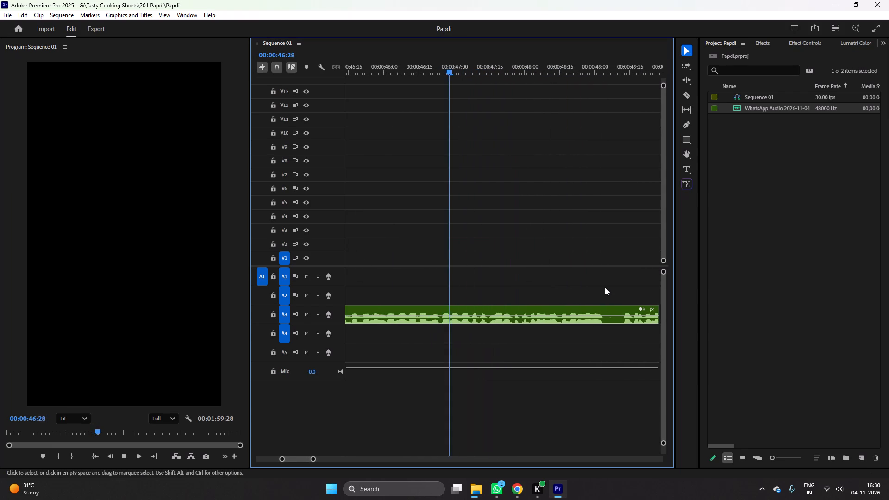
pyautogui.scroll(-3, 605, 287)
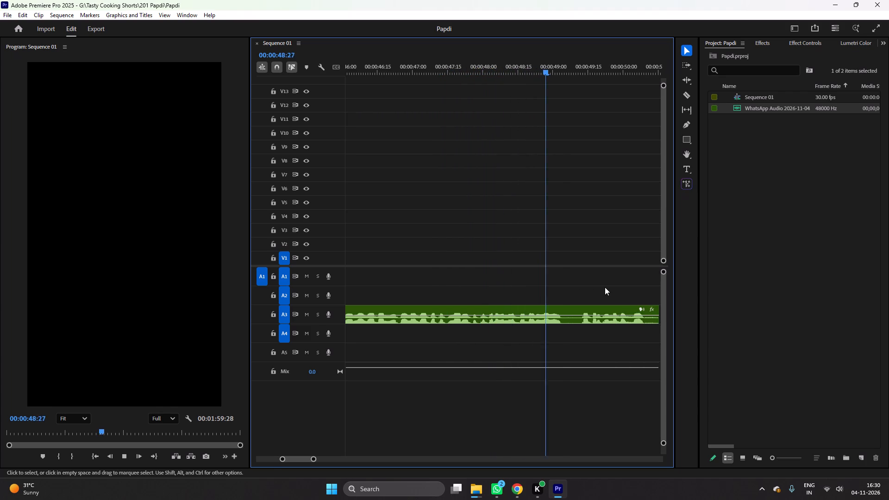
pyautogui.press('space')
pyautogui.click(562, 72)
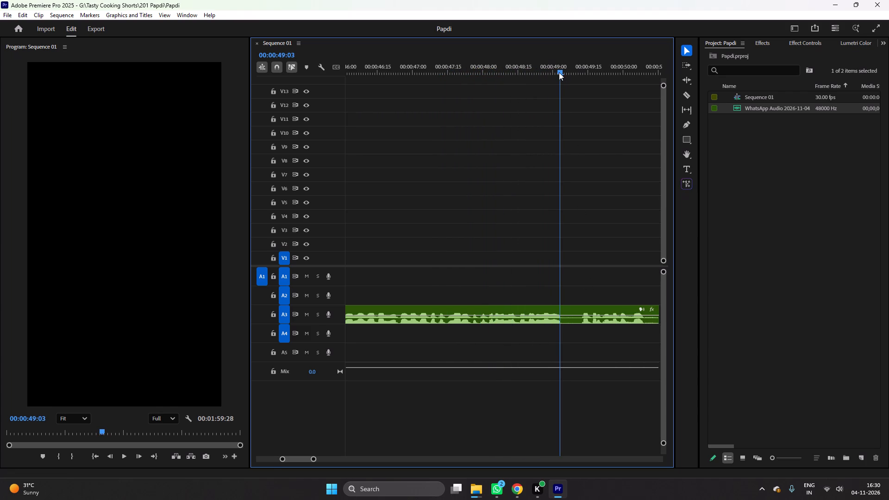
pyautogui.press('c')
pyautogui.click(561, 322)
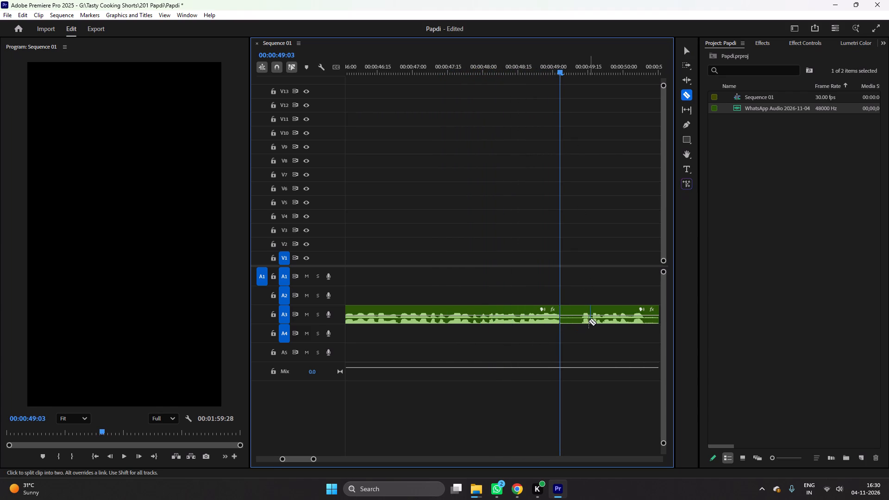
pyautogui.click(582, 321)
pyautogui.press('v')
pyautogui.click(573, 321)
pyautogui.press('Delete')
pyautogui.rightClick(571, 321)
pyautogui.click(575, 325)
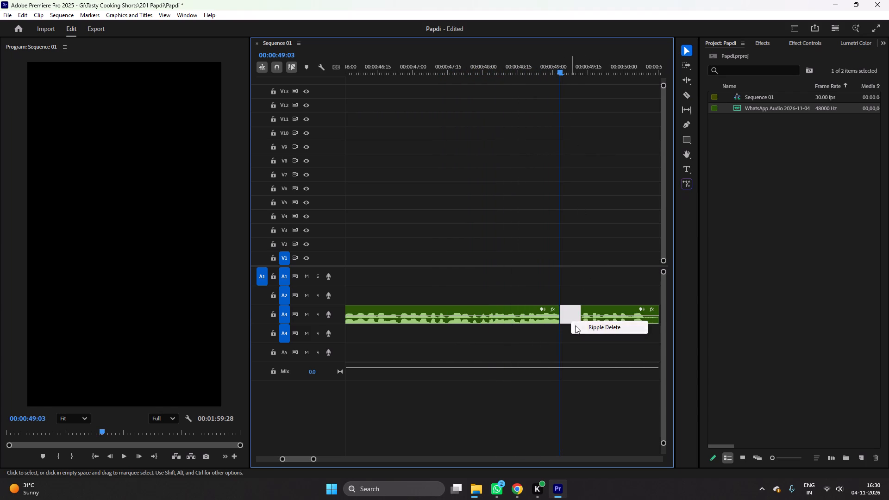
pyautogui.hotkey('ctrl', 's')
# Play on, split A3 at about 00:00:50:17, delete the unwanted section back to 00:00:49:03, ripple delete the gap, and save.
pyautogui.hotkey('ctrl', 'space')
pyautogui.scroll(-6, 597, 273)
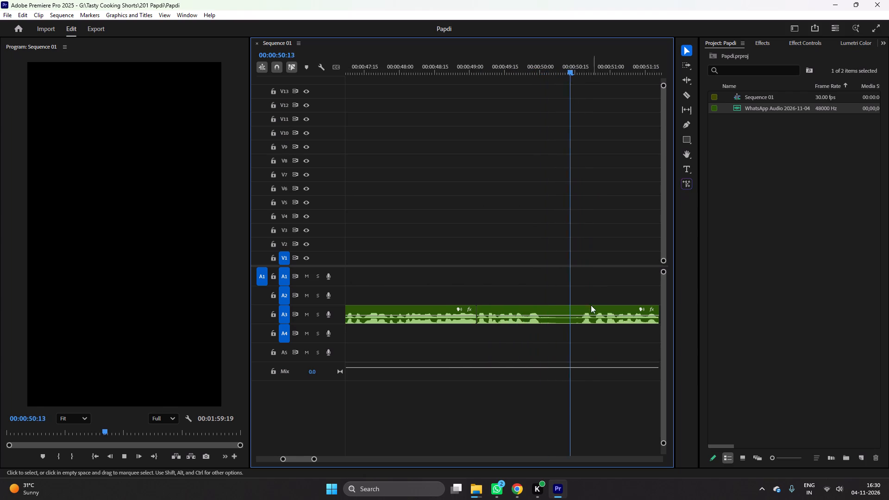
pyautogui.press('space')
pyautogui.press('c')
pyautogui.click(581, 321)
pyautogui.press('v')
pyautogui.click(543, 322)
pyautogui.press('Delete')
pyautogui.rightClick(543, 320)
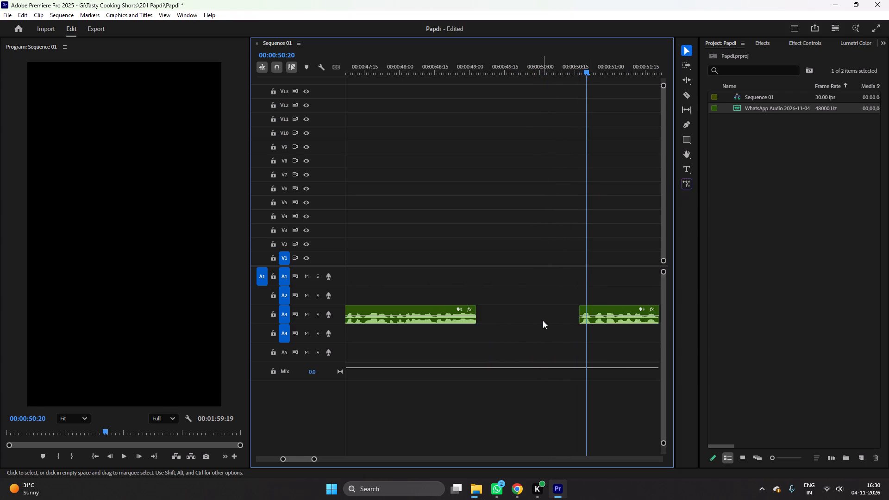
pyautogui.click(554, 325)
pyautogui.hotkey('ctrl', 's')
# Play on, split A3 at about 00:00:50:27, delete the unwanted section back to 00:00:49:03, ripple delete the gap, and save.
pyautogui.hotkey('ctrl', 'space')
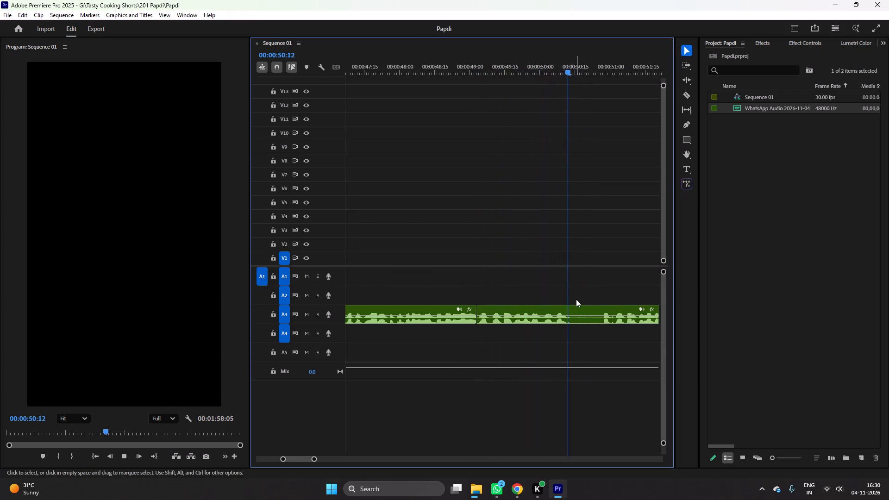
pyautogui.press('space')
pyautogui.press('c')
pyautogui.click(602, 319)
pyautogui.press('v')
pyautogui.click(553, 318)
pyautogui.press('Delete')
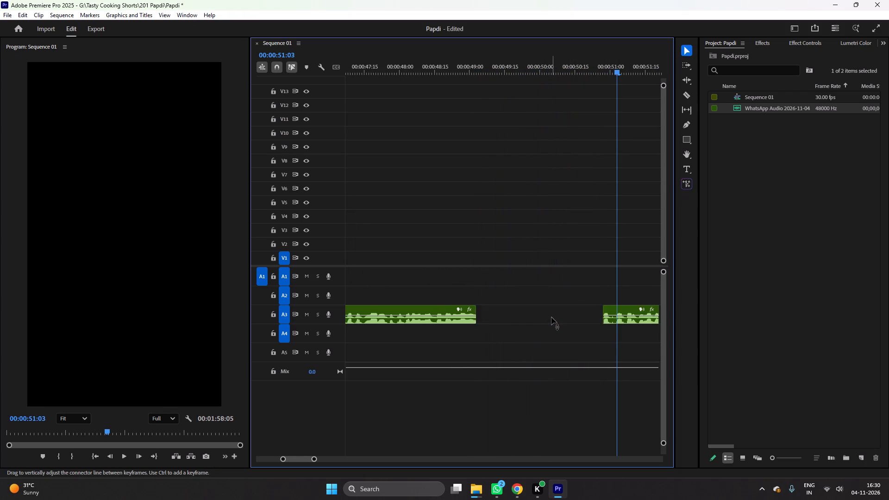
pyautogui.rightClick(551, 317)
pyautogui.click(563, 325)
pyautogui.hotkey('ctrl', 's')
# Play on, split A3 at about 00:00:54:15, delete the unwanted section back to 00:00:49:03, ripple delete the gap, and save.
pyautogui.hotkey('ctrl', 'space')
pyautogui.scroll(-5, 566, 287)
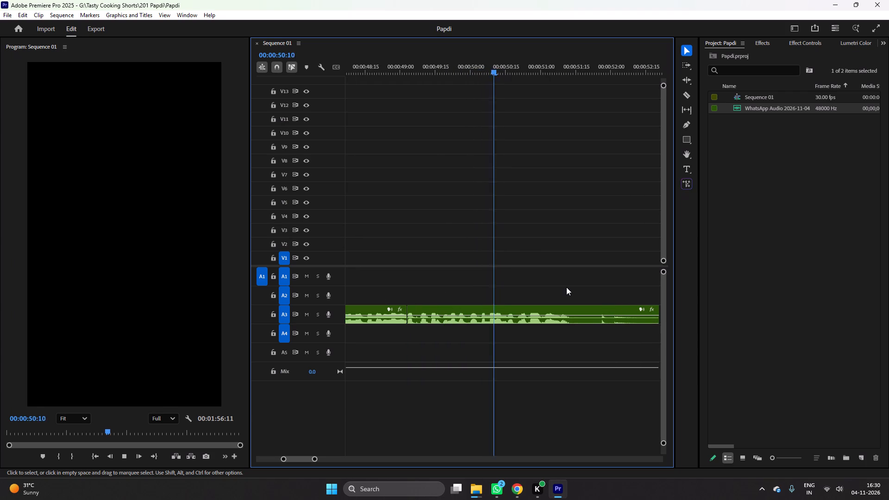
pyautogui.scroll(-6, 566, 287)
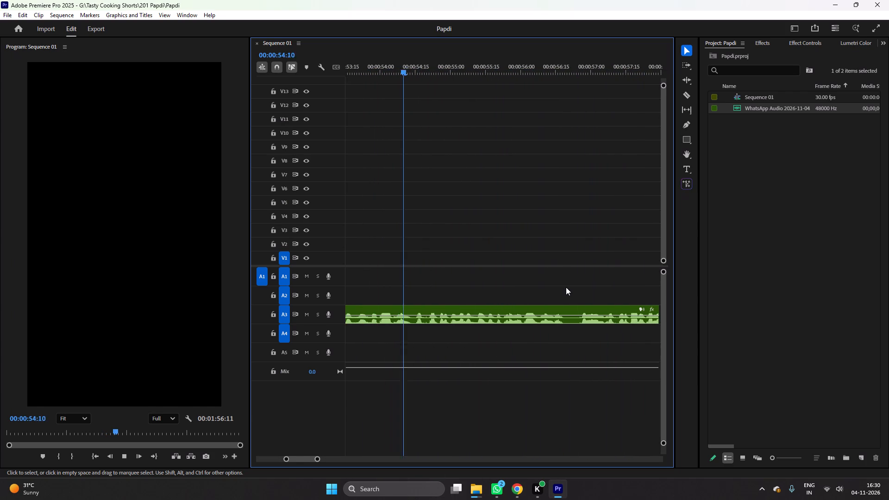
pyautogui.click(566, 287)
pyautogui.press('-')
pyautogui.write('==--')
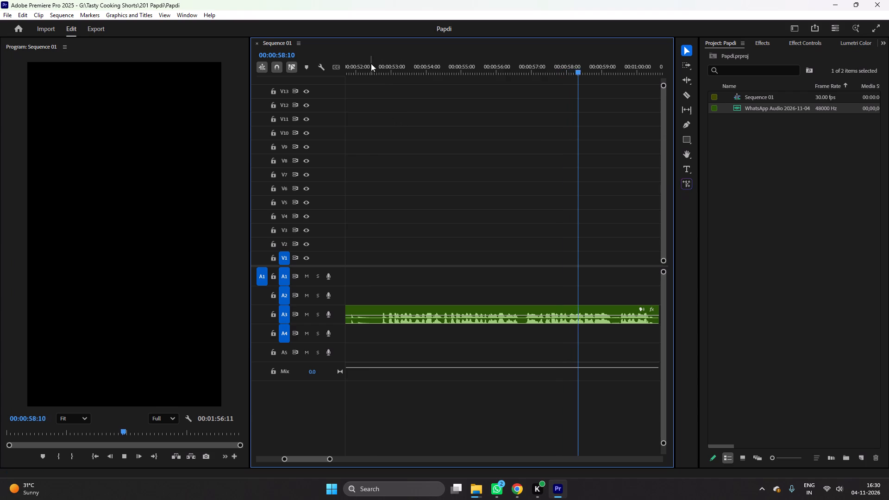
pyautogui.click(371, 63)
pyautogui.press('=')
pyautogui.press('space')
pyautogui.scroll(-6, 568, 245)
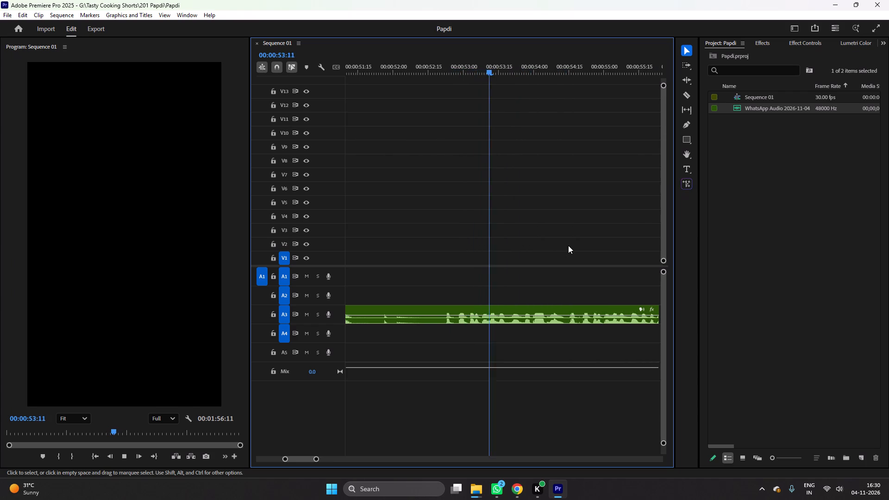
pyautogui.scroll(-6, 568, 245)
pyautogui.press('space')
pyautogui.press('c')
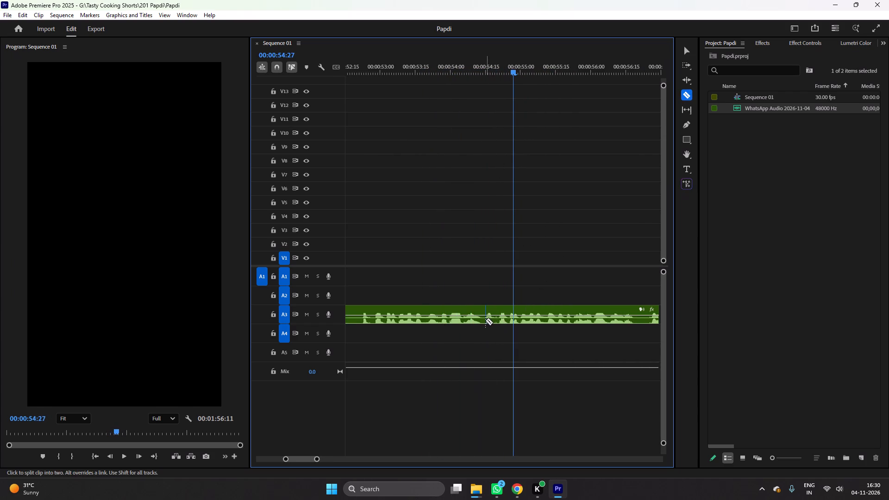
pyautogui.click(484, 320)
pyautogui.press('v')
pyautogui.click(454, 321)
pyautogui.press('Delete')
pyautogui.rightClick(454, 321)
pyautogui.moveTo(476, 328); pyautogui.dragTo(488, 334)
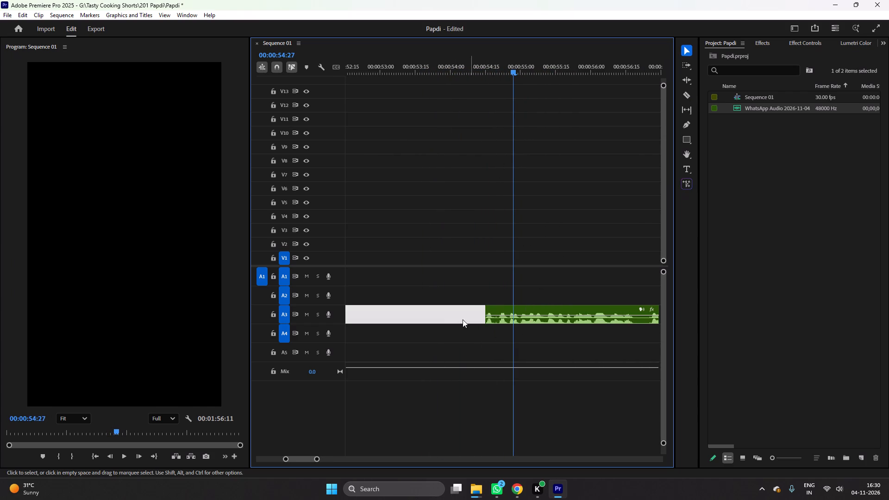
pyautogui.rightClick(460, 319)
pyautogui.click(470, 322)
pyautogui.hotkey('ctrl', 's')
pyautogui.click(444, 61)
pyautogui.hotkey('ctrl', 's')
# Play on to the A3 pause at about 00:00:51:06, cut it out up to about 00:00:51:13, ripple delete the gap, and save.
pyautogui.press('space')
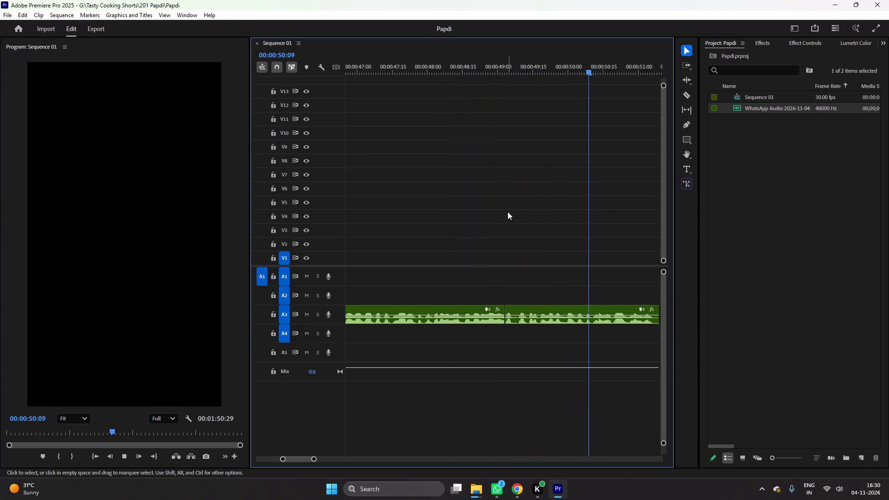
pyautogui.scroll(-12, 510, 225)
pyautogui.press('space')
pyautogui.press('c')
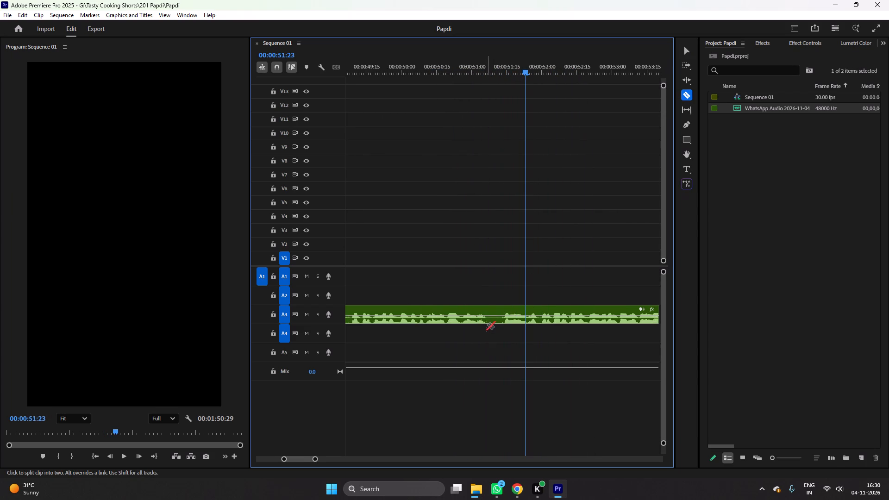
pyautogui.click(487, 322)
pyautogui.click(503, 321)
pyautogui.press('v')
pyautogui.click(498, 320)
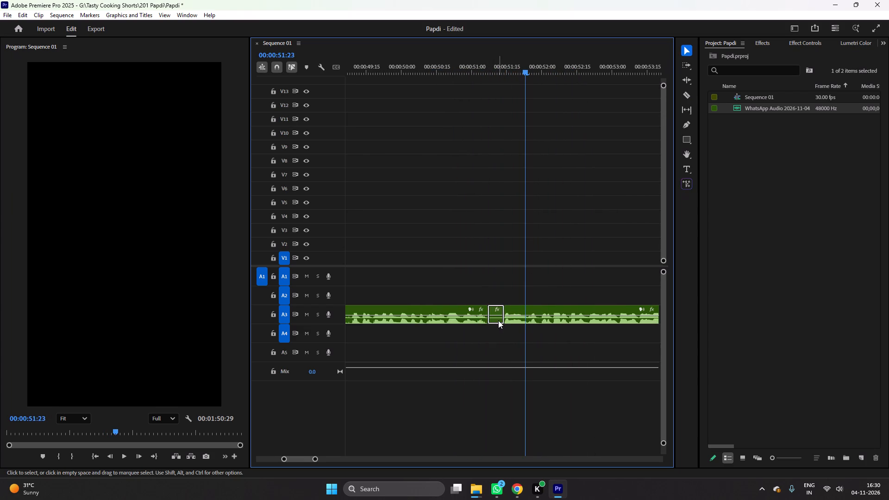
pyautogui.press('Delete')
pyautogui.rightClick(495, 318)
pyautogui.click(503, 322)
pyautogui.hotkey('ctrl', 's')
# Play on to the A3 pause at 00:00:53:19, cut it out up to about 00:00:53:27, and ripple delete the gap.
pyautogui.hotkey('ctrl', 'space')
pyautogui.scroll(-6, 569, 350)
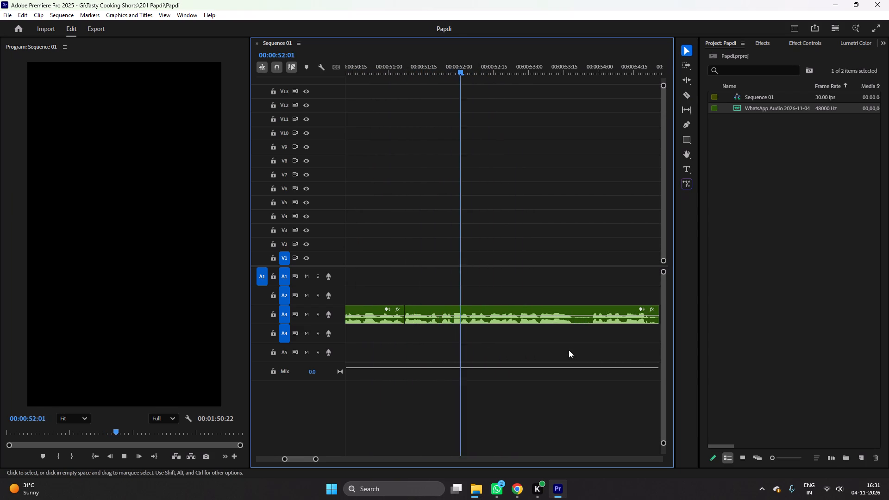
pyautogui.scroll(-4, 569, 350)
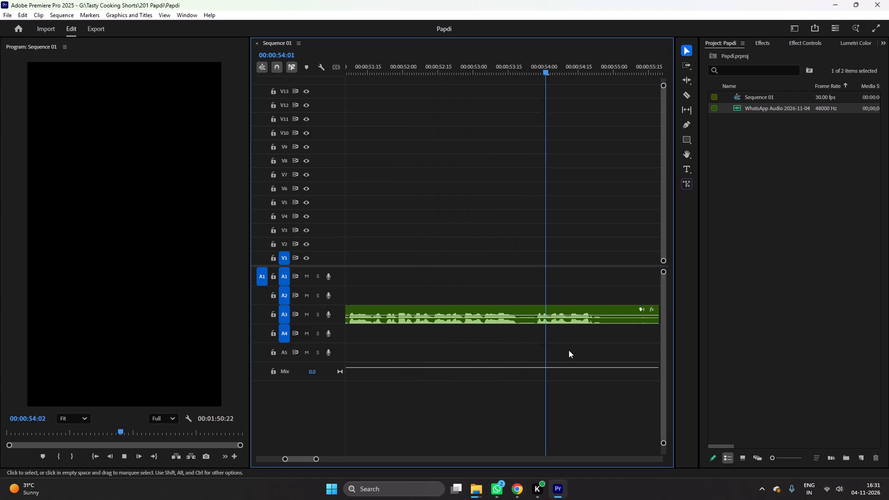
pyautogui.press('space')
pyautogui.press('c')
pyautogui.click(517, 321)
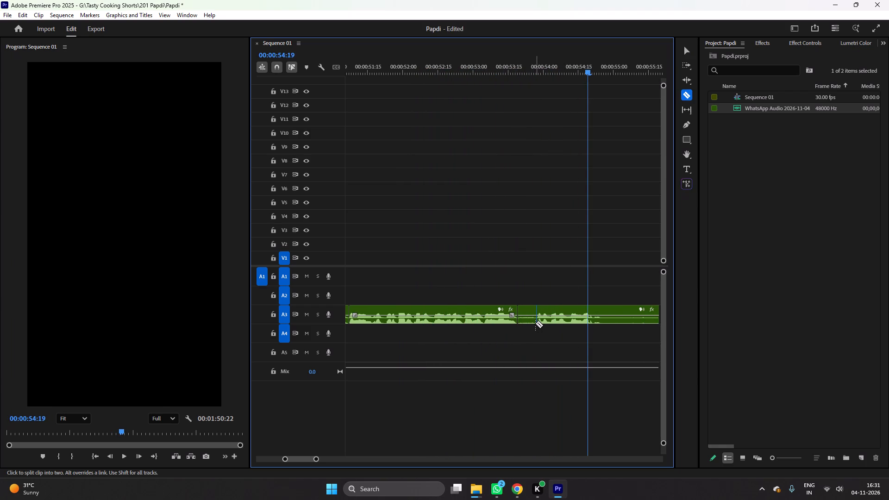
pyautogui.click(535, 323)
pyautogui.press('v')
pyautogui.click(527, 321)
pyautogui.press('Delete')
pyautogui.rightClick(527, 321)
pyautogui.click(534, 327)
# Play on, split A3 at about 00:00:56:13, and delete the unwanted section back to 00:00:53:19.
pyautogui.press('space')
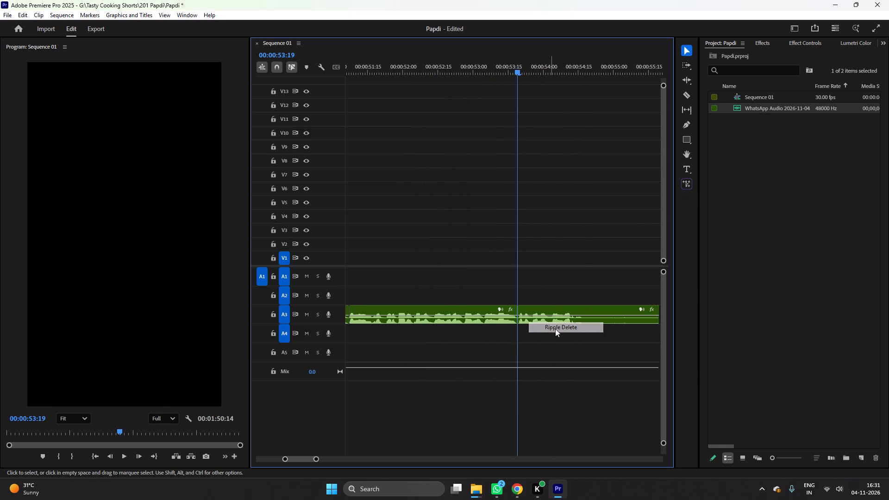
pyautogui.scroll(-5, 565, 336)
pyautogui.press('-')
pyautogui.press('=')
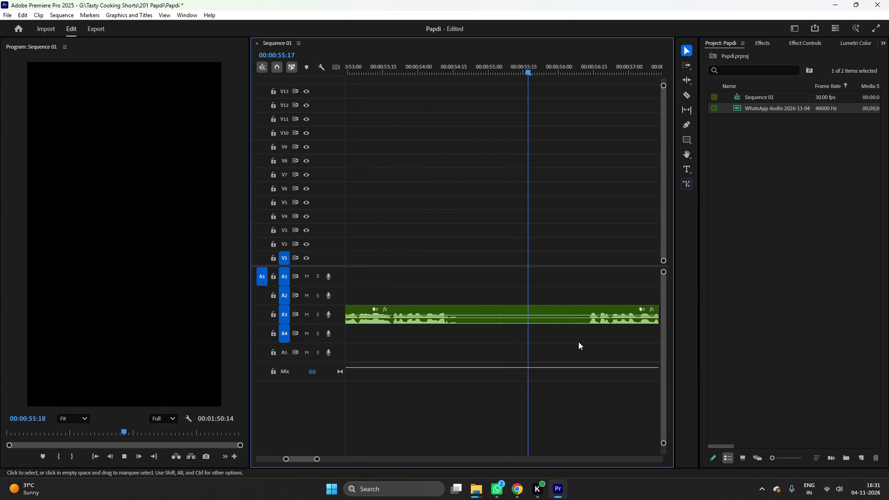
pyautogui.press('space')
pyautogui.press('c')
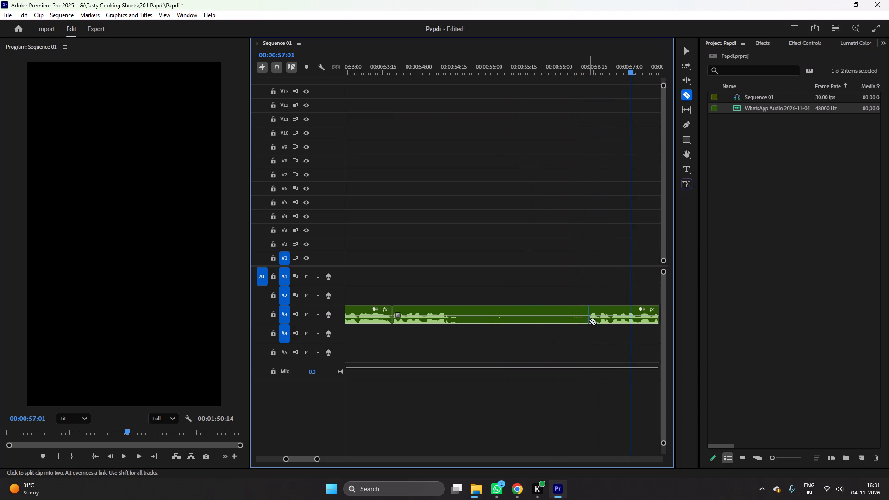
pyautogui.click(589, 320)
pyautogui.press('v')
pyautogui.click(527, 315)
pyautogui.press('Delete')
# Go back, replay the join at 00:00:49:03, and delete the two A3 clips between there and 00:00:53:19.
pyautogui.scroll(5, 526, 315)
pyautogui.press('-')
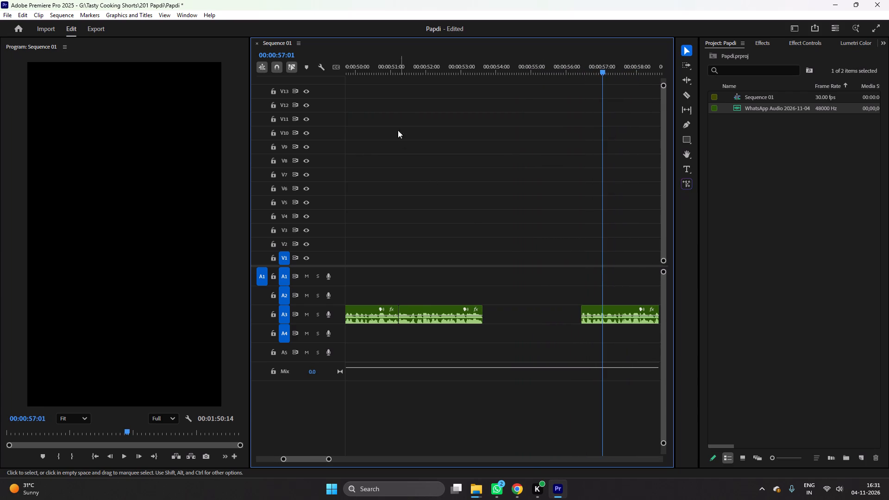
pyautogui.click(370, 63)
pyautogui.press('=')
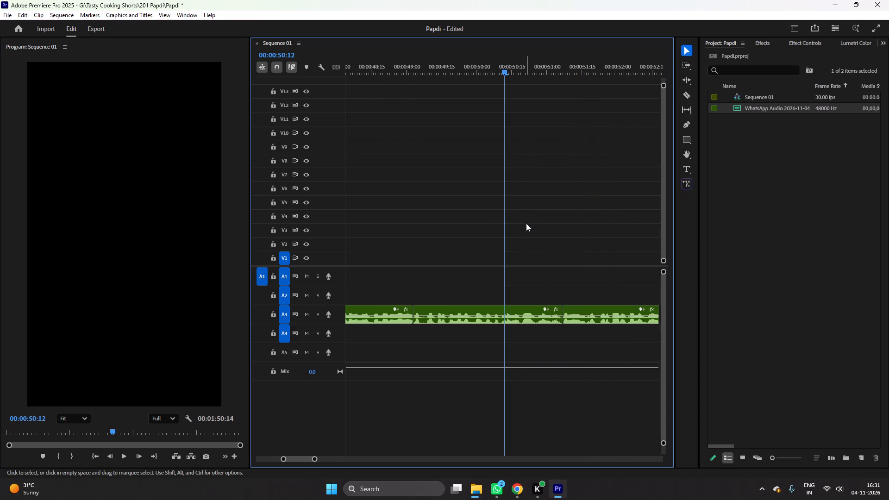
pyautogui.press('space')
pyautogui.click(377, 69)
pyautogui.press('space')
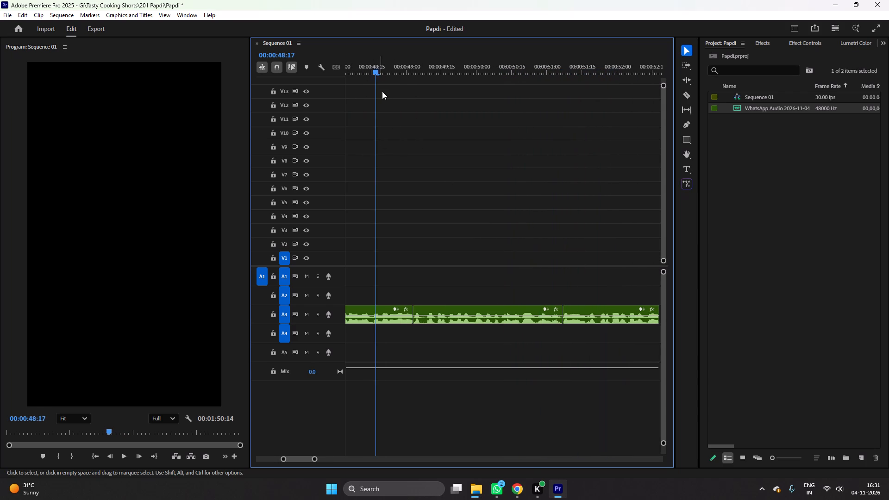
pyautogui.press('space')
pyautogui.moveTo(519, 271); pyautogui.dragTo(579, 313)
pyautogui.press('Delete')
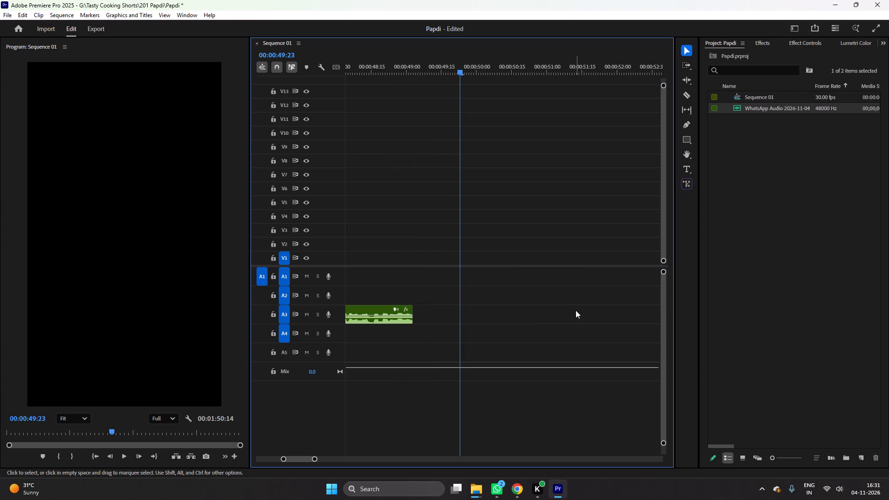
# Extend the A3 clip ending at 00:00:49:03, split it at about 00:00:49:04, and delete the leftover tail.
pyautogui.moveTo(414, 311); pyautogui.dragTo(429, 311)
pyautogui.click(393, 83)
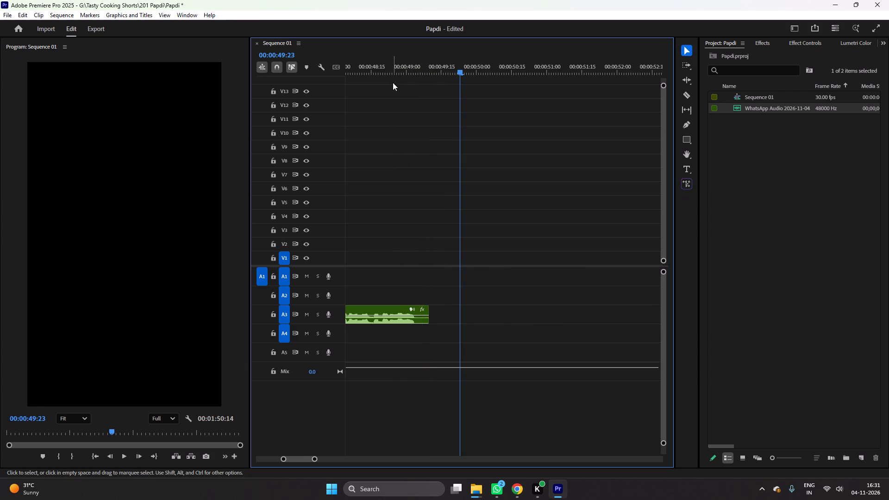
pyautogui.click(401, 73)
pyautogui.press('space')
pyautogui.moveTo(407, 76); pyautogui.dragTo(413, 79)
pyautogui.click(418, 66)
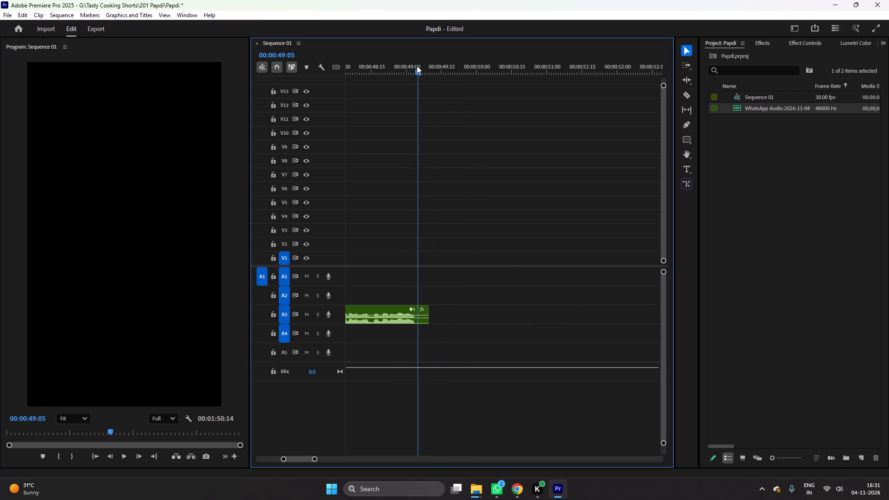
pyautogui.press('c')
pyautogui.click(417, 313)
pyautogui.press('v')
pyautogui.click(423, 312)
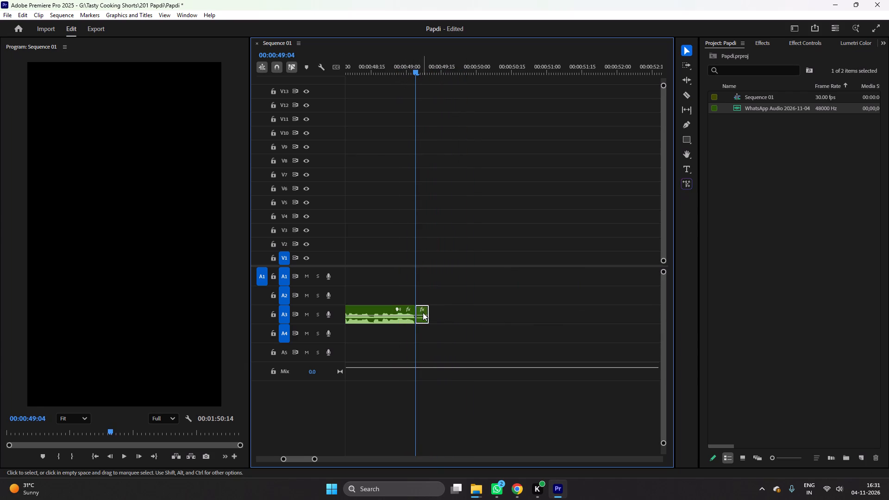
pyautogui.press('Delete')
# Ripple delete the A3 gap after 00:00:49:04 and save the project.
pyautogui.rightClick(442, 313)
pyautogui.moveTo(470, 319); pyautogui.dragTo(477, 323)
pyautogui.hotkey('ctrl', 's')
pyautogui.hotkey('ctrl', 'space')
pyautogui.hotkey('ctrl', 's')
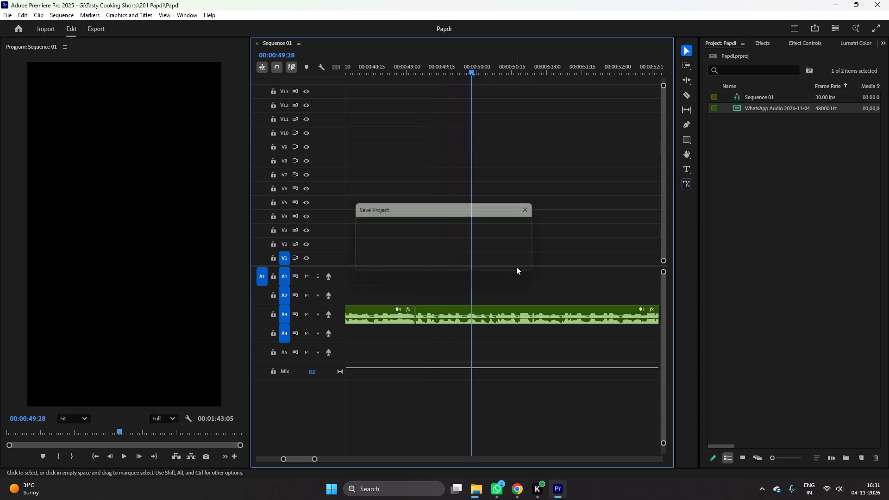
# Play the A3 voice-over on to about 00:00:54:19 to review it, and return the playhead to 00:00:49:10.
pyautogui.press('space')
pyautogui.scroll(-10, 516, 267)
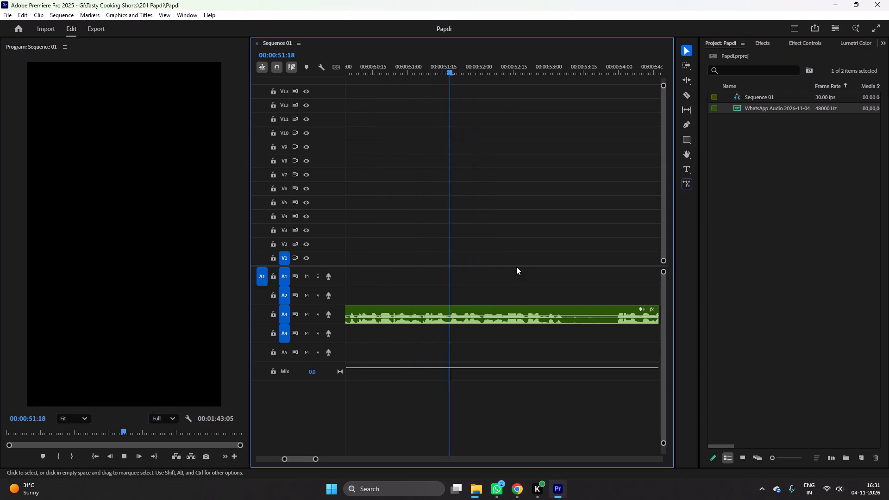
pyautogui.scroll(-5, 516, 267)
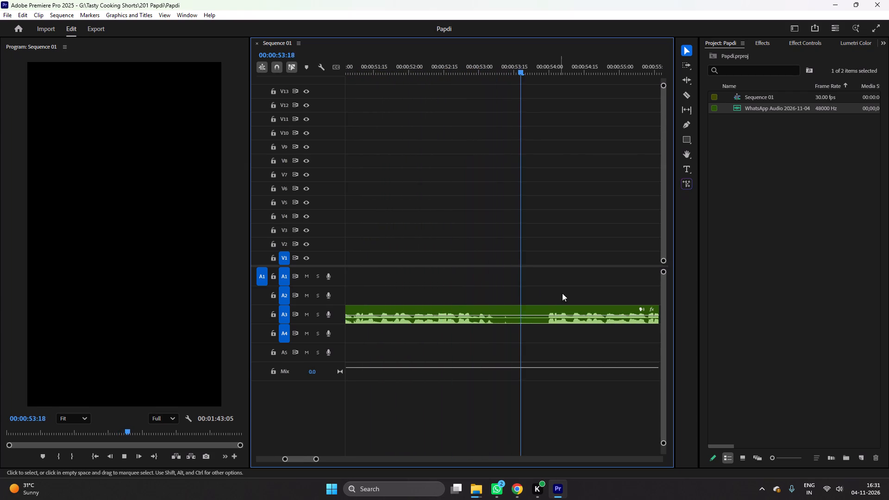
pyautogui.press('space')
pyautogui.scroll(4, 475, 274)
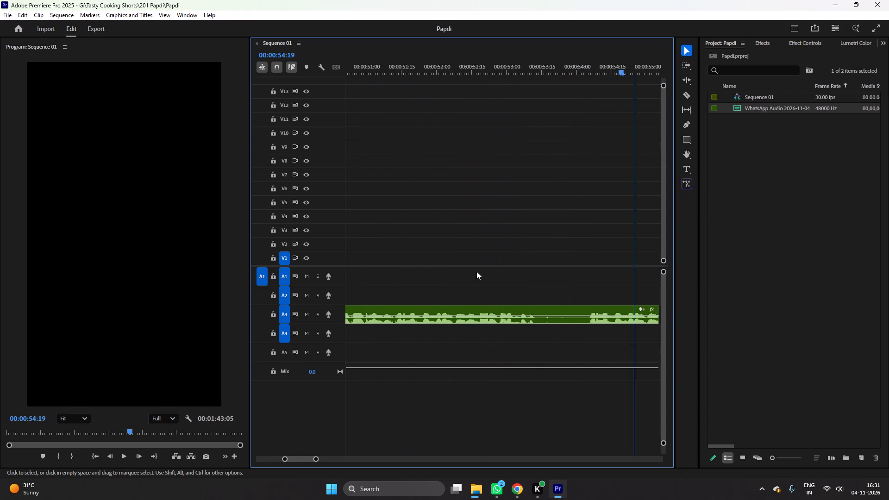
pyautogui.scroll(2, 476, 271)
pyautogui.press('-')
pyautogui.click(406, 60)
pyautogui.press('=')
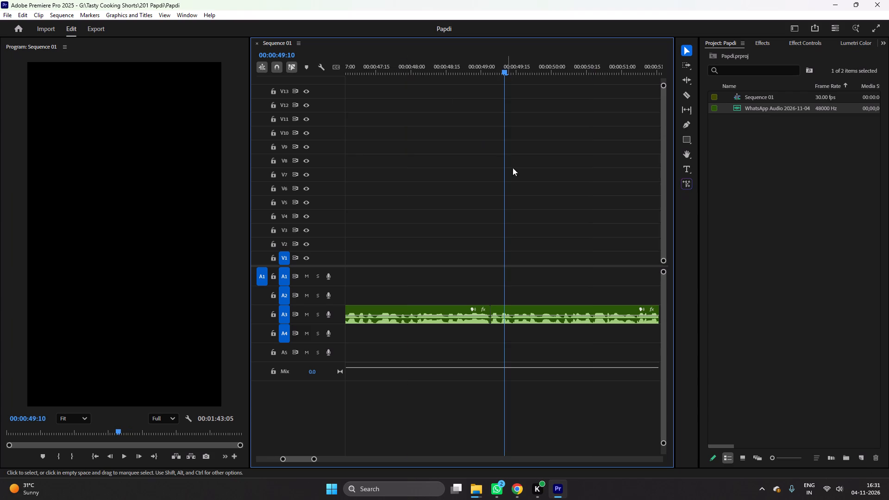
pyautogui.click(580, 193)
# Replay A3 from 00:00:49:10, split it at the short pause at about 00:00:51:06, and save.
pyautogui.hotkey('ctrl', 's')
pyautogui.hotkey('ctrl', 'space')
pyautogui.scroll(-12, 538, 256)
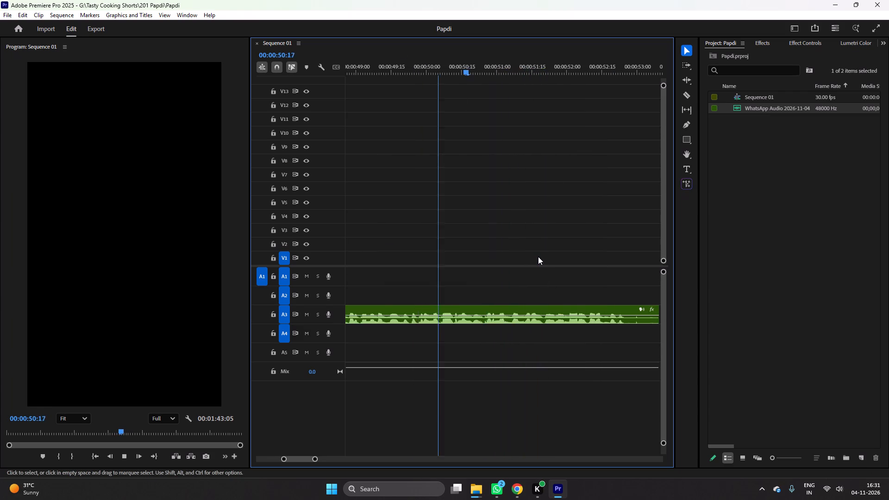
pyautogui.press('space')
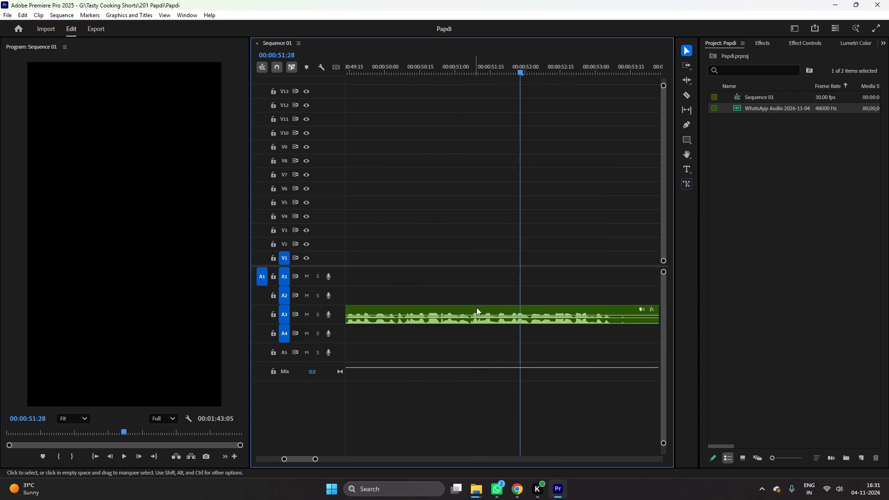
pyautogui.click(469, 63)
pyautogui.press('space')
pyautogui.click(471, 63)
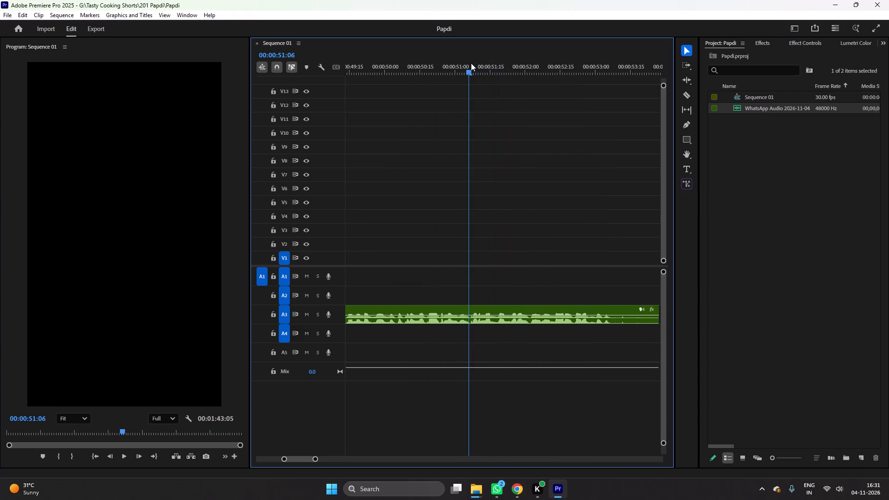
pyautogui.press('c')
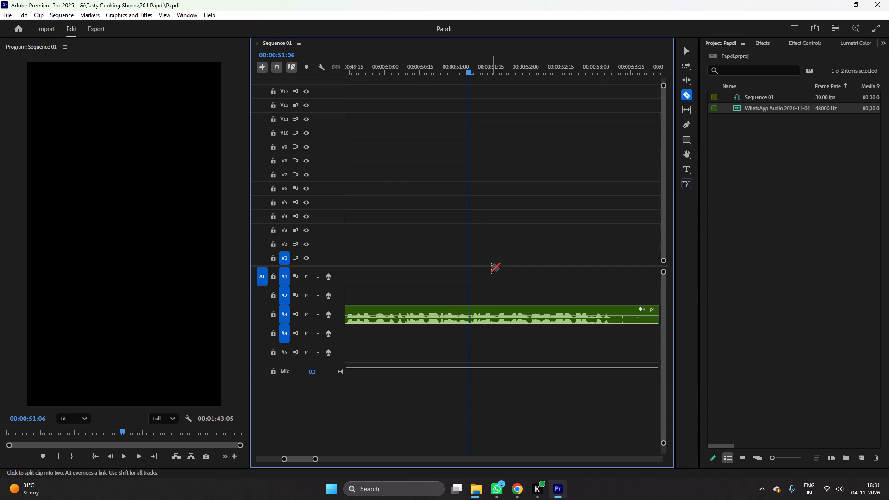
pyautogui.click(471, 314)
pyautogui.press('v')
pyautogui.hotkey('ctrl', 's')
# Cut out the A3 section from the 00:00:51:06 split to about 00:00:54:00, ripple delete the gap, and save.
pyautogui.hotkey('ctrl', 'space')
pyautogui.scroll(-5, 530, 276)
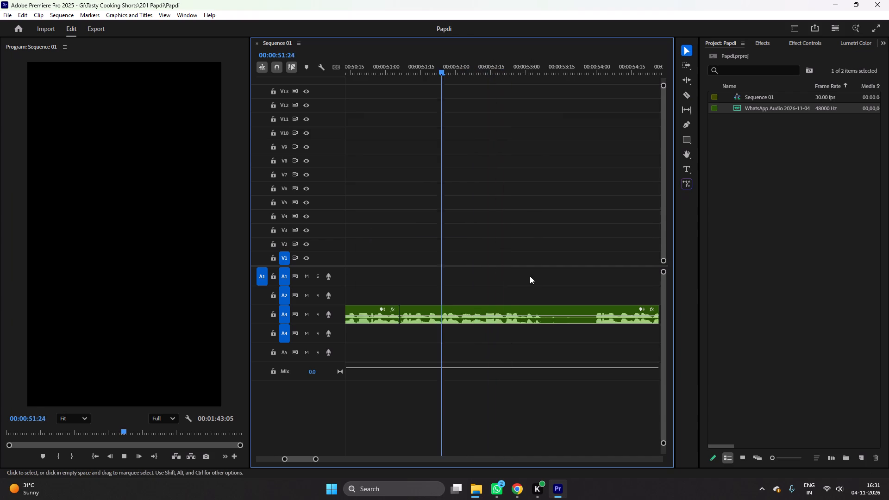
pyautogui.scroll(-2, 530, 276)
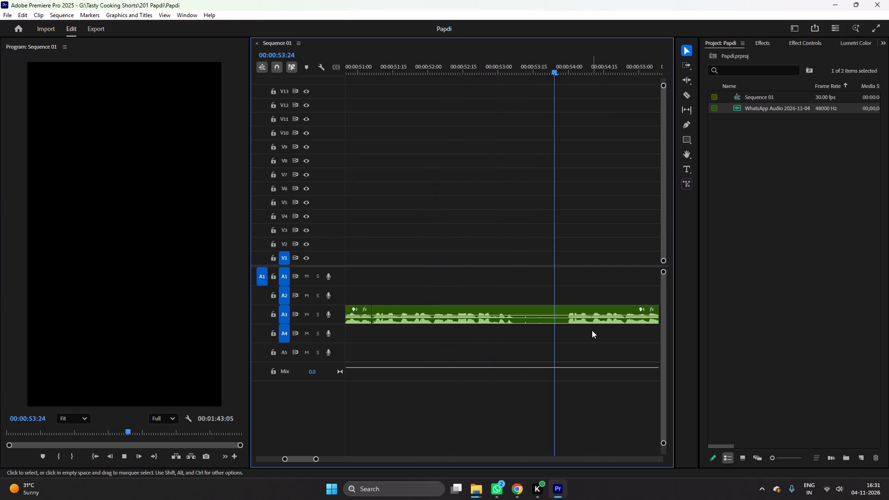
pyautogui.press('space')
pyautogui.press('c')
pyautogui.click(567, 320)
pyautogui.press('v')
pyautogui.click(505, 312)
pyautogui.press('Delete')
pyautogui.rightClick(505, 312)
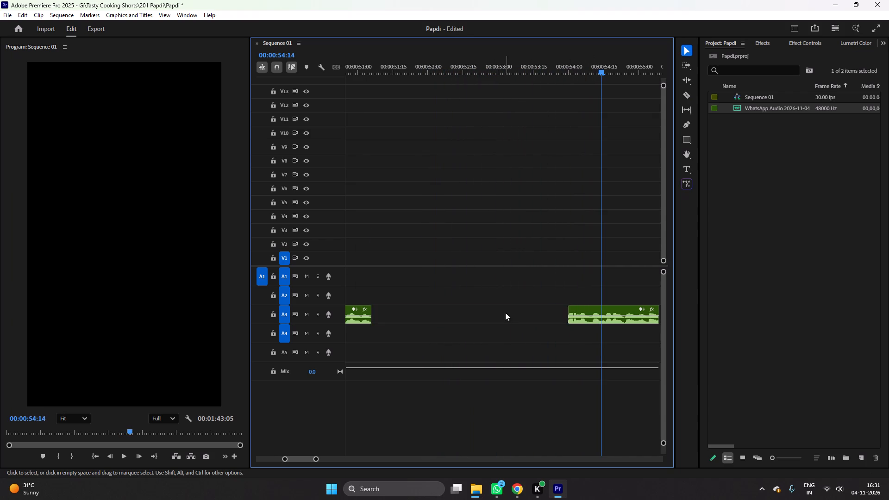
pyautogui.click(516, 318)
pyautogui.hotkey('ctrl', 's')
# Replay A3, remove the next section from 00:00:51:06 to about 00:00:54:04 with its gap, and save the project.
pyautogui.hotkey('ctrl', 'space')
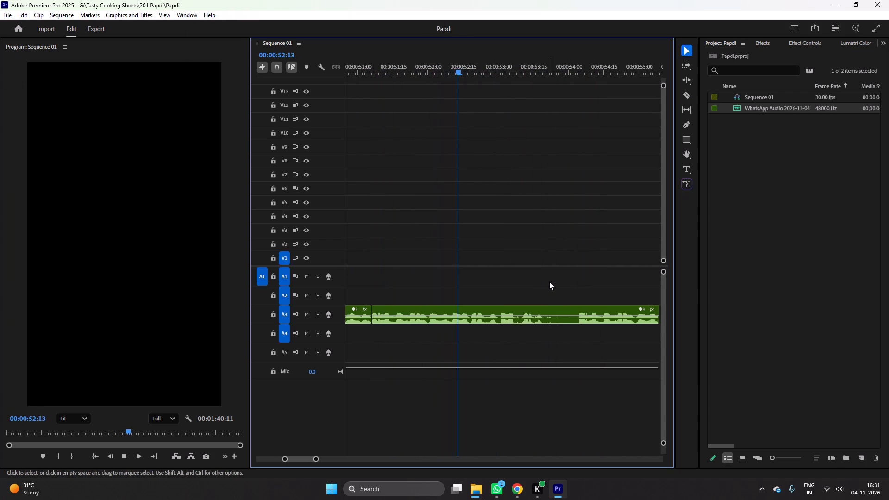
pyautogui.press('space')
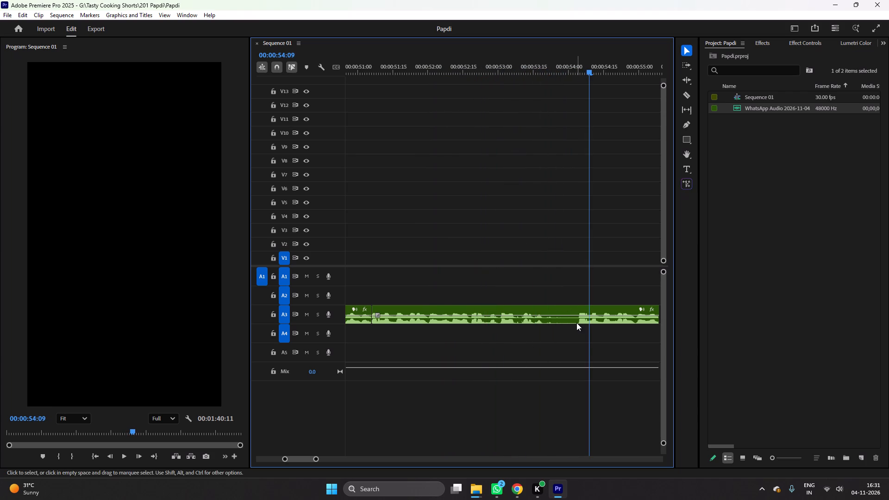
pyautogui.press('c')
pyautogui.click(577, 323)
pyautogui.press('v')
pyautogui.click(520, 319)
pyautogui.press('Delete')
pyautogui.rightClick(519, 319)
pyautogui.click(527, 323)
pyautogui.hotkey('ctrl', 's')
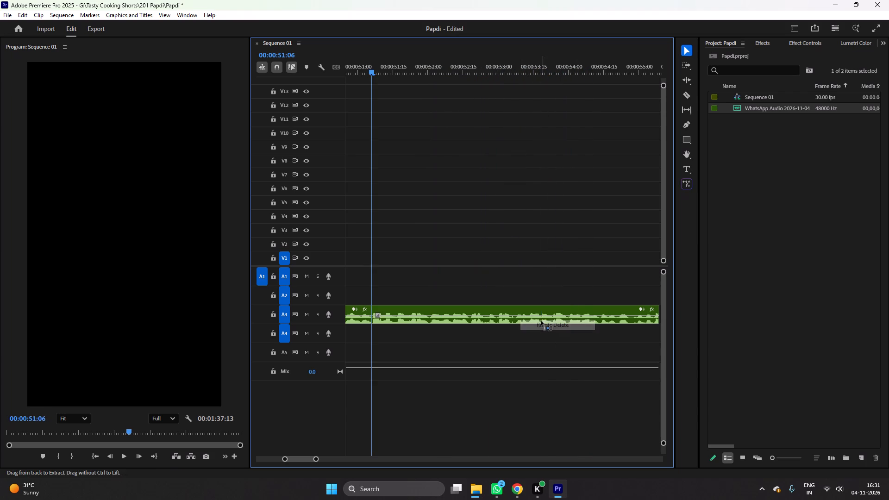
# Play A3 onward, cut out the pause between about 00:00:55:22 and 00:00:56:01, ripple delete the gap, and save.
pyautogui.hotkey('ctrl', 'space')
pyautogui.scroll(-4, 532, 297)
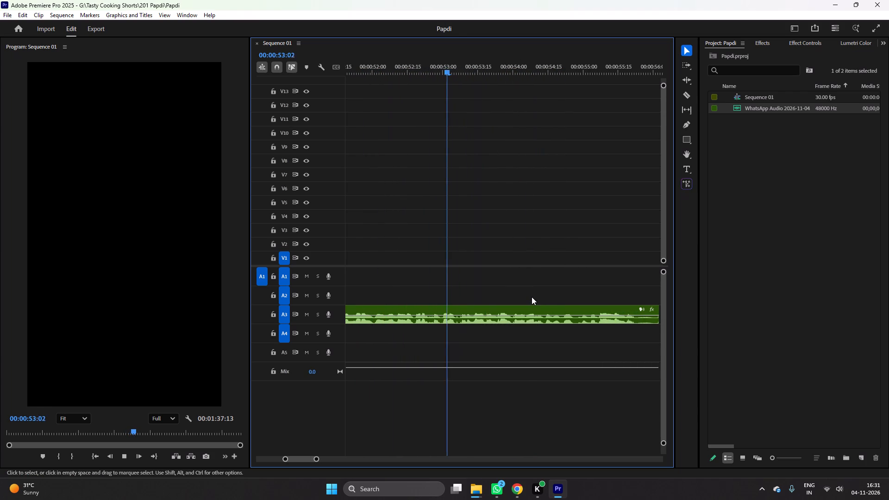
pyautogui.scroll(-10, 532, 297)
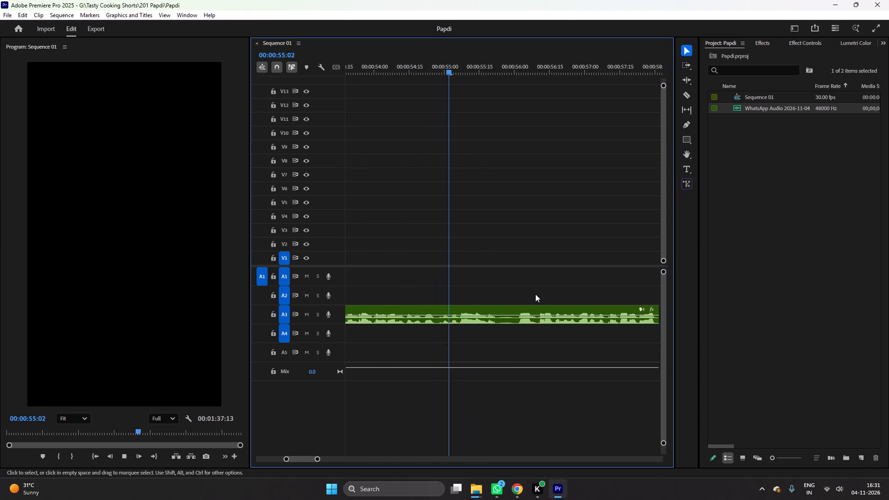
pyautogui.press('space')
pyautogui.press('c')
pyautogui.click(497, 317)
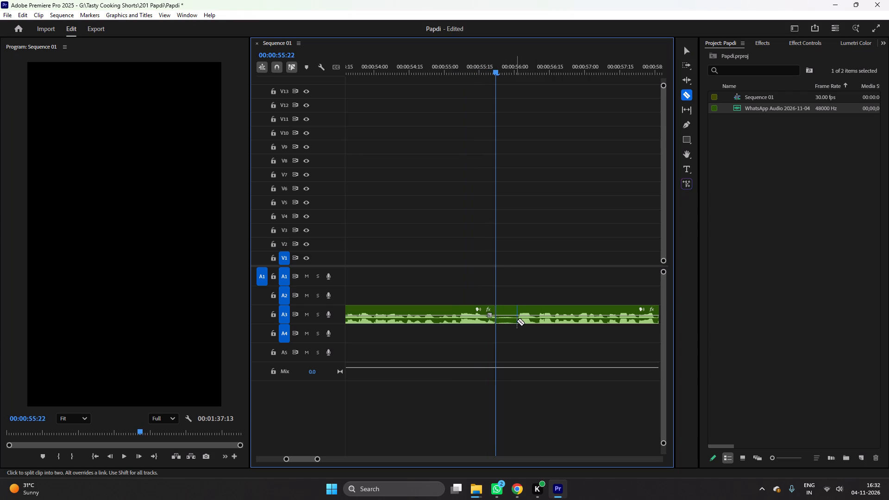
pyautogui.click(517, 321)
pyautogui.press('v')
pyautogui.click(507, 322)
pyautogui.press('Delete')
pyautogui.rightClick(506, 319)
pyautogui.click(522, 321)
pyautogui.hotkey('ctrl', 's')
# Play A3 onward, cut out the pause between about 00:00:58:15 and 00:00:58:23, ripple delete the gap, and save.
pyautogui.hotkey('ctrl', 'space')
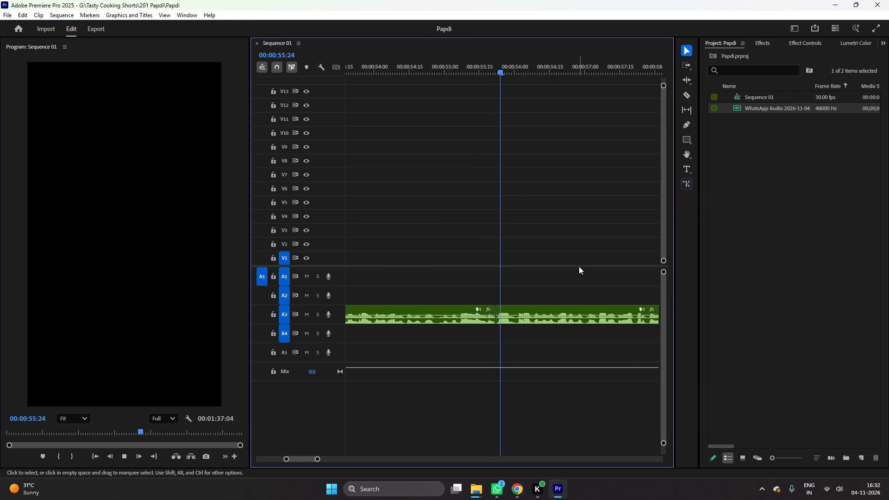
pyautogui.scroll(-10, 579, 265)
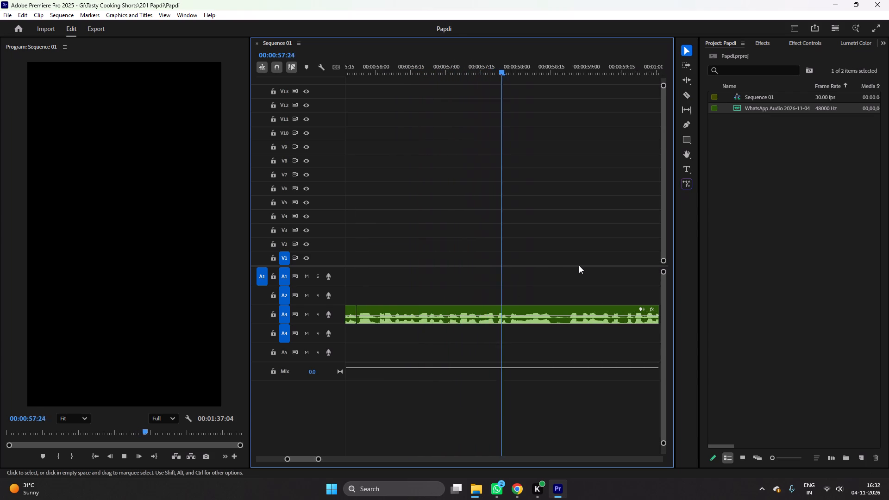
pyautogui.scroll(-2, 579, 265)
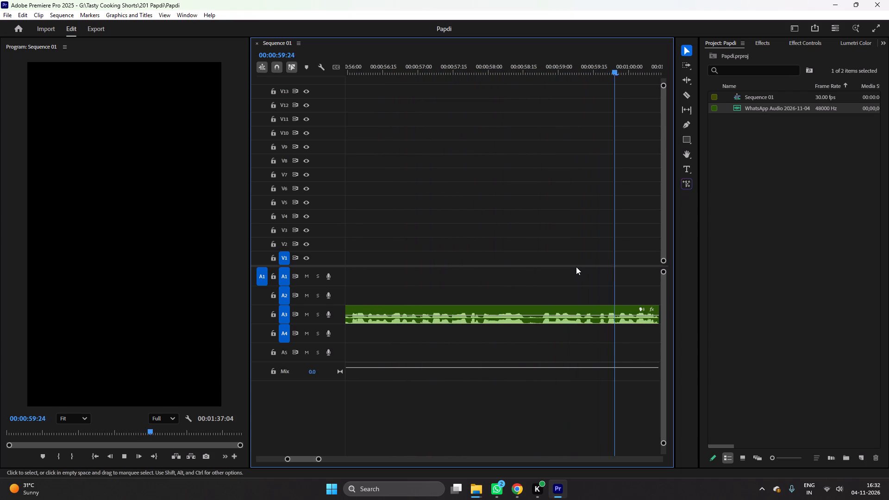
pyautogui.press('space')
pyautogui.press('c')
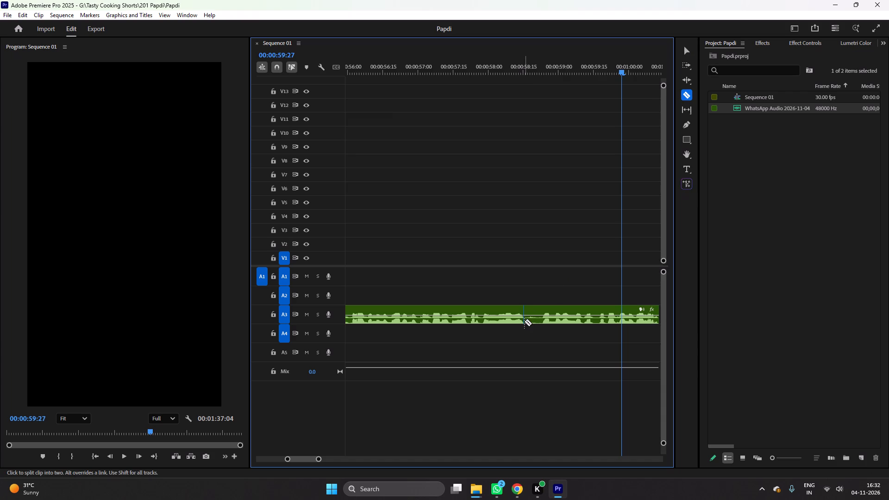
pyautogui.click(524, 321)
pyautogui.click(541, 323)
pyautogui.press('v')
pyautogui.doubleClick(526, 322)
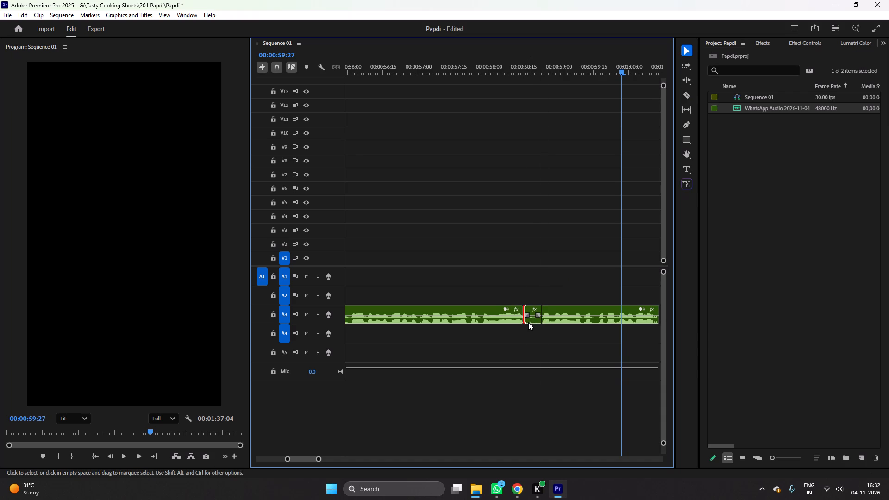
pyautogui.press('Delete')
pyautogui.rightClick(528, 322)
pyautogui.click(530, 326)
pyautogui.write('s')
pyautogui.press('space')
pyautogui.scroll(-3, 579, 265)
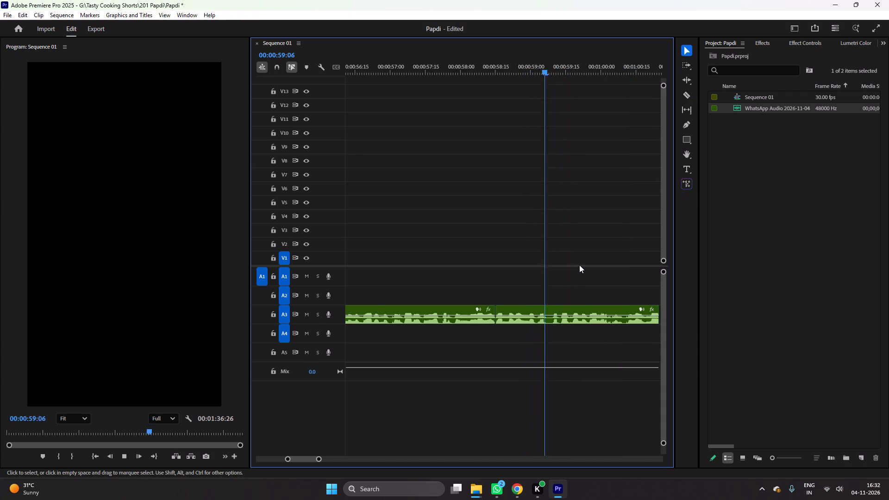
pyautogui.scroll(-3, 579, 265)
pyautogui.hotkey('ctrl', 's')
# Play A3 onward, cut out the pause between about 00:01:02:12 and 00:01:02:21, ripple delete the gap, and save.
pyautogui.hotkey('ctrl', 'space')
pyautogui.scroll(-15, 579, 265)
pyautogui.press('space')
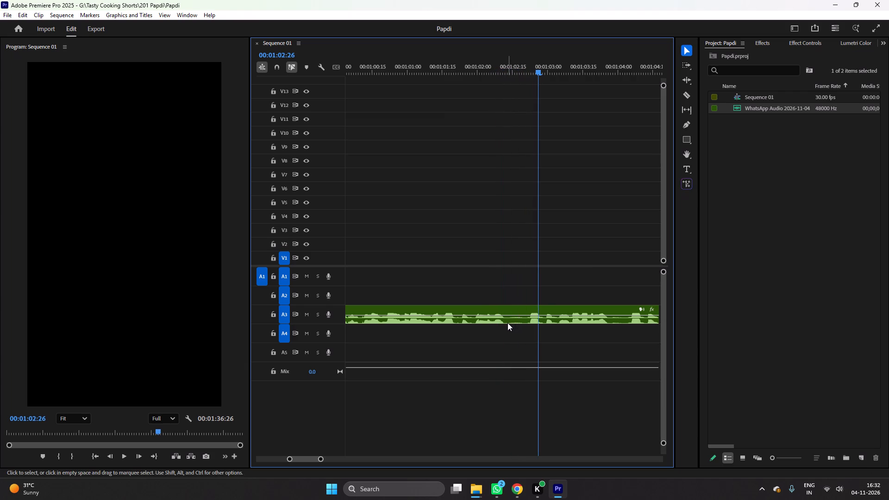
pyautogui.press('c')
pyautogui.click(506, 324)
pyautogui.click(527, 320)
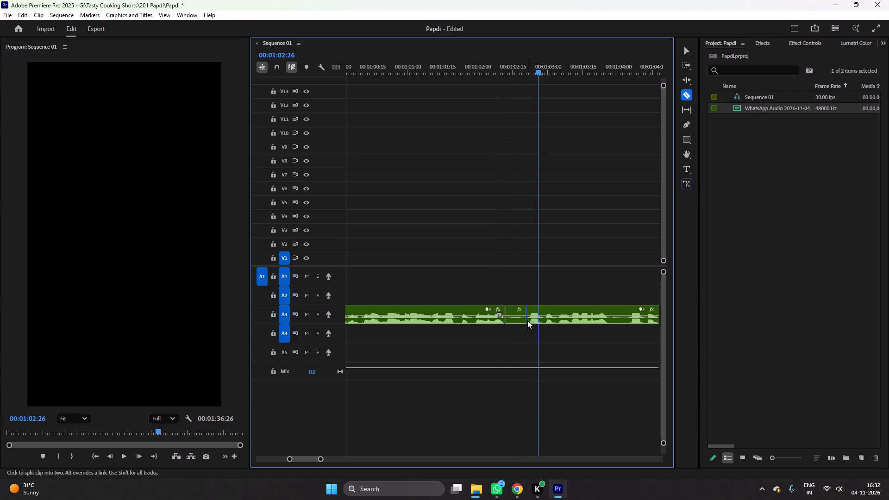
pyautogui.press('v')
pyautogui.click(517, 320)
pyautogui.press('Delete')
pyautogui.rightClick(515, 319)
pyautogui.click(520, 323)
pyautogui.hotkey('ctrl', 's')
# Play A3 onward, cut out the pause between about 00:01:03:17 and 00:01:03:25, ripple delete the gap, and save.
pyautogui.hotkey('ctrl', 'space')
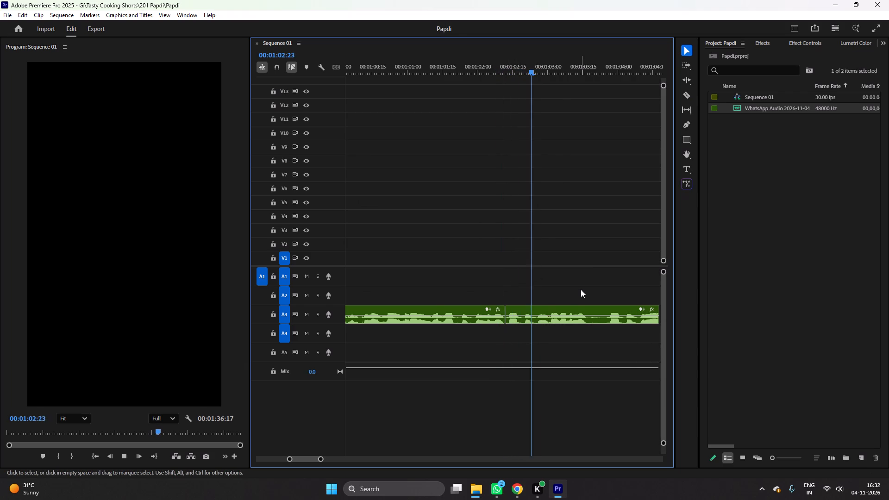
pyautogui.scroll(-5, 581, 287)
pyautogui.press('space')
pyautogui.press('c')
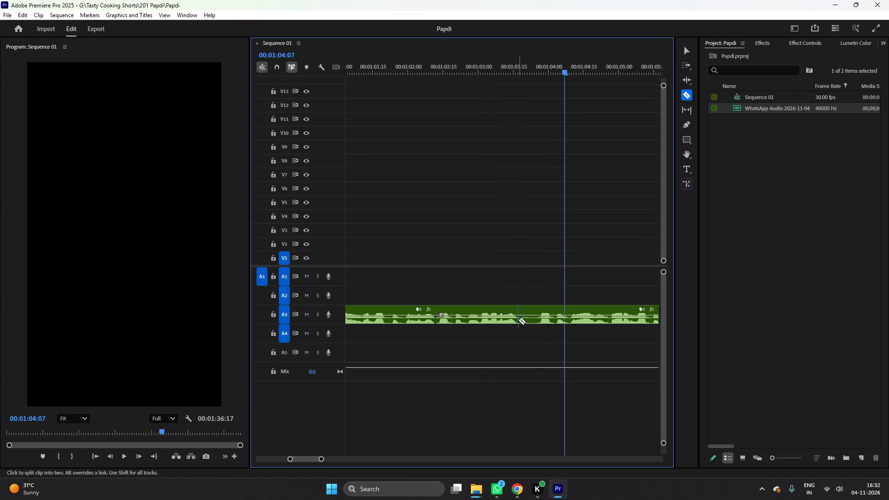
pyautogui.click(518, 320)
pyautogui.click(538, 322)
pyautogui.press('v')
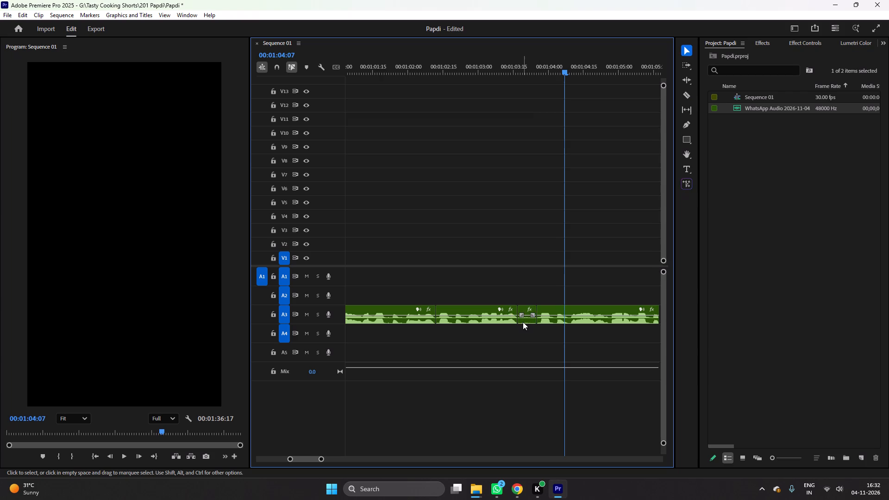
pyautogui.click(523, 322)
pyautogui.press('Delete')
pyautogui.rightClick(523, 321)
pyautogui.click(527, 324)
pyautogui.hotkey('ctrl', 's')
# Play A3 onward, cut out the pause between 00:01:06:07 and about 00:01:06:15, ripple delete the gap, and save.
pyautogui.hotkey('ctrl', 'space')
pyautogui.scroll(-2, 560, 295)
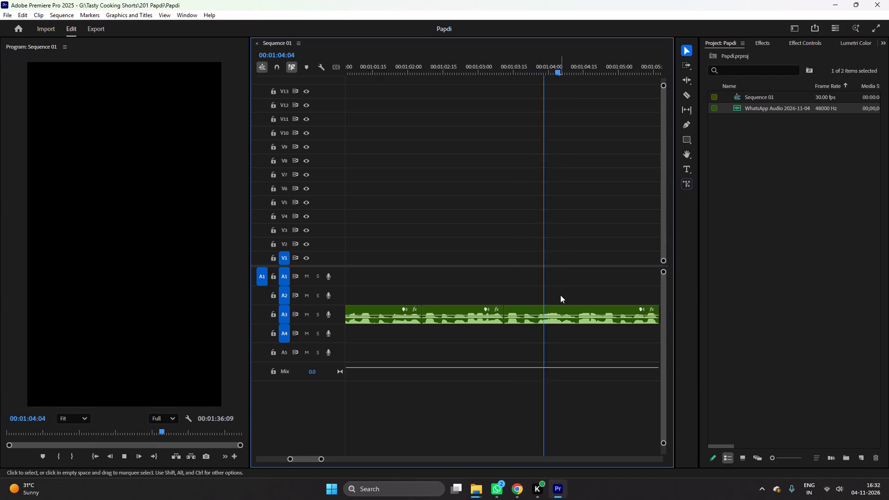
pyautogui.scroll(-11, 560, 295)
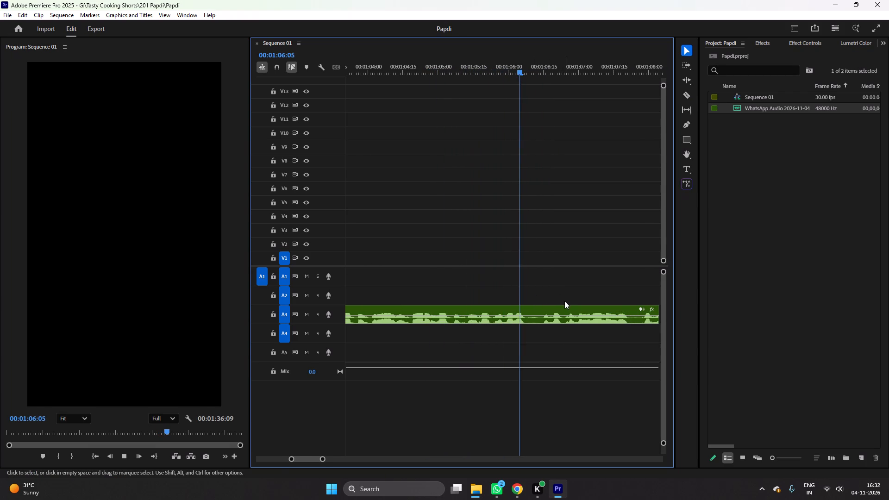
pyautogui.press('space')
pyautogui.click(525, 69)
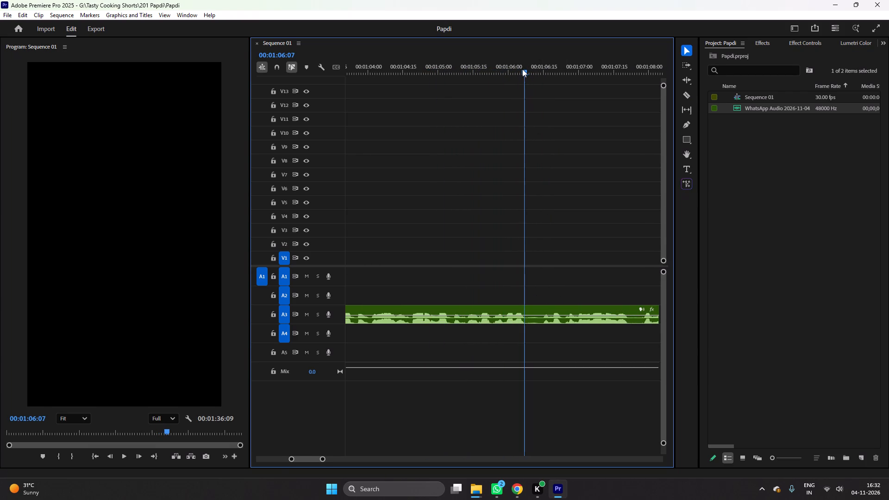
pyautogui.press('c')
pyautogui.click(528, 318)
pyautogui.hotkey('ctrl', 'z')
pyautogui.click(525, 316)
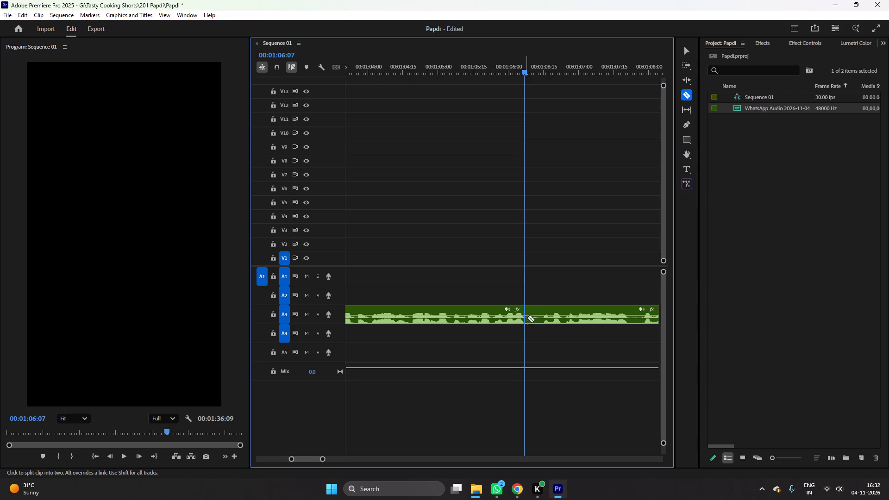
pyautogui.click(543, 322)
pyautogui.press('v')
pyautogui.click(538, 323)
pyautogui.press('Delete')
pyautogui.rightClick(534, 320)
pyautogui.click(541, 326)
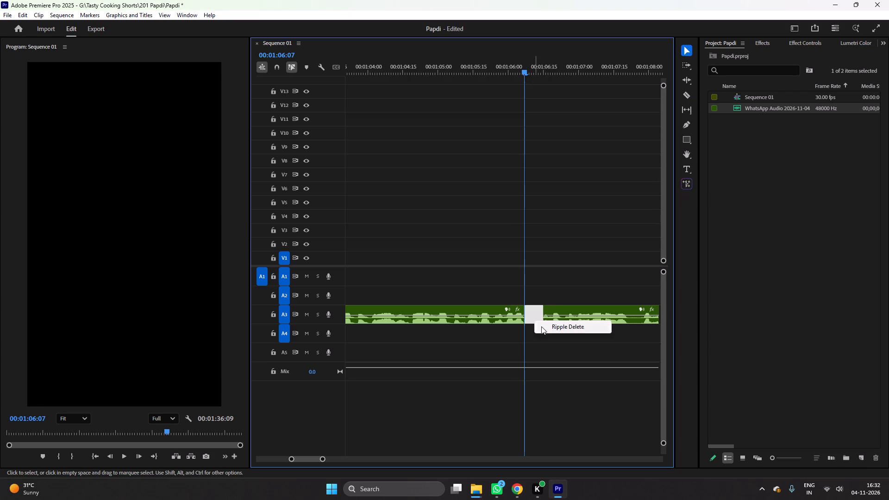
pyautogui.hotkey('ctrl', 's')
# Play A3 onward, cut out the pause between 00:01:07:13 and about 00:01:07:20, ripple delete the gap, and save.
pyautogui.hotkey('ctrl', 'space')
pyautogui.scroll(-6, 595, 285)
pyautogui.press('space')
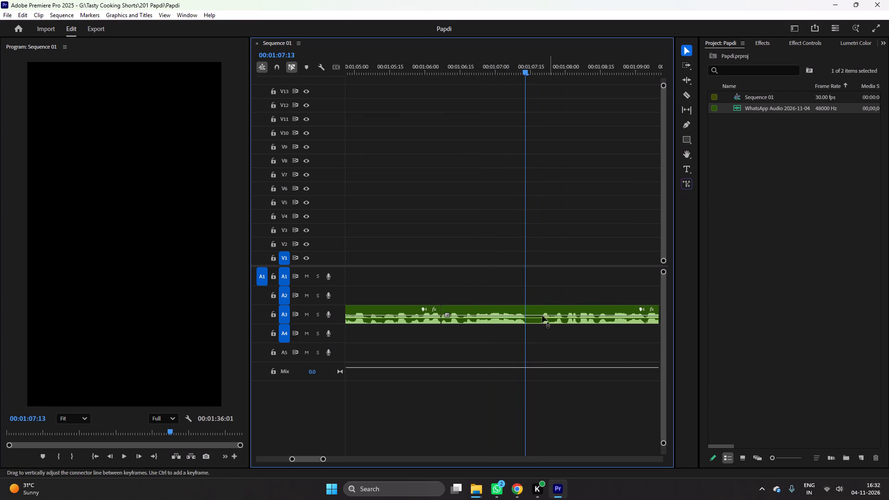
pyautogui.press('c')
pyautogui.click(523, 319)
pyautogui.hotkey('ctrl', 'z')
pyautogui.click(526, 319)
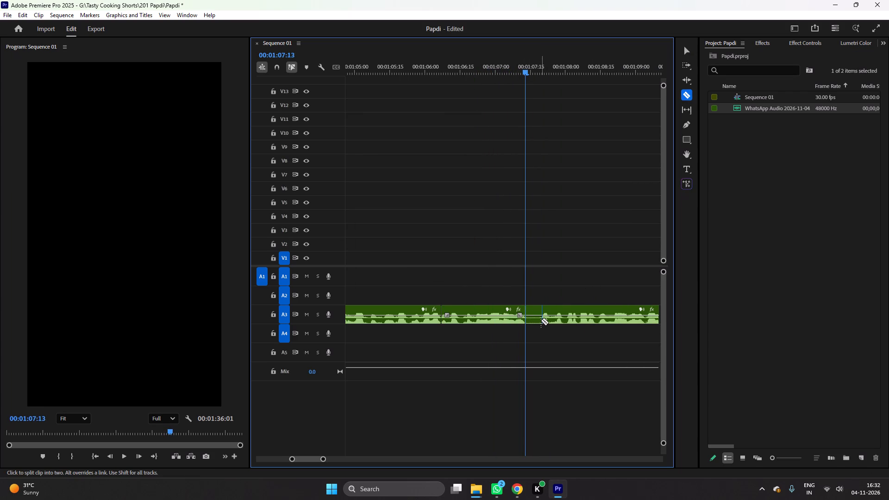
pyautogui.click(541, 320)
pyautogui.press('v')
pyautogui.click(536, 321)
pyautogui.press('Delete')
pyautogui.rightClick(535, 318)
pyautogui.click(539, 322)
pyautogui.hotkey('ctrl', 's')
# Play A3 onward, cut out the pause between about 00:01:11:11 and 00:01:11:16, ripple delete the gap, and save.
pyautogui.hotkey('ctrl', 'space')
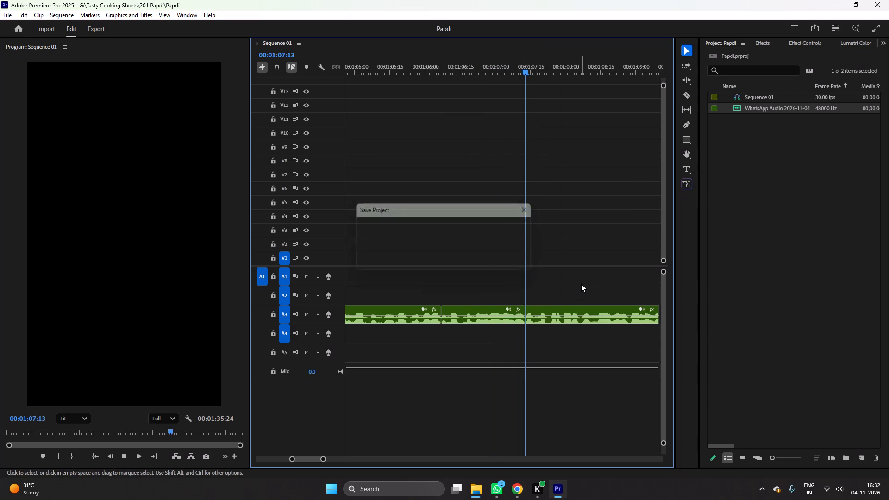
pyautogui.scroll(-13, 581, 282)
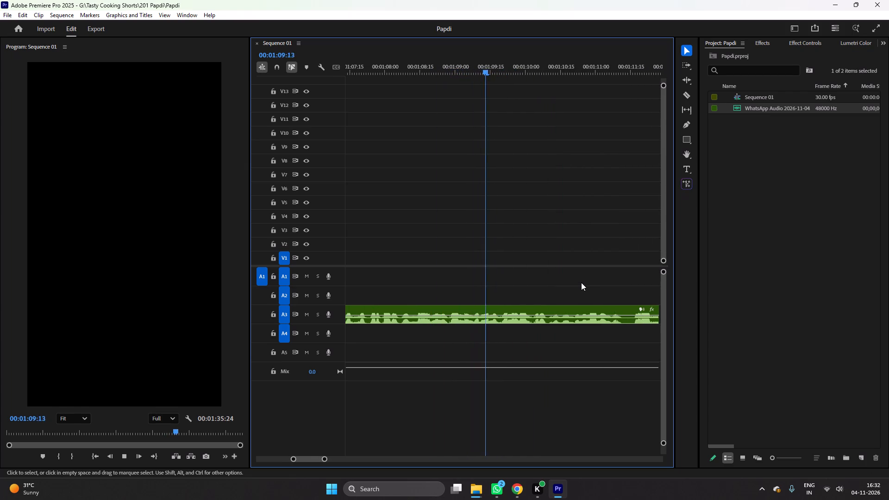
pyautogui.scroll(-10, 581, 282)
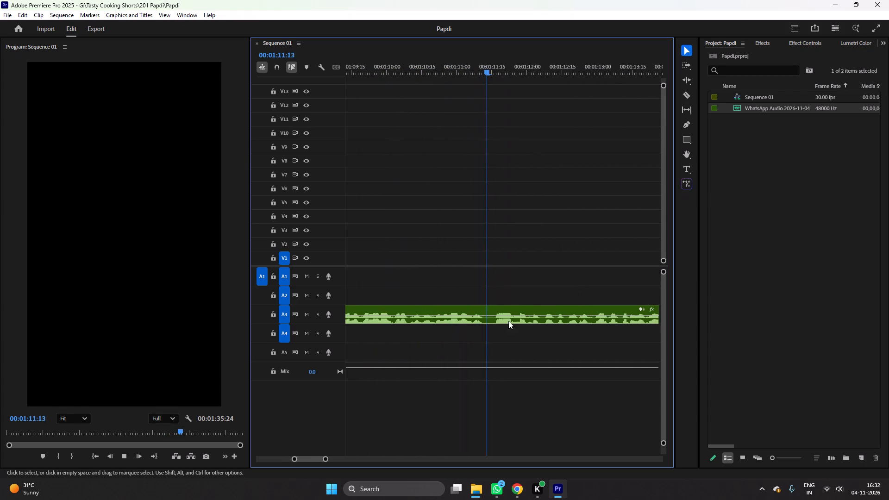
pyautogui.press('space')
pyautogui.press('c')
pyautogui.click(483, 322)
pyautogui.click(493, 321)
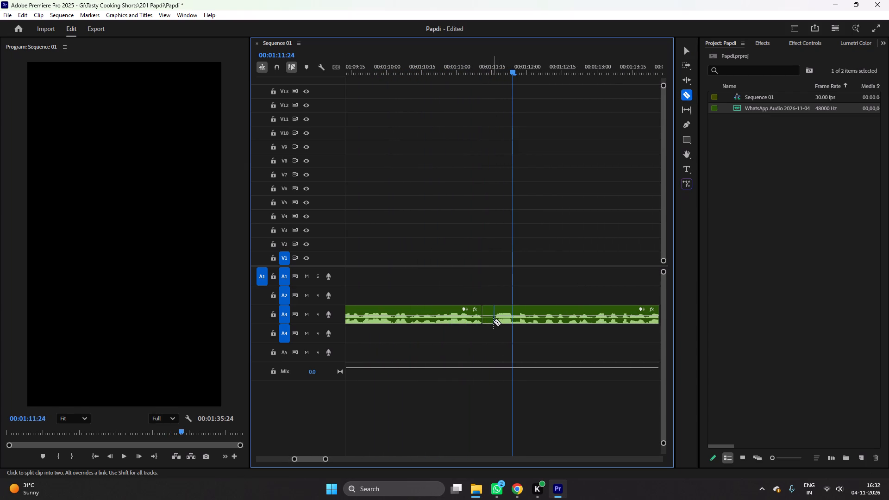
pyautogui.press('v')
pyautogui.click(490, 321)
pyautogui.press('Delete')
pyautogui.rightClick(491, 320)
pyautogui.rightClick(487, 319)
pyautogui.click(491, 323)
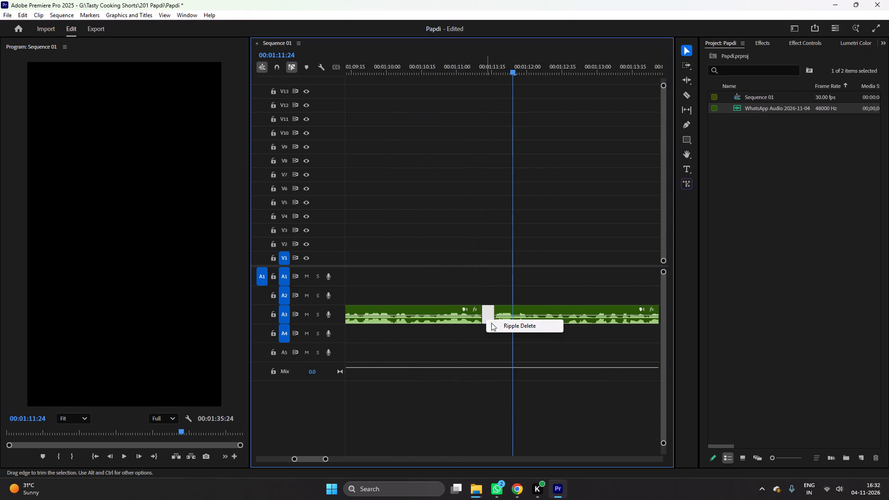
pyautogui.hotkey('ctrl', 's')
# Play the A3 voice-over on to 00:01:14:22 to review it, and save the project.
pyautogui.hotkey('ctrl', 'space')
pyautogui.scroll(-5, 545, 298)
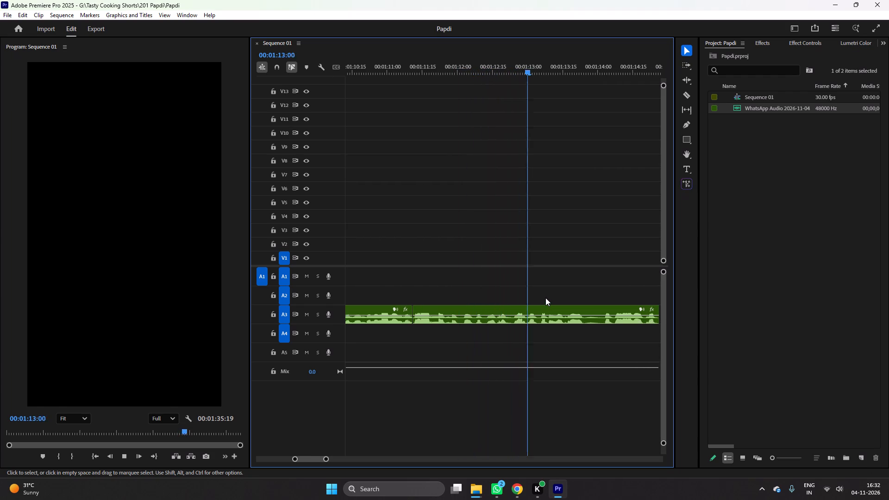
pyautogui.press('space')
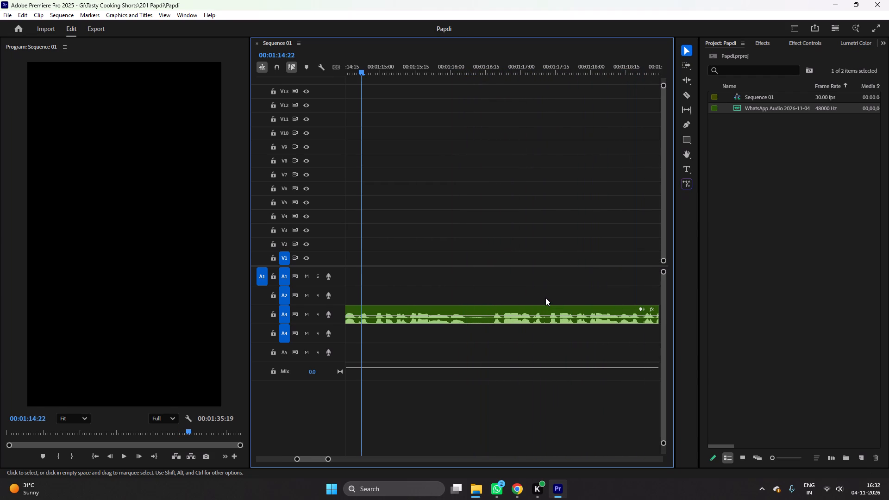
pyautogui.hotkey('ctrl', 's')
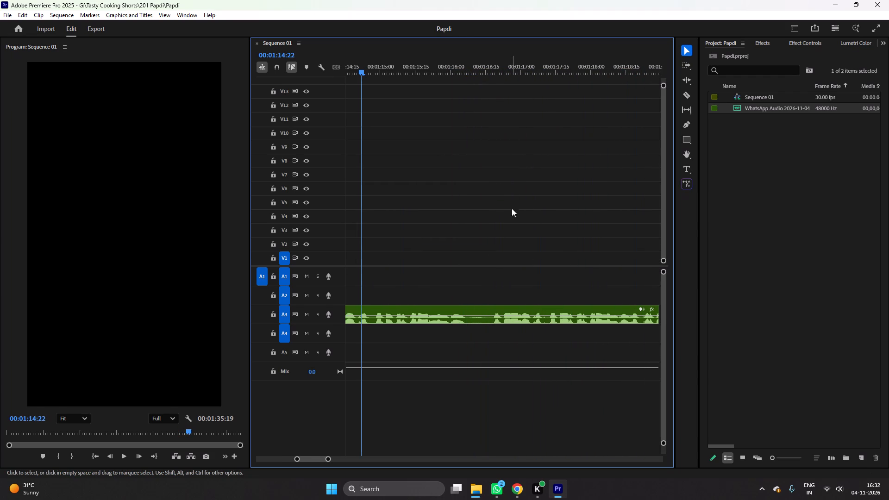
# Replay the preceding part of A3, cut out the pause between about 00:01:13:24 and 00:01:14:02, ripple delete the gap, and save.
pyautogui.scroll(11, 541, 256)
pyautogui.click(380, 60)
pyautogui.press('space')
pyautogui.scroll(3, 461, 187)
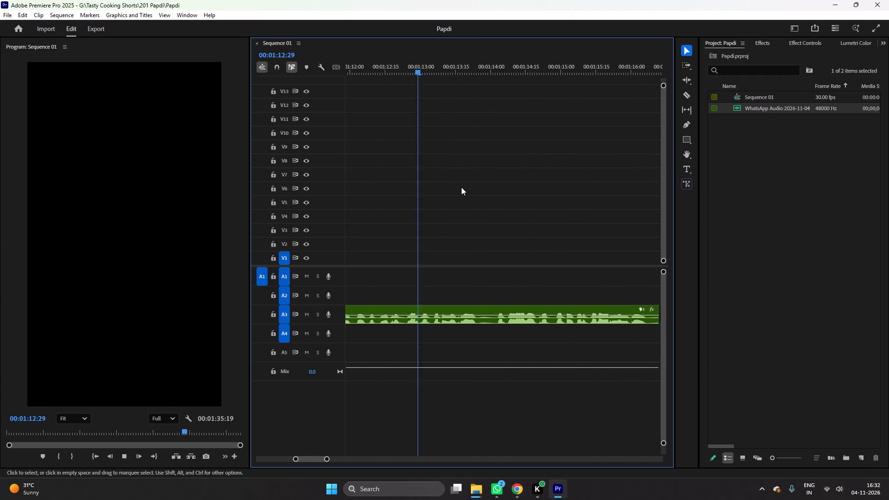
pyautogui.press('space')
pyautogui.press('c')
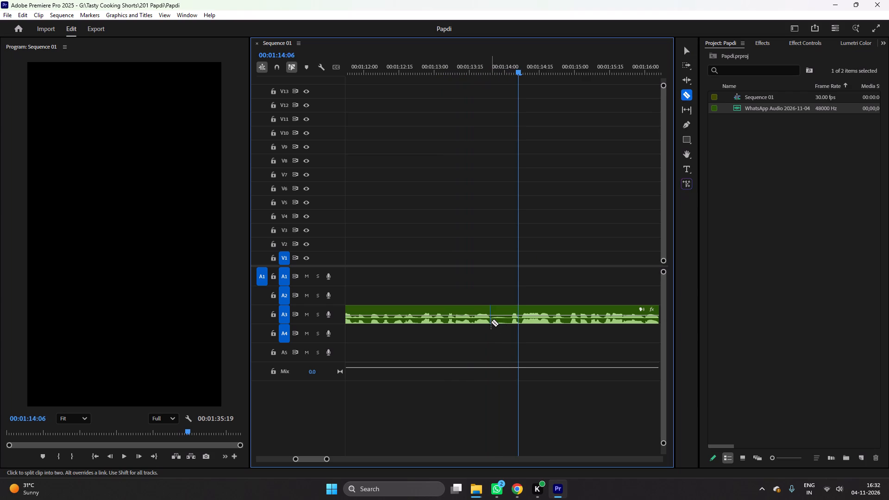
pyautogui.click(491, 322)
pyautogui.click(509, 321)
pyautogui.press('v')
pyautogui.click(501, 319)
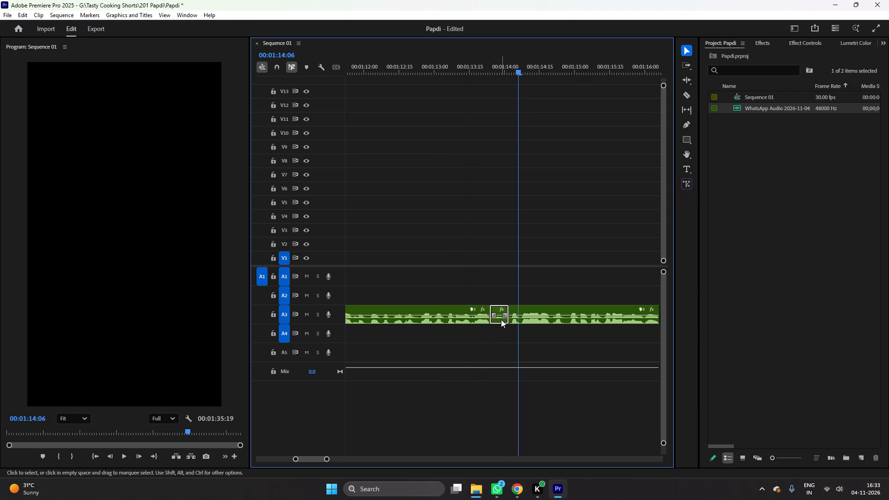
pyautogui.press('Delete')
pyautogui.rightClick(501, 319)
pyautogui.moveTo(506, 325); pyautogui.dragTo(511, 325)
pyautogui.hotkey('ctrl', 's')
# Play A3 onward, split it at about 00:01:16:10, remove the section back to the 00:01:13:24 cut, ripple delete the gap, and save.
pyautogui.hotkey('ctrl', 'space')
pyautogui.scroll(-6, 564, 295)
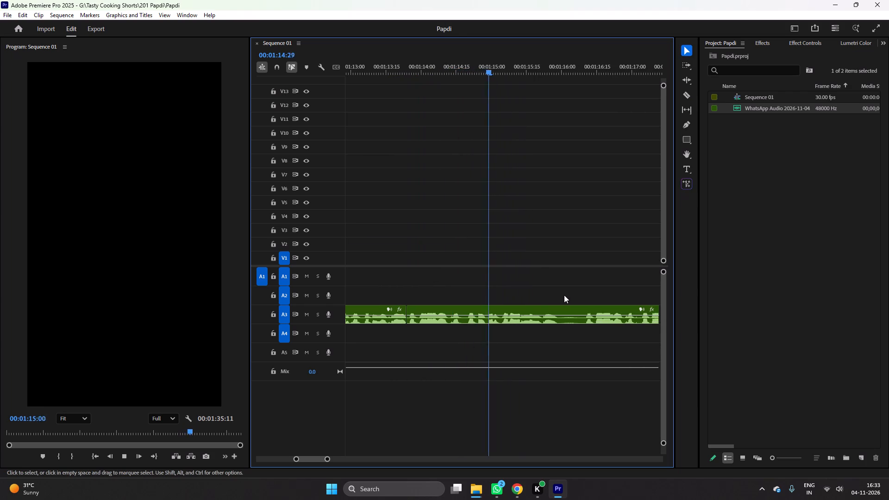
pyautogui.scroll(-6, 564, 295)
pyautogui.press('space')
pyautogui.press('c')
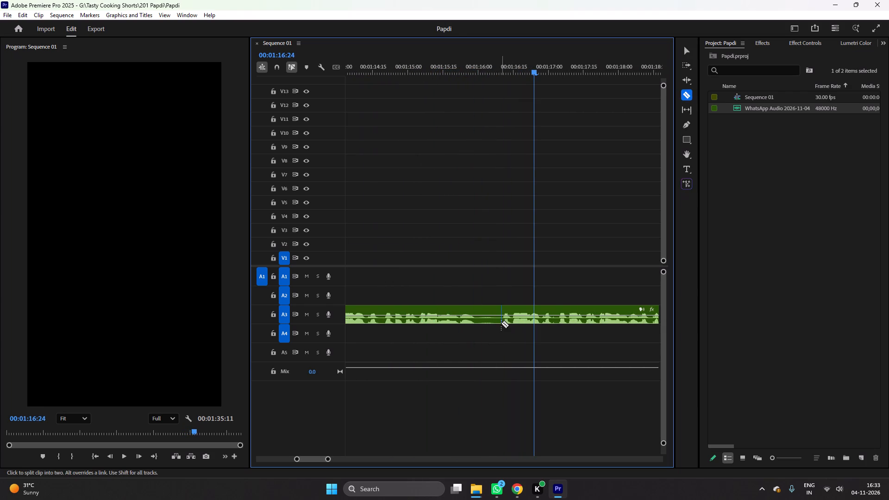
pyautogui.click(501, 322)
pyautogui.press('v')
pyautogui.click(465, 320)
pyautogui.rightClick(463, 319)
pyautogui.press('Delete')
pyautogui.click(473, 326)
pyautogui.hotkey('ctrl', 's')
# Play A3 onward, cut out the pause between about 00:01:16:13 and 00:01:16:20, ripple delete the gap, and save.
pyautogui.hotkey('ctrl', 'space')
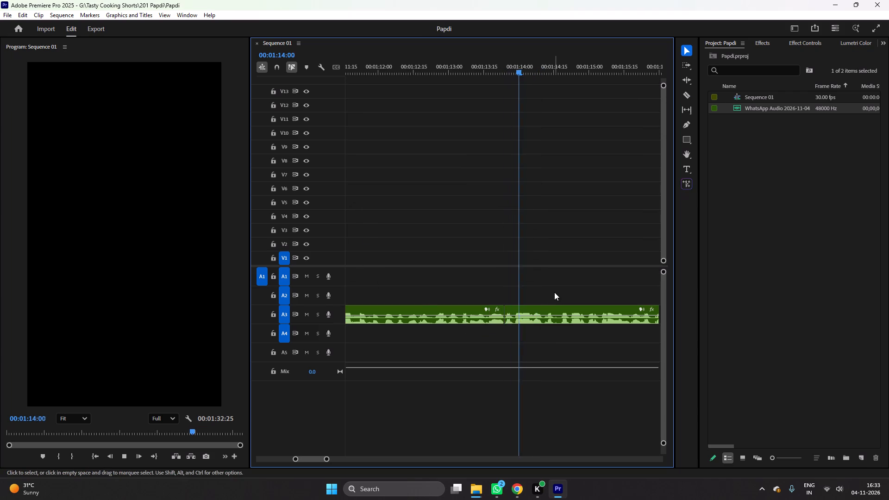
pyautogui.scroll(-6, 554, 292)
pyautogui.hotkey('ctrl', 's')
pyautogui.press('space')
pyautogui.scroll(-3, 554, 292)
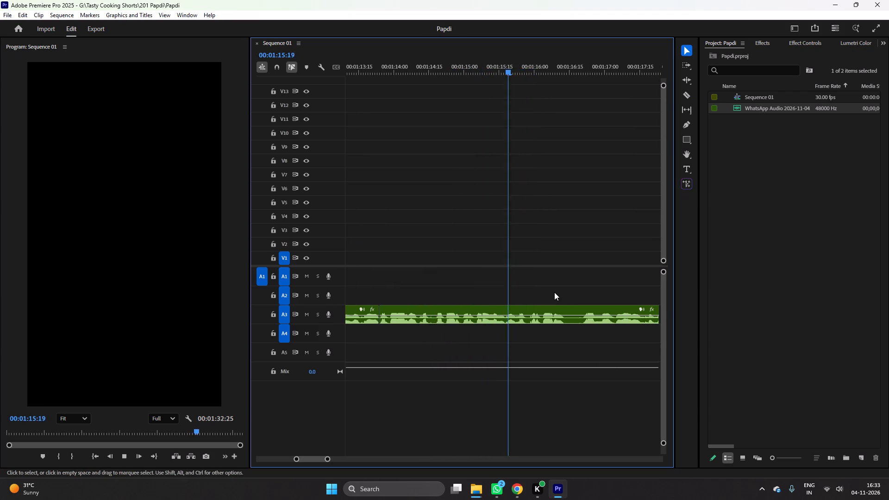
pyautogui.press('space')
pyautogui.press('c')
pyautogui.click(564, 322)
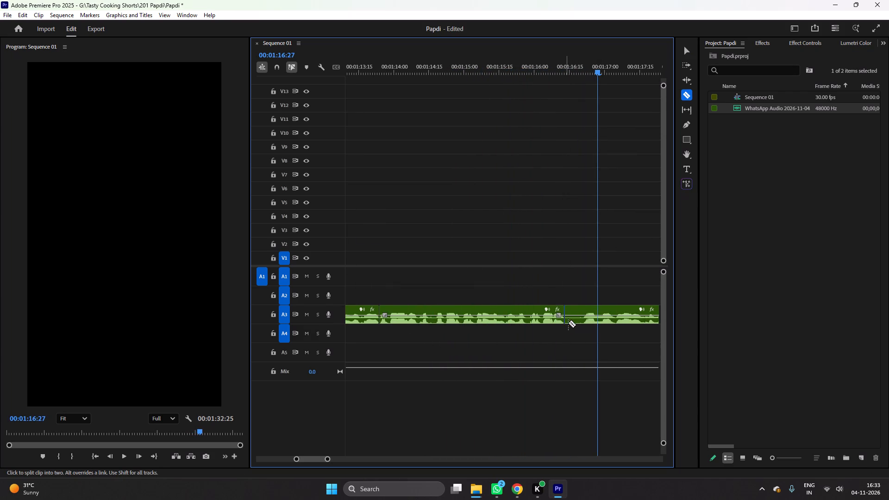
pyautogui.click(582, 321)
pyautogui.press('v')
pyautogui.click(572, 319)
pyautogui.press('Delete')
pyautogui.rightClick(572, 318)
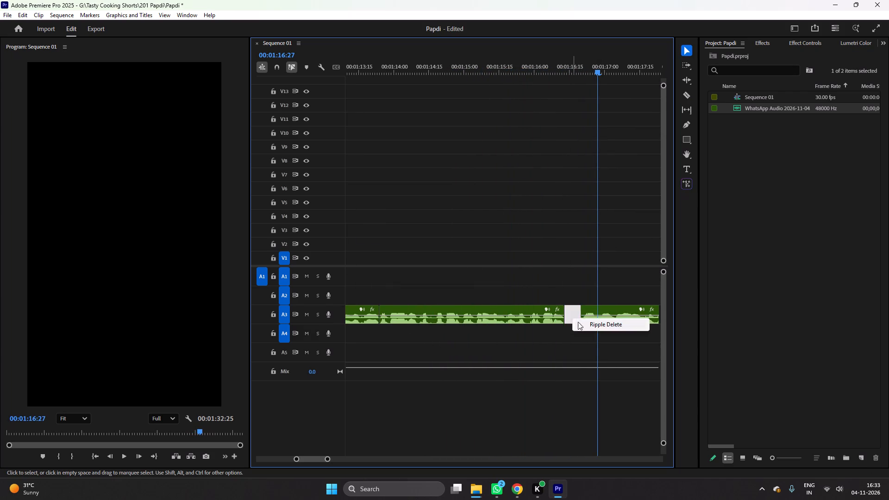
pyautogui.click(579, 323)
pyautogui.hotkey('ctrl', 's')
# Play A3 onward, split it at about 00:01:23:04, delete the section back to the 00:01:16:13 cut, and save.
pyautogui.hotkey('ctrl', 'space')
pyautogui.scroll(-13, 612, 288)
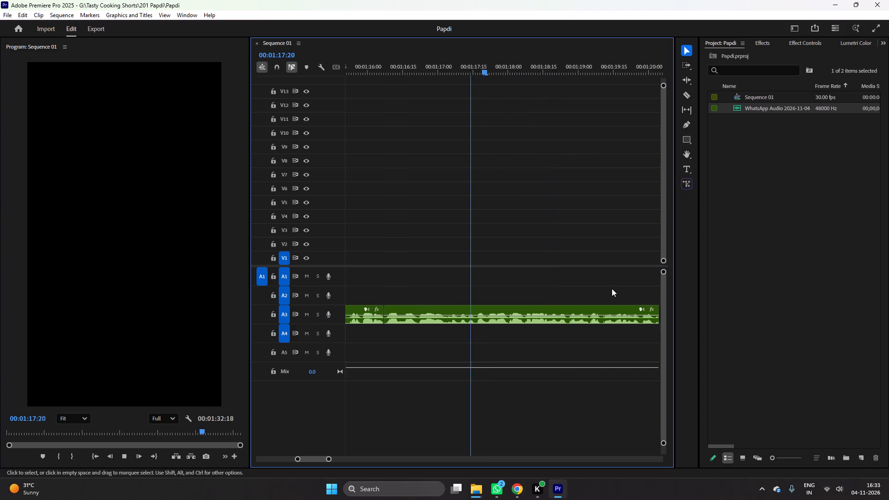
pyautogui.scroll(-6, 612, 288)
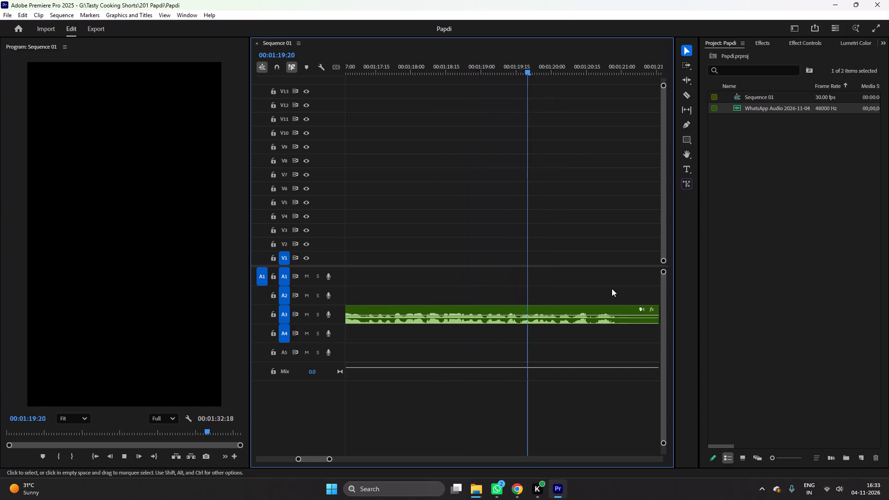
pyautogui.scroll(-7, 612, 288)
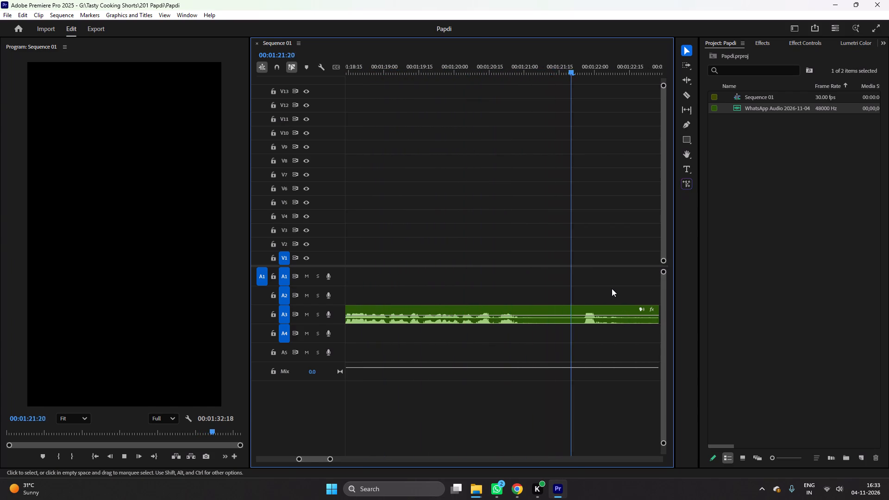
pyautogui.scroll(-5, 612, 288)
pyautogui.press('-')
pyautogui.press('-')
pyautogui.write('==')
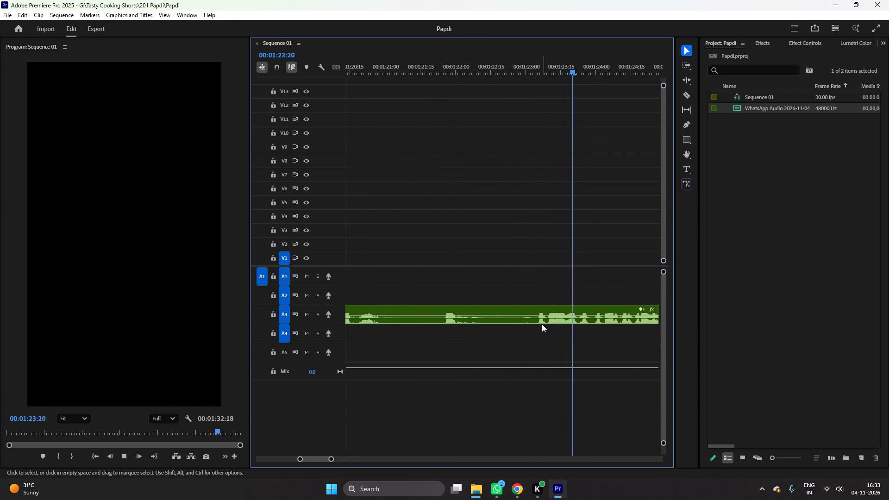
pyautogui.press('space')
pyautogui.press('c')
pyautogui.click(536, 320)
pyautogui.press('v')
pyautogui.click(504, 323)
pyautogui.press('Delete')
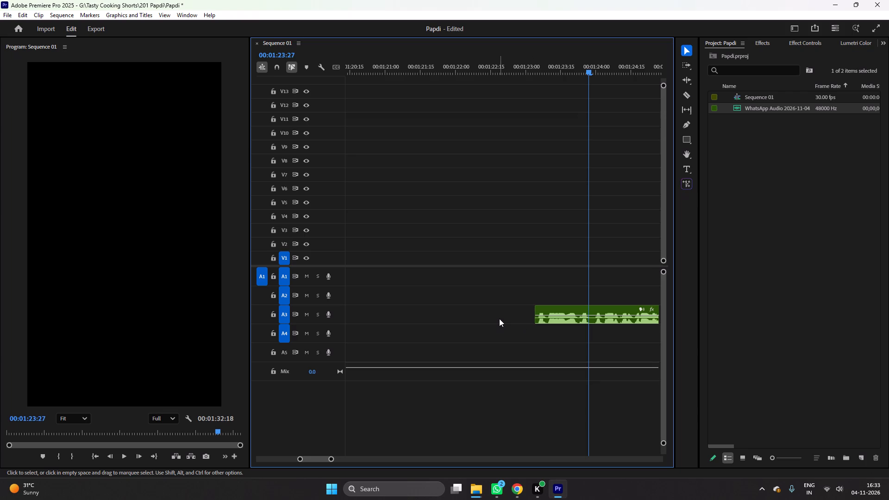
pyautogui.hotkey('ctrl', 's')
# Replay the A3 audio before the gap, delete the clip from about 00:01:13:24 to 00:01:16:13, ripple delete the whole gap, and save.
pyautogui.click(499, 318)
pyautogui.press('-')
pyautogui.press('-')
pyautogui.press('-')
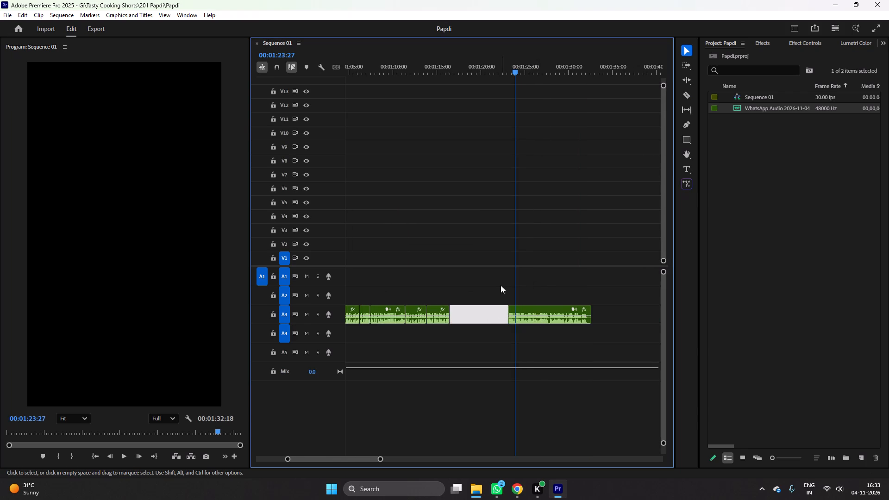
pyautogui.press('=')
pyautogui.press('=')
pyautogui.press('=')
pyautogui.press('-')
pyautogui.press('-')
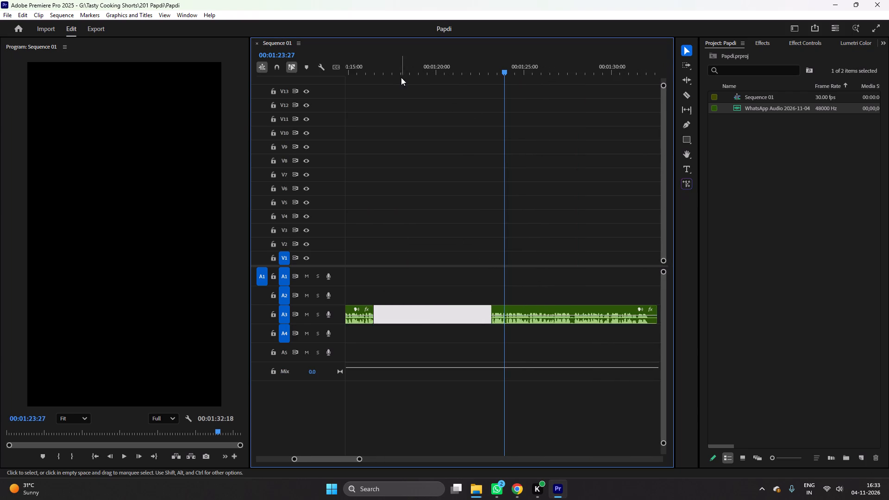
pyautogui.press('-')
pyautogui.click(405, 62)
pyautogui.press('=')
pyautogui.press('=')
pyautogui.press('=')
pyautogui.press('space')
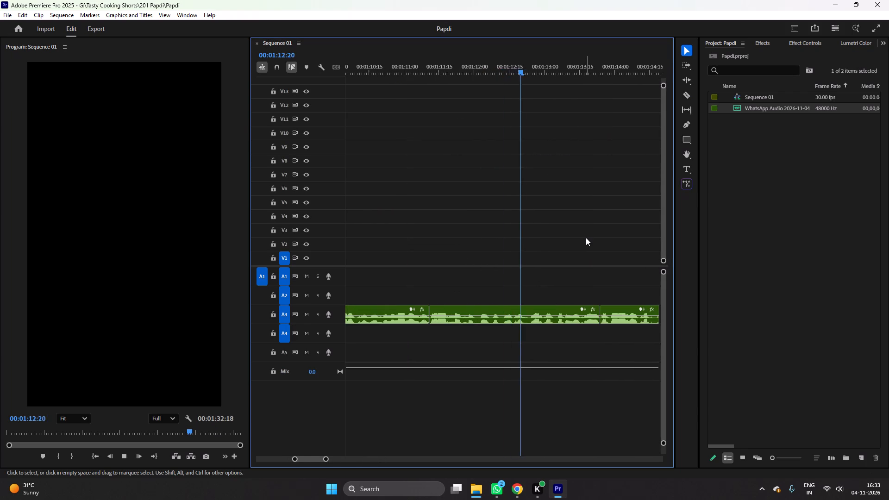
pyautogui.scroll(-14, 586, 237)
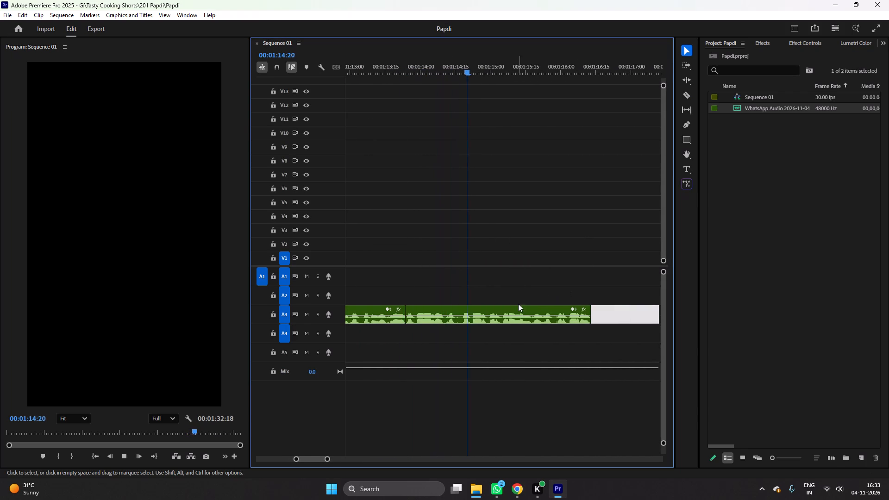
pyautogui.press('space')
pyautogui.click(510, 310)
pyautogui.press('Delete')
pyautogui.rightClick(510, 310)
pyautogui.click(519, 312)
pyautogui.click(385, 70)
pyautogui.hotkey('ctrl', 's')
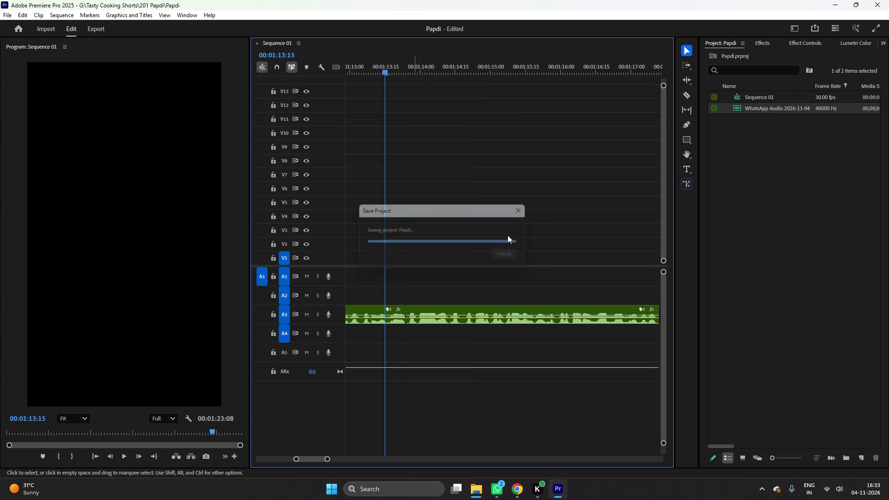
pyautogui.hotkey('ctrl', 'space')
pyautogui.hotkey('ctrl', 's')
# Play A3 onward, cut out the pause between about 00:01:18:09 and 00:01:18:16, ripple delete the gap, and save.
pyautogui.hotkey('ctrl', 'space')
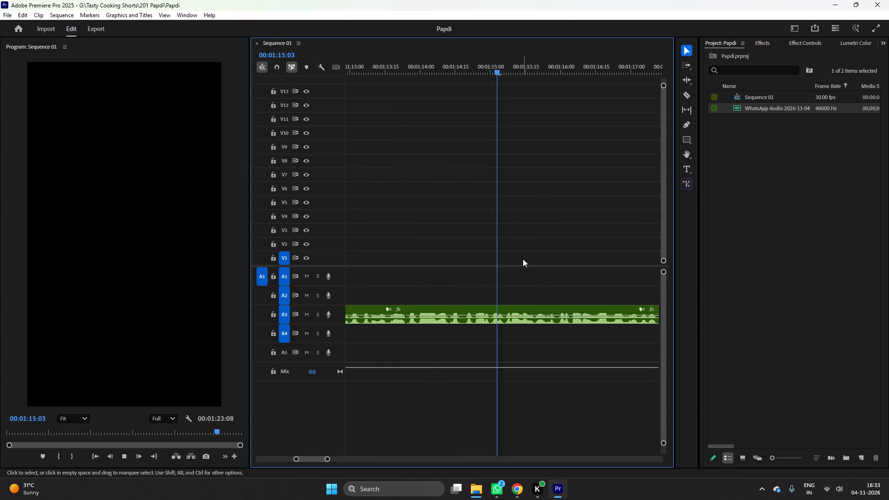
pyautogui.scroll(-11, 523, 259)
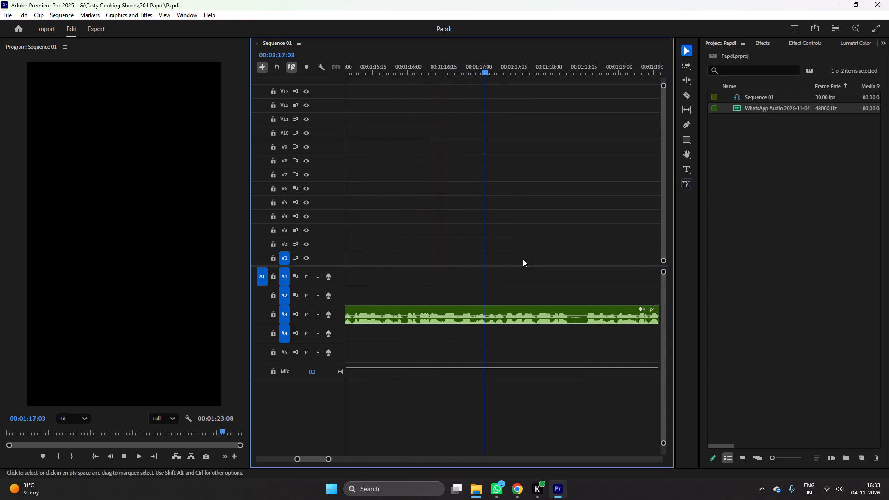
pyautogui.scroll(-5, 523, 259)
pyautogui.press('space')
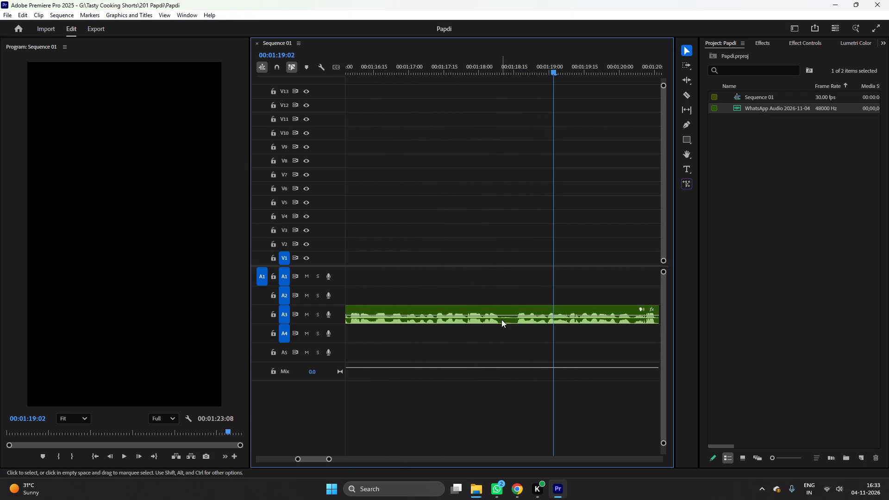
pyautogui.press('c')
pyautogui.click(499, 321)
pyautogui.click(515, 322)
pyautogui.press('v')
pyautogui.click(510, 322)
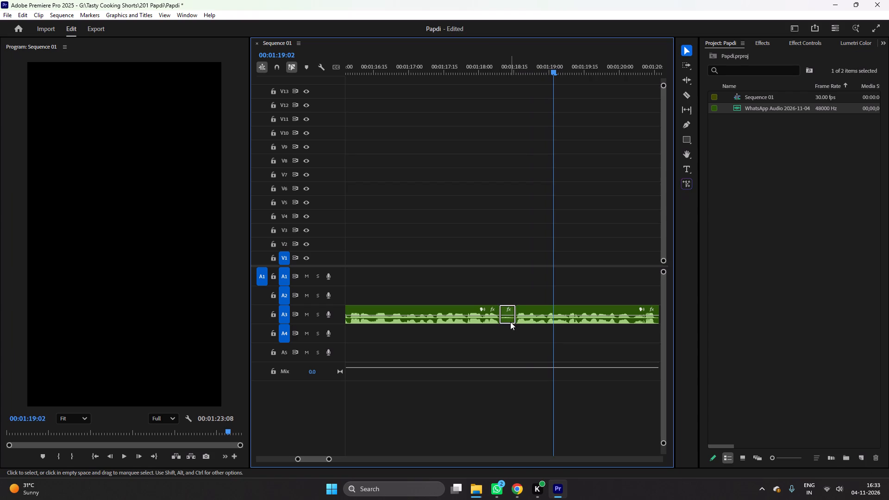
pyautogui.press('Delete')
pyautogui.rightClick(509, 320)
pyautogui.click(513, 322)
pyautogui.hotkey('ctrl', 's')
# Play the A3 voice-over through to its end at about 00:01:22:29 to review the remaining narration.
pyautogui.hotkey('ctrl', 'space')
pyautogui.scroll(-6, 563, 292)
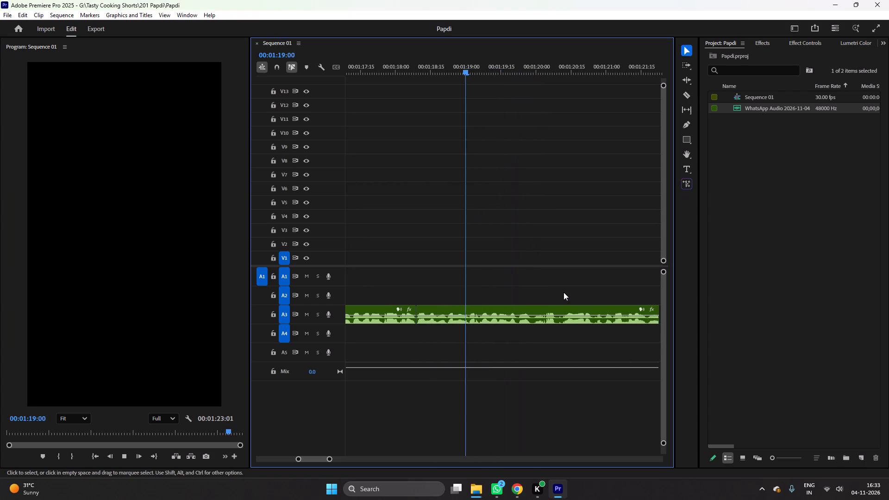
pyautogui.scroll(-6, 563, 292)
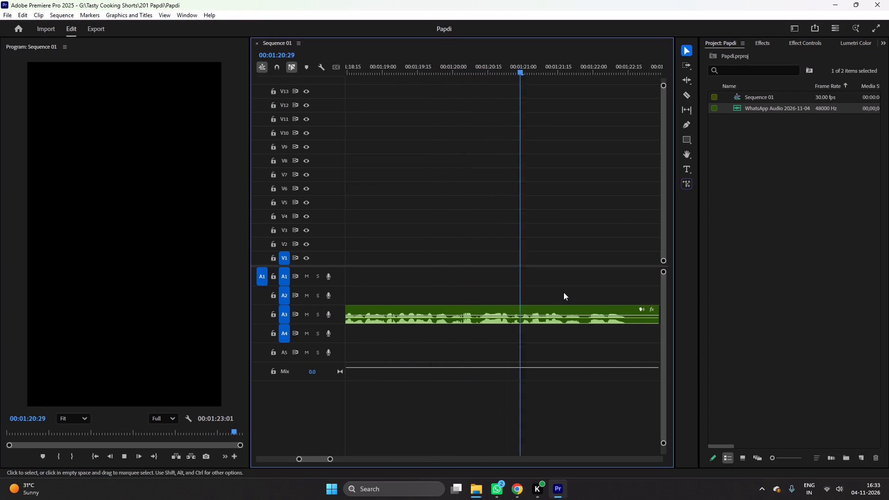
pyautogui.scroll(-6, 563, 292)
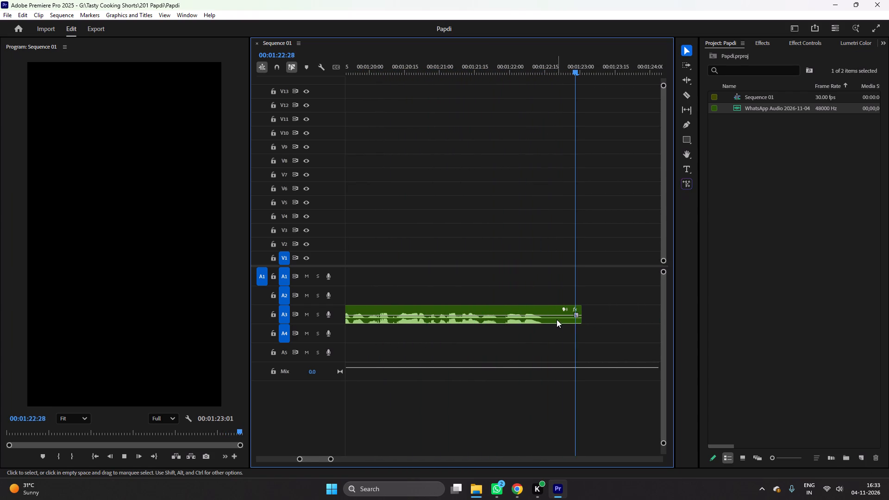
pyautogui.press('space')
pyautogui.press('c')
pyautogui.press('-')
pyautogui.press('-')
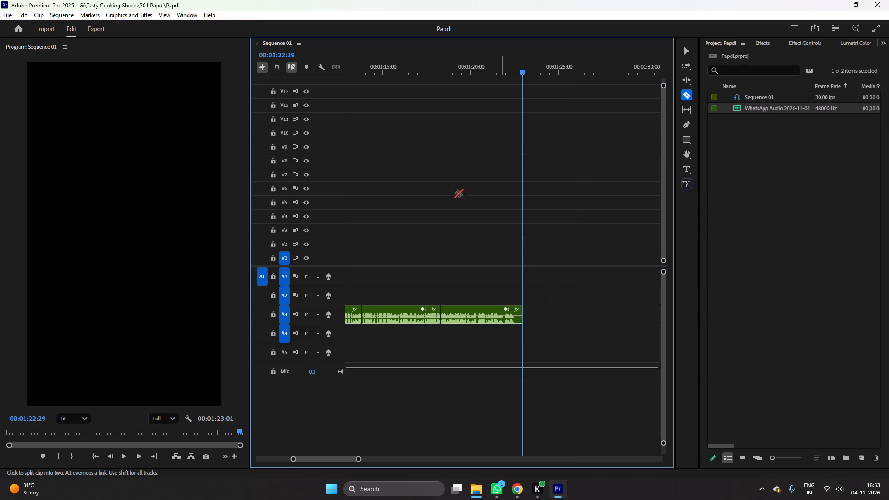
# Replay A3 from about 00:01:16:00, delete the last clip from 00:01:18:09 to the end, and save.
pyautogui.click(401, 70)
pyautogui.press('=')
pyautogui.press('=')
pyautogui.write('v')
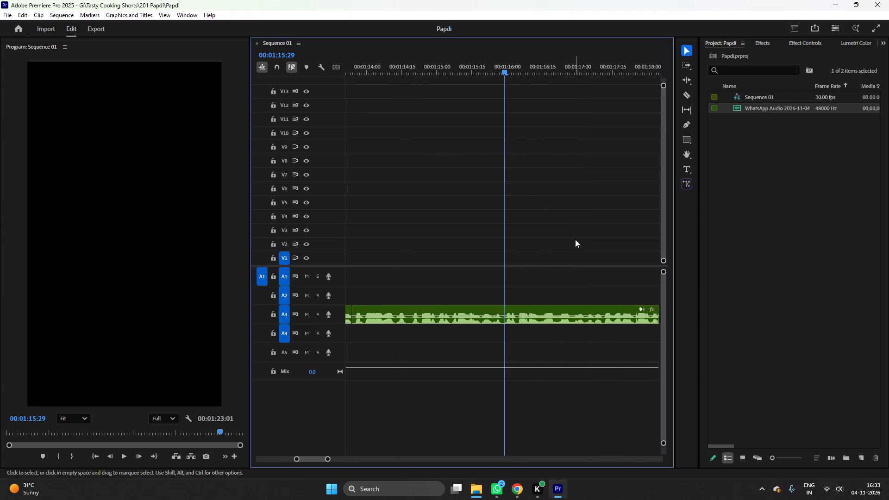
pyautogui.press('space')
pyautogui.scroll(-11, 575, 239)
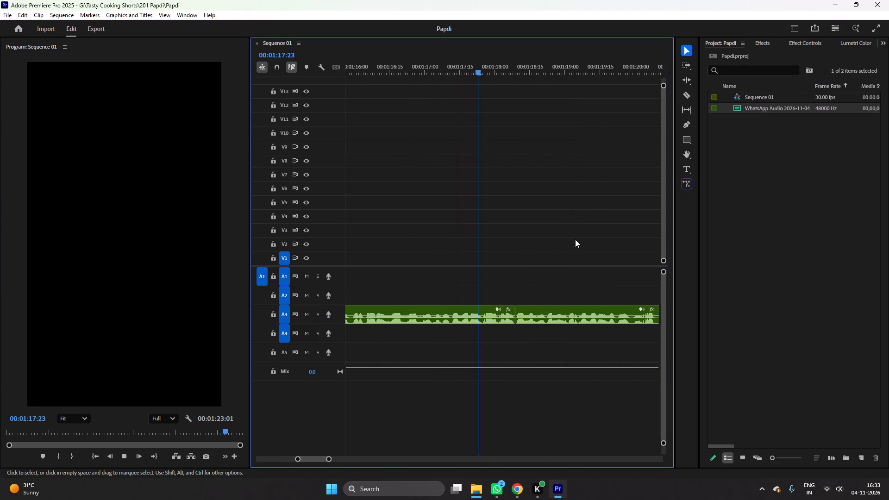
pyautogui.press('space')
pyautogui.click(559, 308)
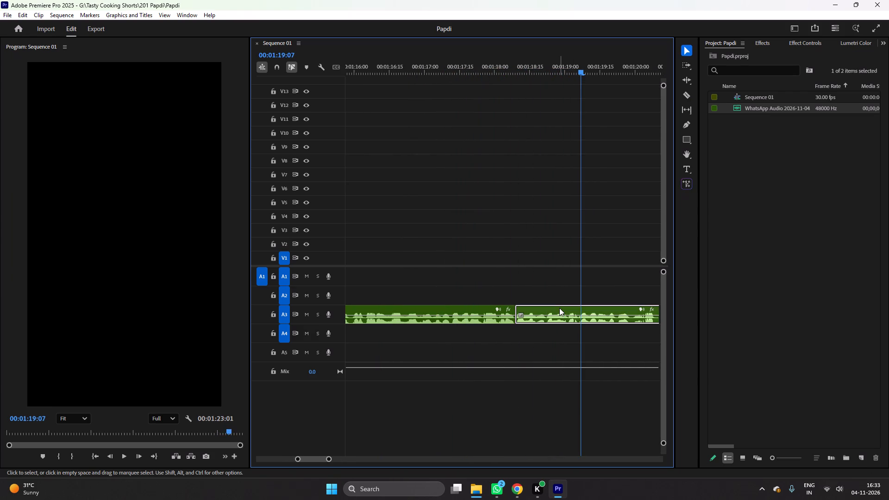
pyautogui.press('Delete')
pyautogui.hotkey('ctrl', 's')
pyautogui.click(558, 306)
# Play the A3 voice-over from its start twice and locate the end of the opening section at about 00:00:01:05.
pyautogui.press('-')
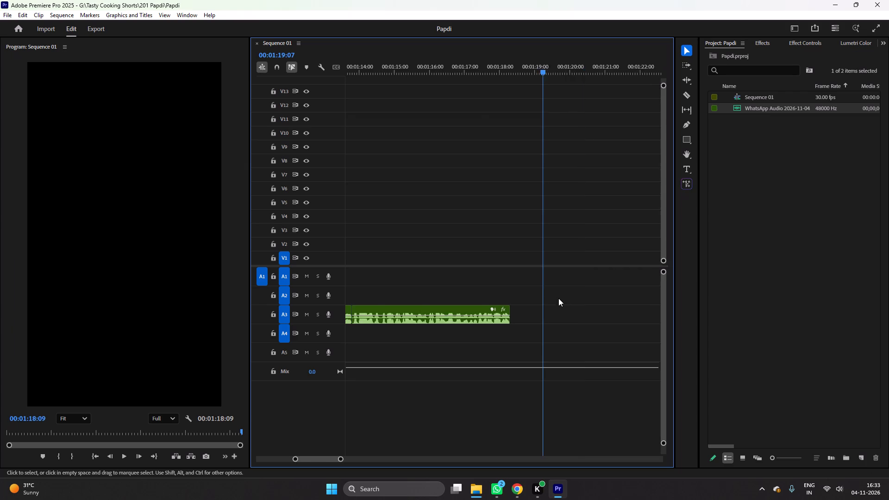
pyautogui.press('-')
pyautogui.press('-')
pyautogui.press('-')
pyautogui.press('-')
pyautogui.press('-')
pyautogui.moveTo(417, 65); pyautogui.dragTo(196, 86)
pyautogui.press('=')
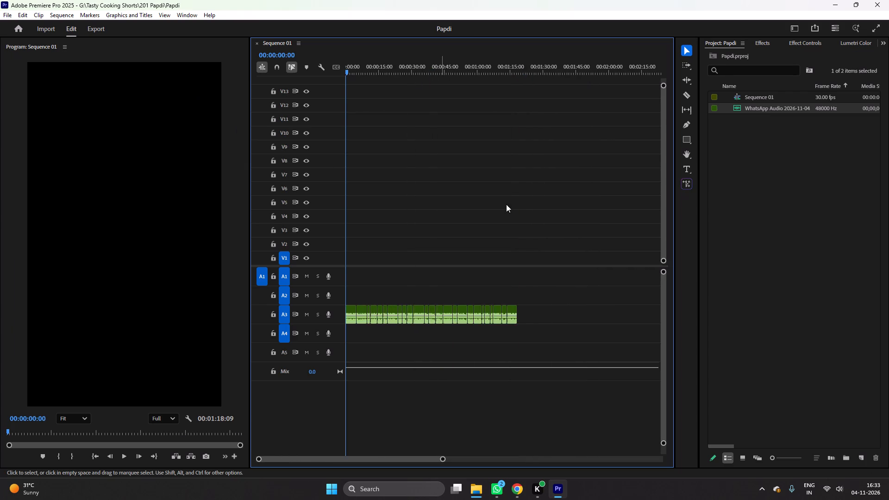
pyautogui.press('=')
pyautogui.write('===-=')
pyautogui.press('space')
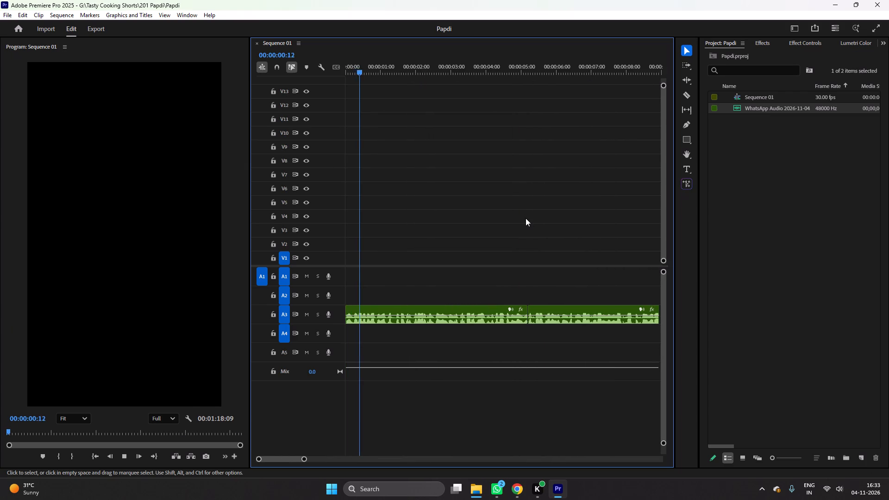
pyautogui.scroll(2, 526, 218)
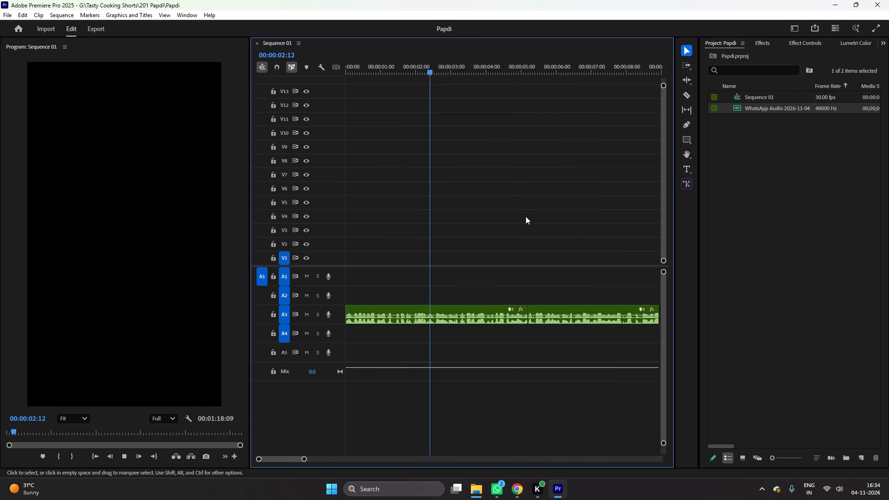
pyautogui.scroll(-1, 526, 216)
pyautogui.scroll(4, 526, 216)
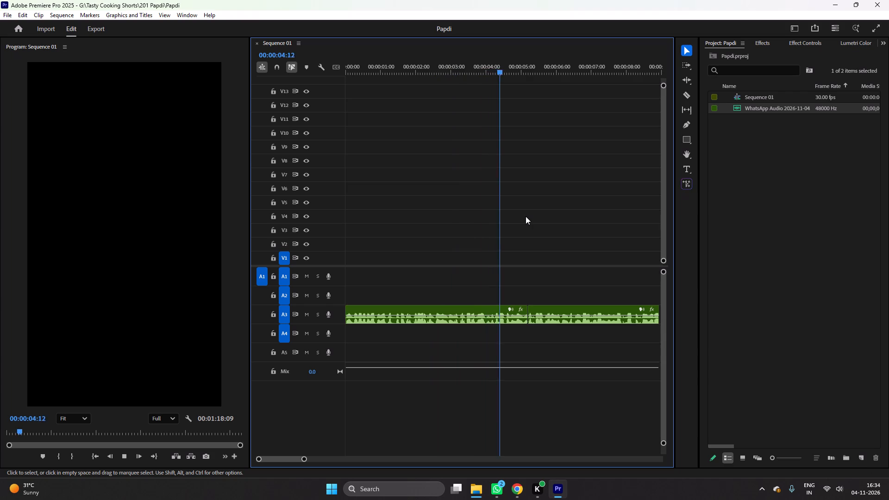
pyautogui.press('space')
pyautogui.moveTo(408, 57); pyautogui.dragTo(243, 70)
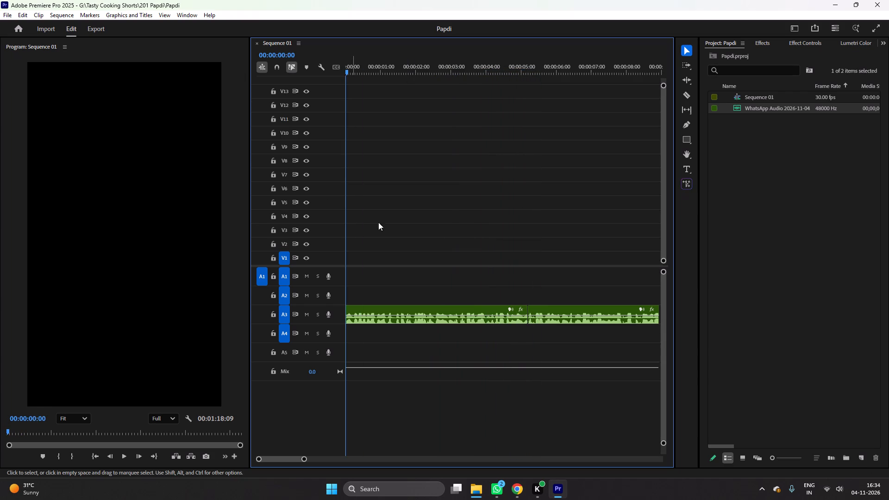
pyautogui.click(436, 238)
pyautogui.press('=')
pyautogui.write('=')
pyautogui.press('space')
pyautogui.scroll(-3, 439, 240)
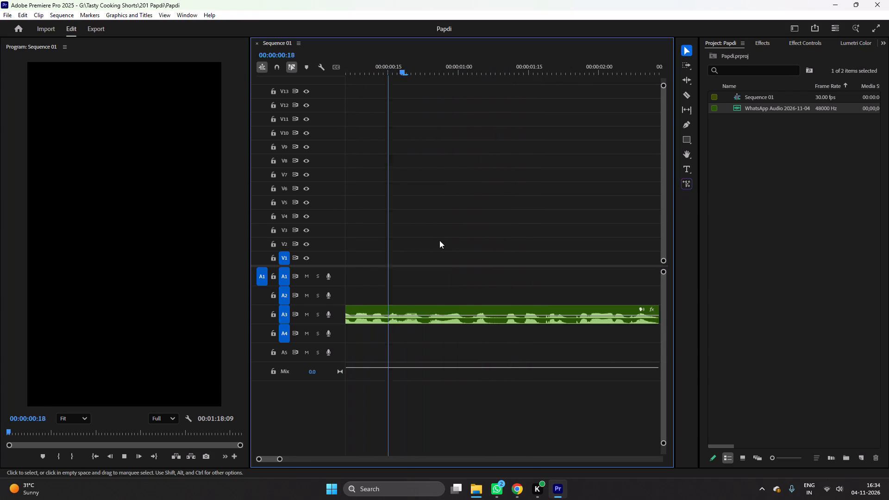
pyautogui.scroll(-2, 439, 240)
pyautogui.press('space')
pyautogui.moveTo(432, 66); pyautogui.dragTo(444, 70)
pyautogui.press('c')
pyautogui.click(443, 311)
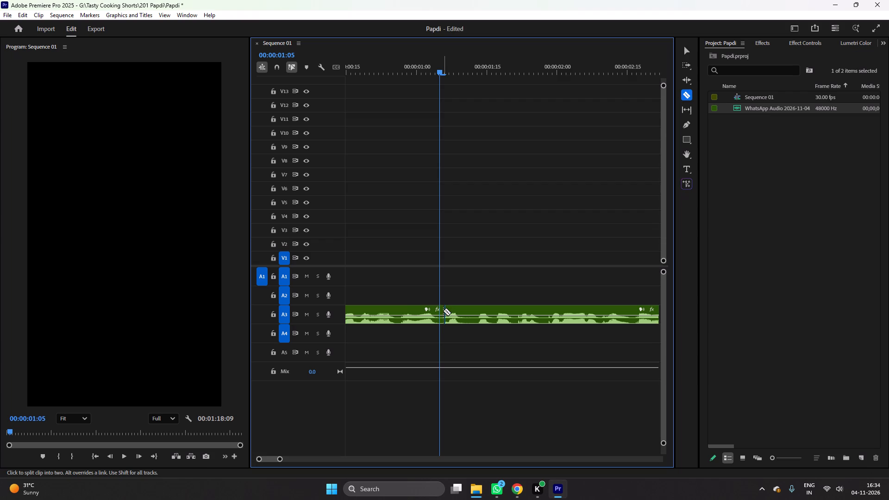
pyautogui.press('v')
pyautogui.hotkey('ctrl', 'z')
# With timeline snapping on, cut A3 at 00:00:01:05, delete the opening piece, ripple delete the gap, save, and replay.
pyautogui.click(277, 67)
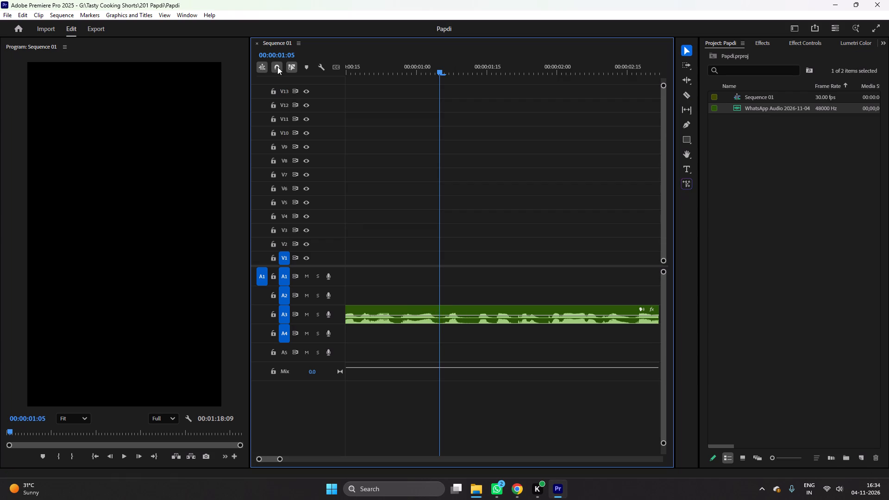
pyautogui.press('c')
pyautogui.click(443, 317)
pyautogui.press('v')
pyautogui.click(388, 319)
pyautogui.press('Delete')
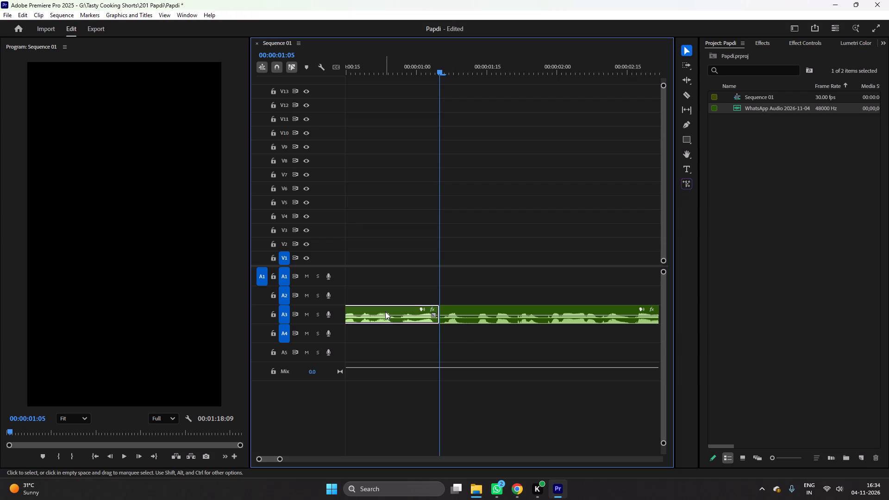
pyautogui.rightClick(385, 312)
pyautogui.moveTo(402, 320); pyautogui.dragTo(407, 320)
pyautogui.hotkey('ctrl', 's')
pyautogui.hotkey('ctrl', 'space')
pyautogui.scroll(-6, 501, 275)
# Play the trimmed A3 voice-over on to about 00:00:09:05 to review the narration's opening clips.
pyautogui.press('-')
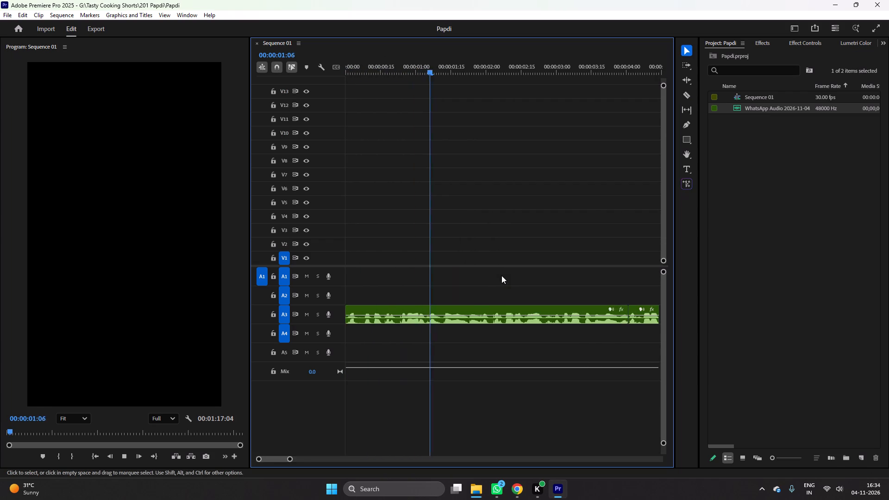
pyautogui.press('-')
pyautogui.press('=')
pyautogui.scroll(-6, 547, 265)
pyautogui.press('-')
pyautogui.press('=')
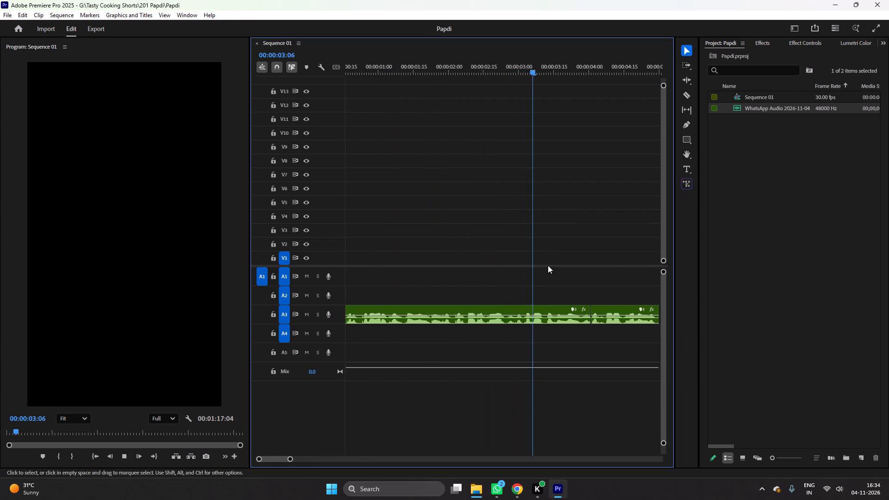
pyautogui.scroll(-6, 548, 265)
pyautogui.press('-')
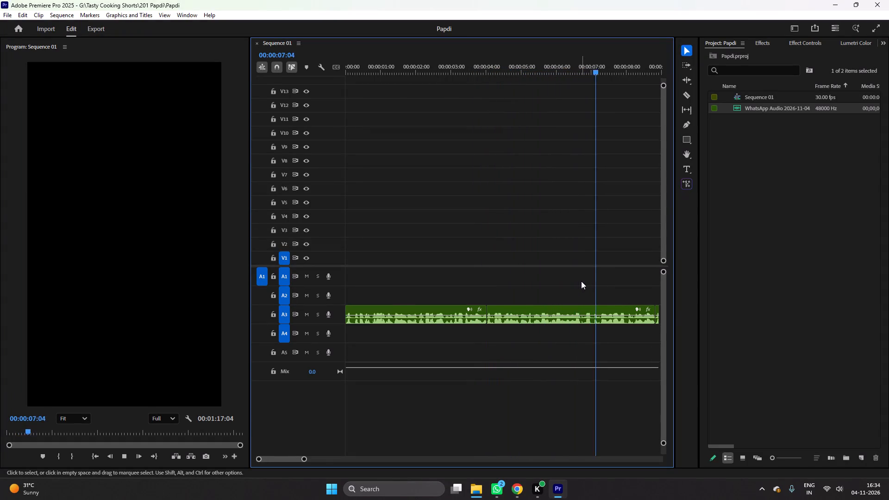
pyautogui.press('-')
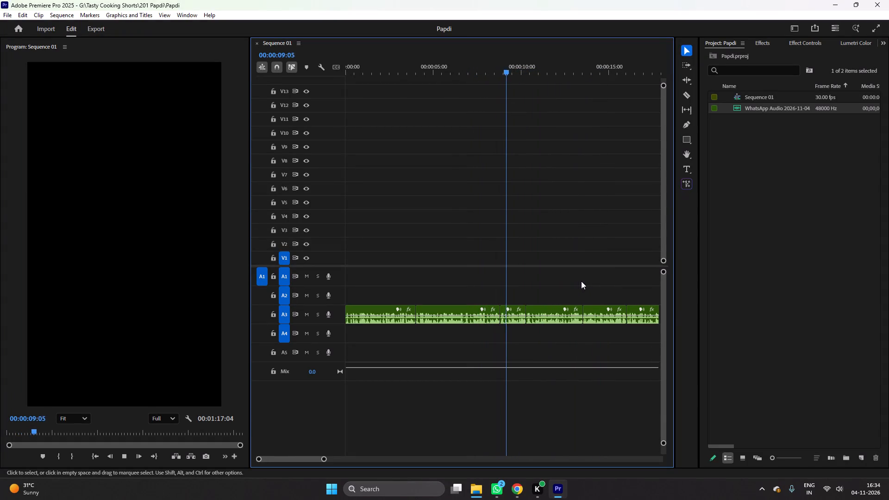
# Bring VID_20261104_115558 from the 201 Papdi folder into the project, placing it at the sequence start, and save.
pyautogui.moveTo(380, 62); pyautogui.dragTo(204, 98)
pyautogui.press('=')
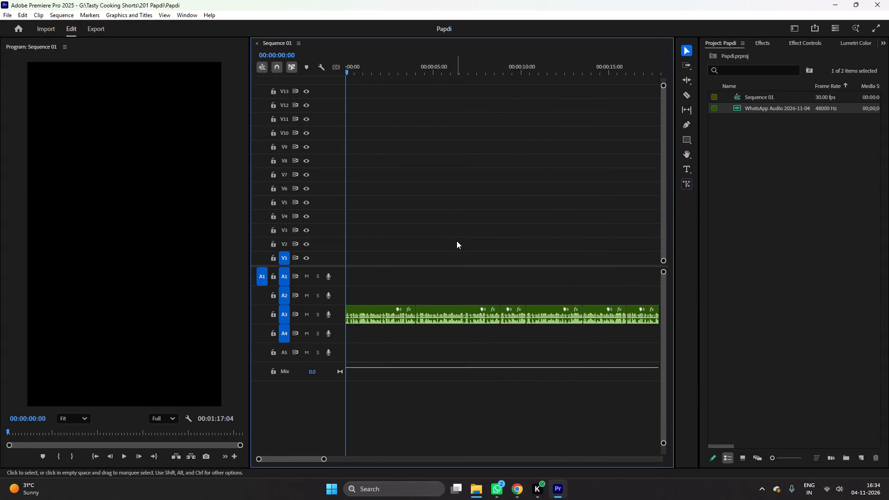
pyautogui.click(472, 487)
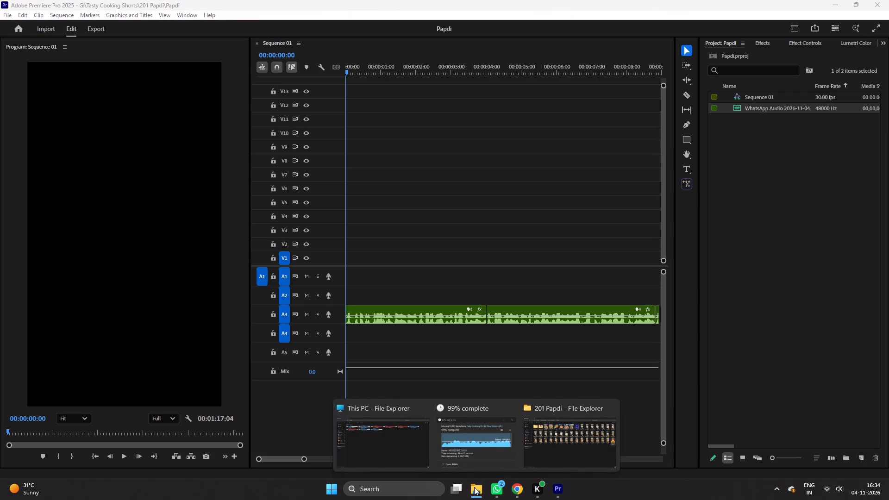
pyautogui.click(560, 456)
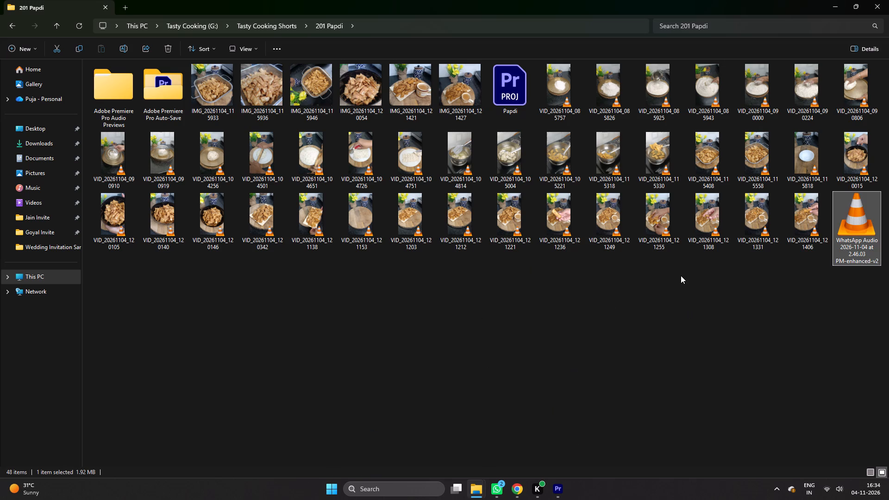
pyautogui.click(764, 149)
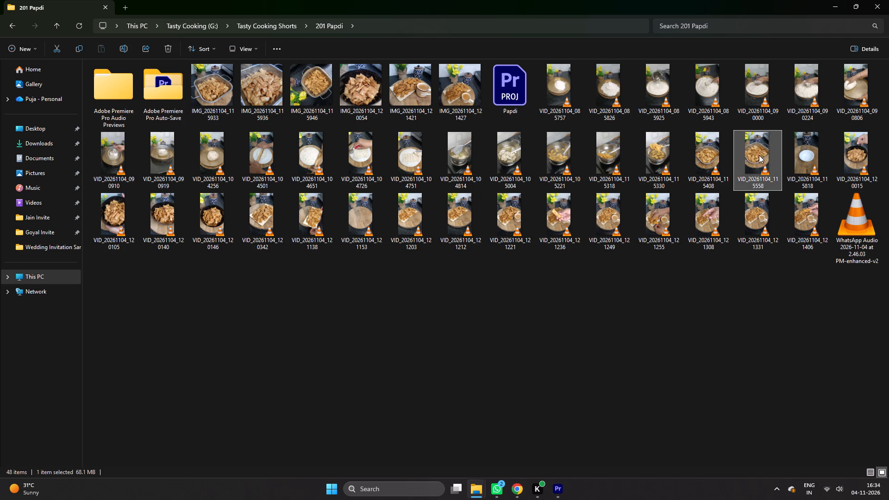
pyautogui.moveTo(759, 155); pyautogui.dragTo(553, 490)
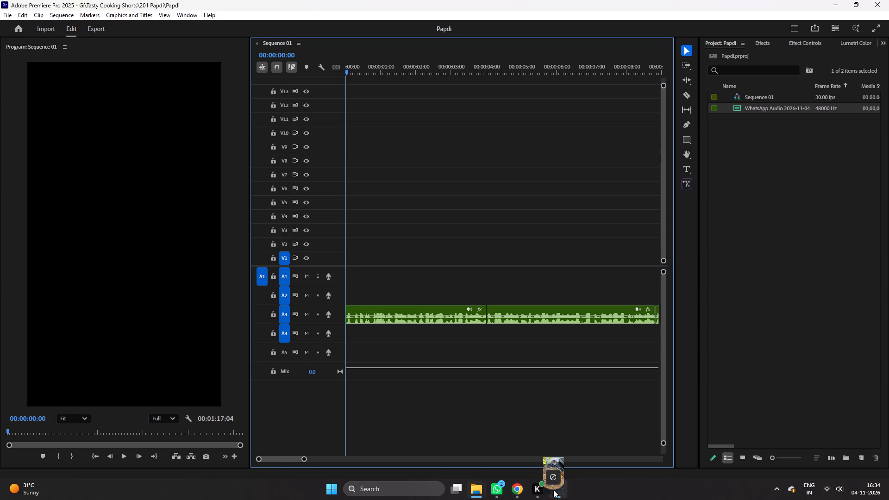
pyautogui.moveTo(553, 490); pyautogui.dragTo(340, 275)
pyautogui.click(439, 248)
pyautogui.hotkey('ctrl', 's')
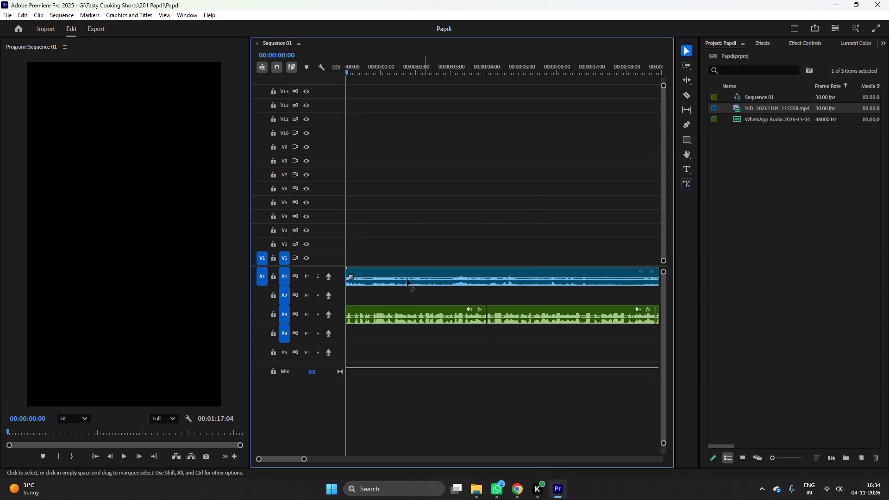
# Delete the audio-only clip from A1, place VID_20261104_115558.mp4 with its video on V1 at the sequence start, and save.
pyautogui.click(431, 272)
pyautogui.press('Delete')
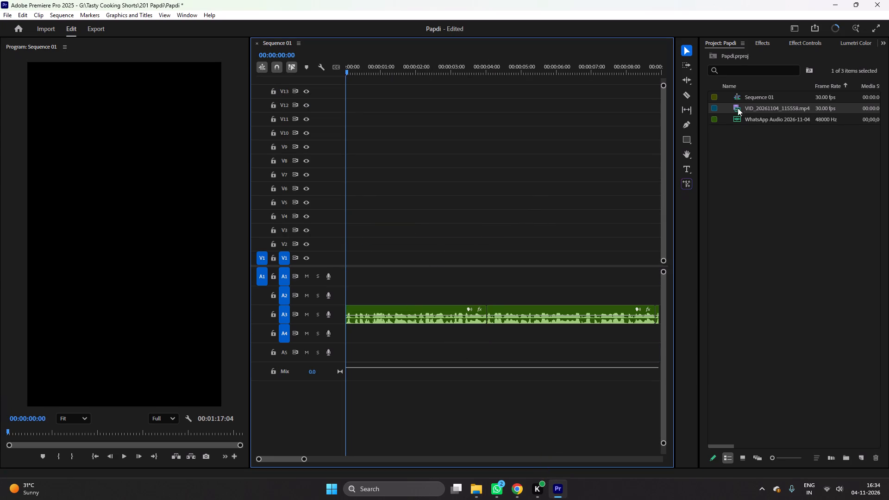
pyautogui.moveTo(737, 109); pyautogui.dragTo(339, 267)
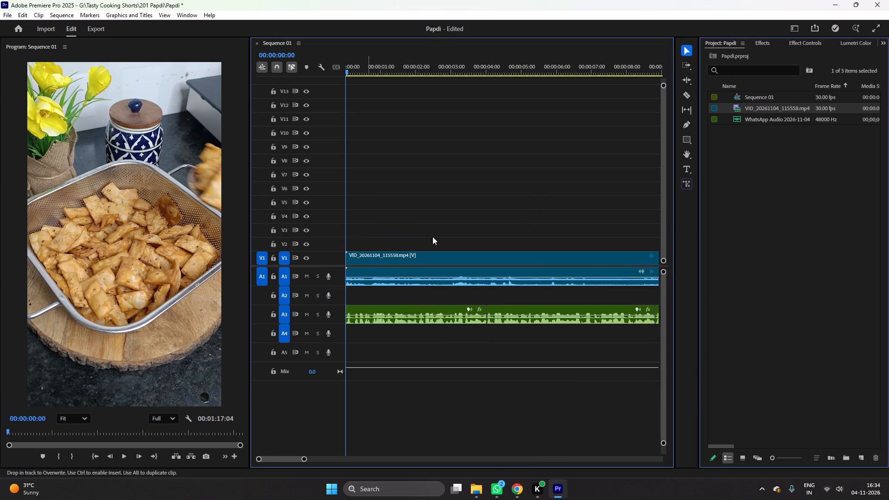
pyautogui.click(470, 206)
pyautogui.hotkey('ctrl', 's')
# Scrub the later part of the V1 clip between about 00:00:17:13 and 00:00:25:19 to examine its footage.
pyautogui.click(477, 212)
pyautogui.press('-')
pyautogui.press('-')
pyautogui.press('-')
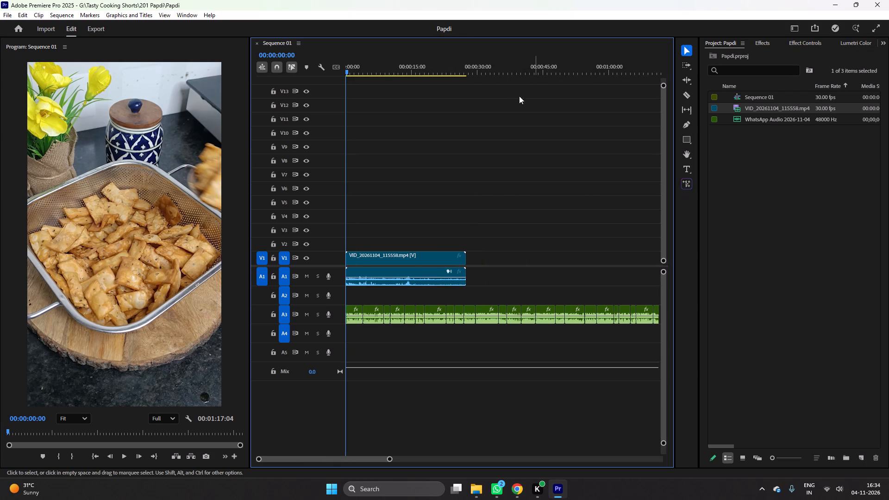
pyautogui.click(448, 72)
pyautogui.press('=')
pyautogui.press('=')
pyautogui.moveTo(502, 70); pyautogui.dragTo(519, 70)
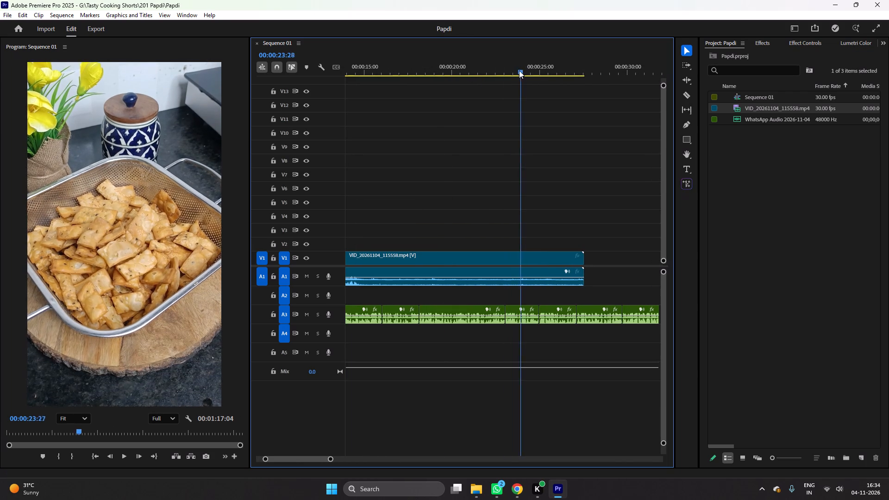
pyautogui.moveTo(519, 70); pyautogui.dragTo(550, 71)
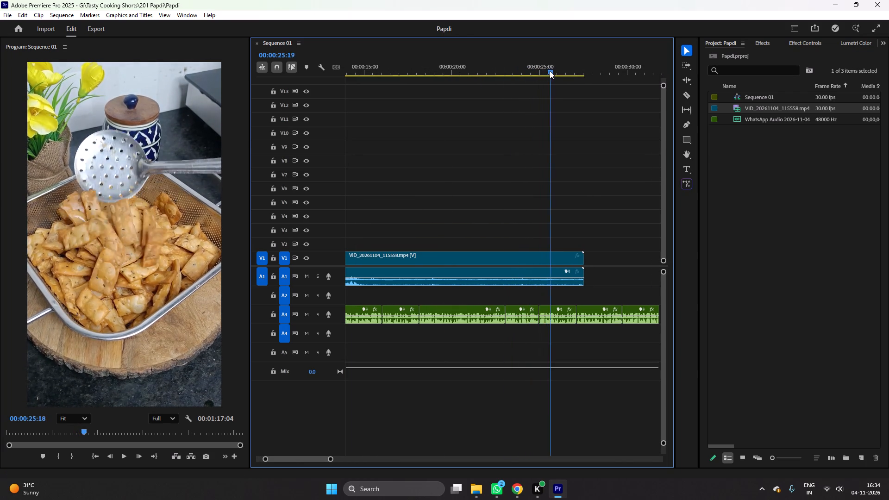
pyautogui.moveTo(550, 71); pyautogui.dragTo(405, 99)
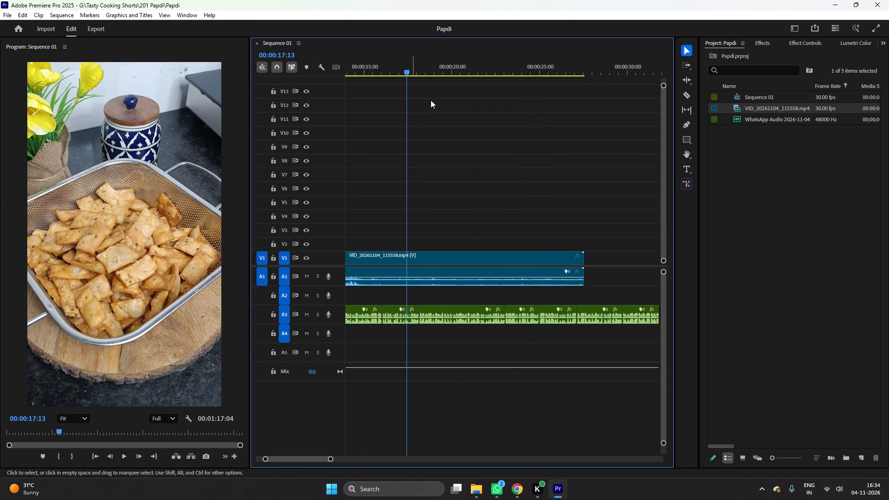
# Cut the V1 clip with its linked audio at 00:00:10:15, where the papdi is being lifted, and delete the opening piece.
pyautogui.scroll(7, 589, 122)
pyautogui.moveTo(370, 71); pyautogui.dragTo(382, 76)
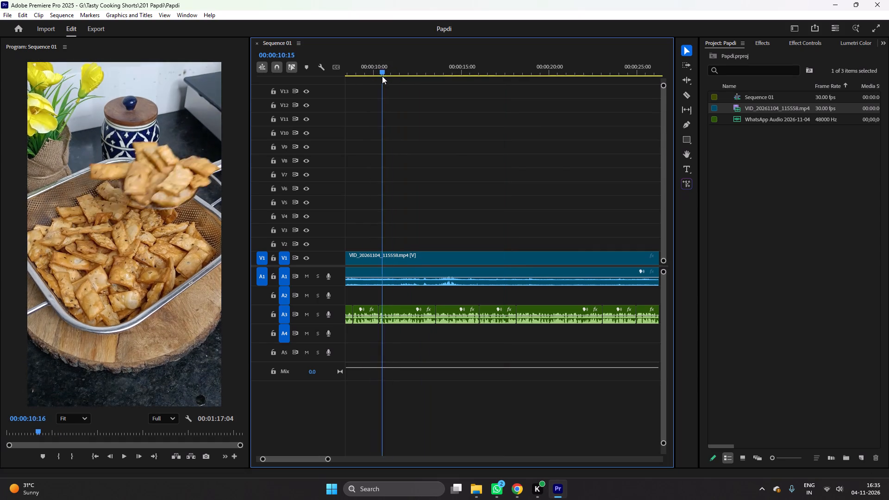
pyautogui.moveTo(382, 76); pyautogui.dragTo(380, 77)
pyautogui.scroll(5, 471, 139)
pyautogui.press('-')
pyautogui.moveTo(438, 70); pyautogui.dragTo(428, 72)
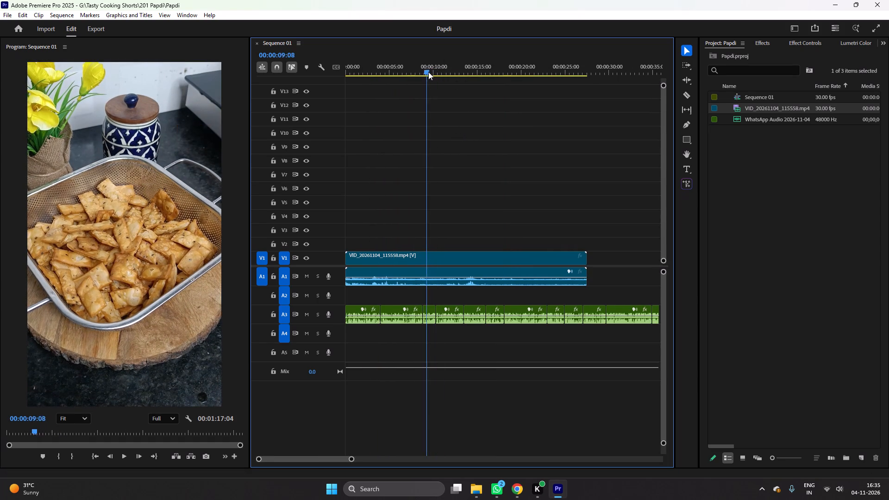
pyautogui.moveTo(428, 72); pyautogui.dragTo(437, 79)
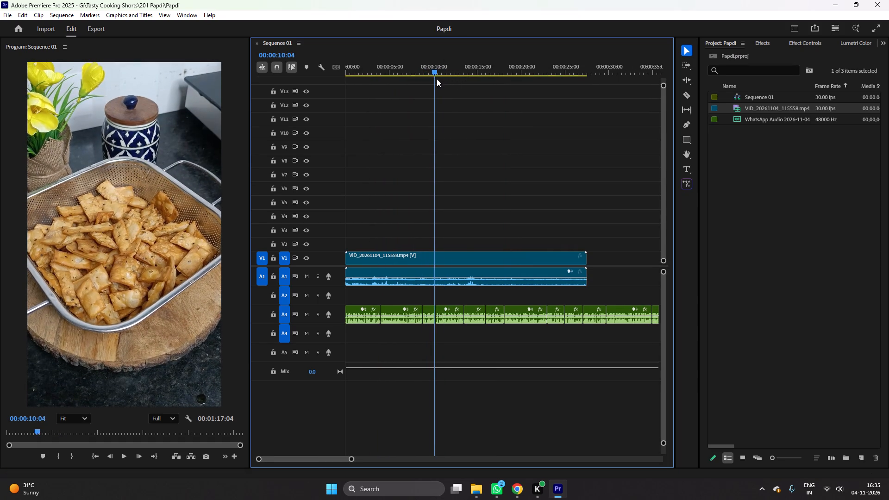
pyautogui.moveTo(437, 79); pyautogui.dragTo(440, 80)
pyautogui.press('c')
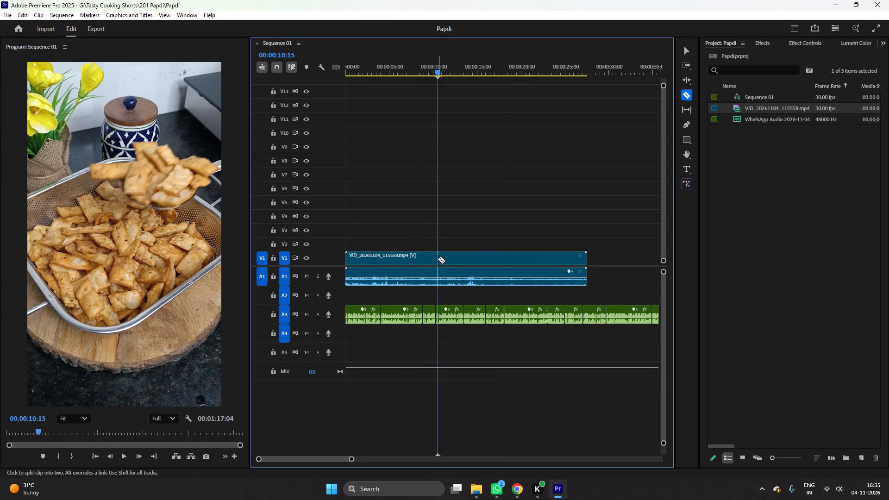
pyautogui.click(437, 259)
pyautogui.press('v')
pyautogui.click(401, 263)
pyautogui.press('Delete')
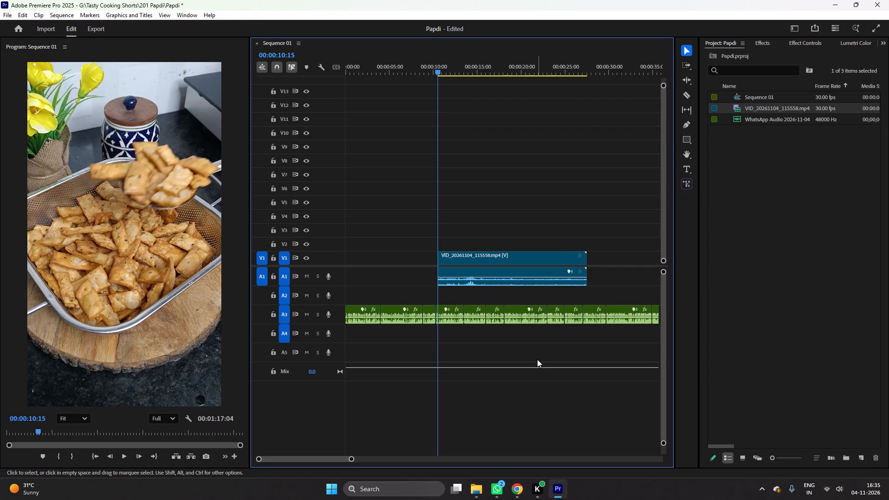
# Nest all the A3 voice-over clips into one nested sequence, keeping the default name.
pyautogui.click(537, 359)
pyautogui.press('-')
pyautogui.press('-')
pyautogui.moveTo(604, 361); pyautogui.dragTo(255, 315)
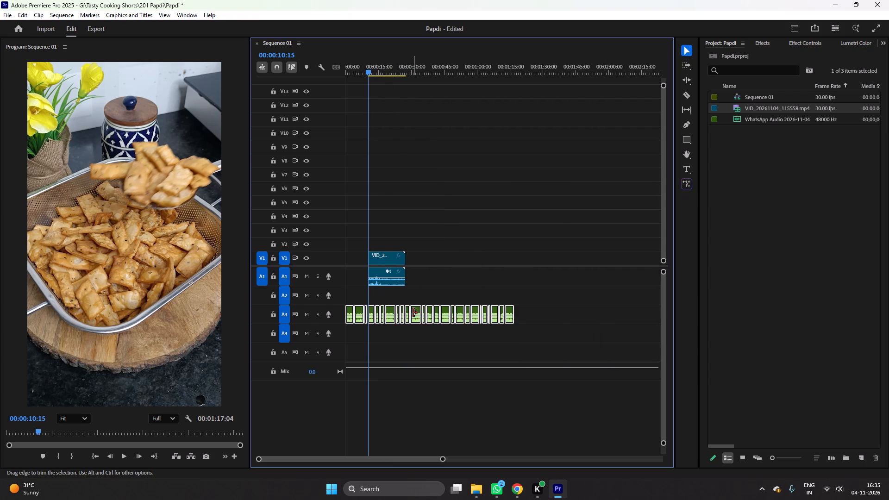
pyautogui.rightClick(415, 312)
pyautogui.click(448, 294)
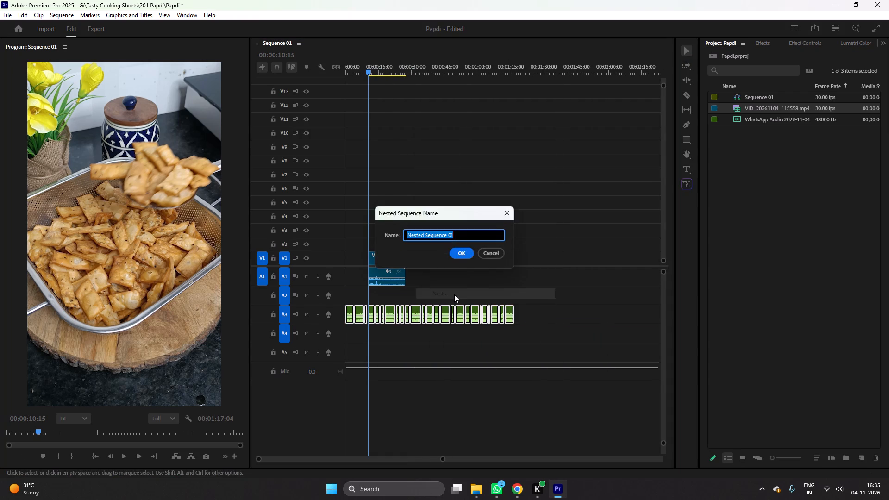
pyautogui.press('Return')
# Ripple delete the gap before the V1 video clip so it starts at 00:00:00:00, and save the project.
pyautogui.rightClick(353, 262)
pyautogui.click(364, 270)
pyautogui.click(472, 231)
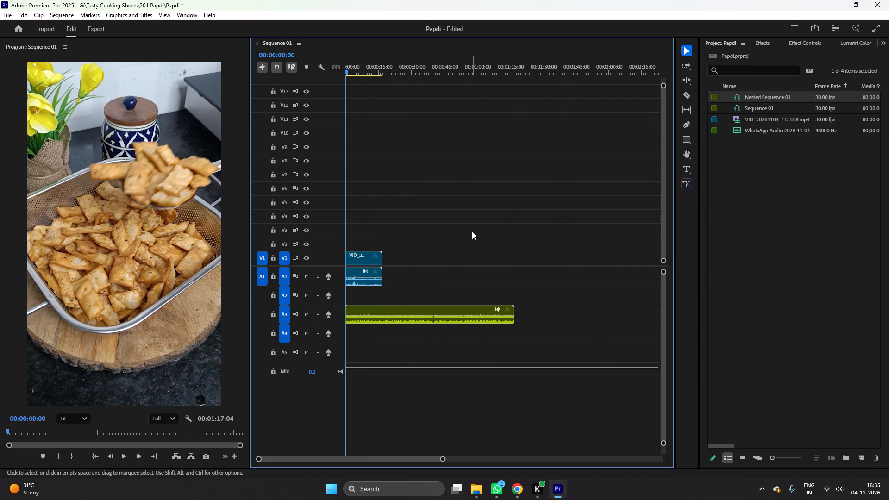
pyautogui.write('==')
pyautogui.press('=')
pyautogui.press('=')
pyautogui.click(450, 211)
pyautogui.hotkey('ctrl', 's')
# Play from the start, split the V1 video clip at 00:00:01:01, delete the remainder after the cut, and save.
pyautogui.hotkey('ctrl', 'space')
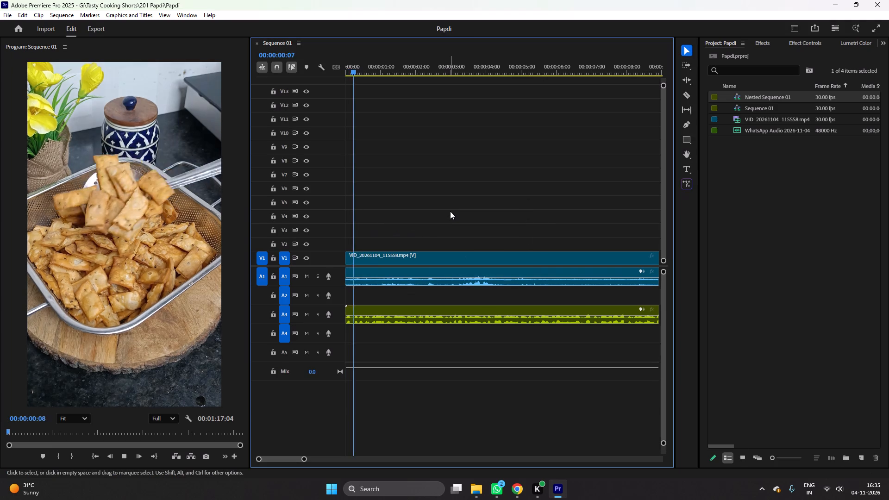
pyautogui.press('space')
pyautogui.press('c')
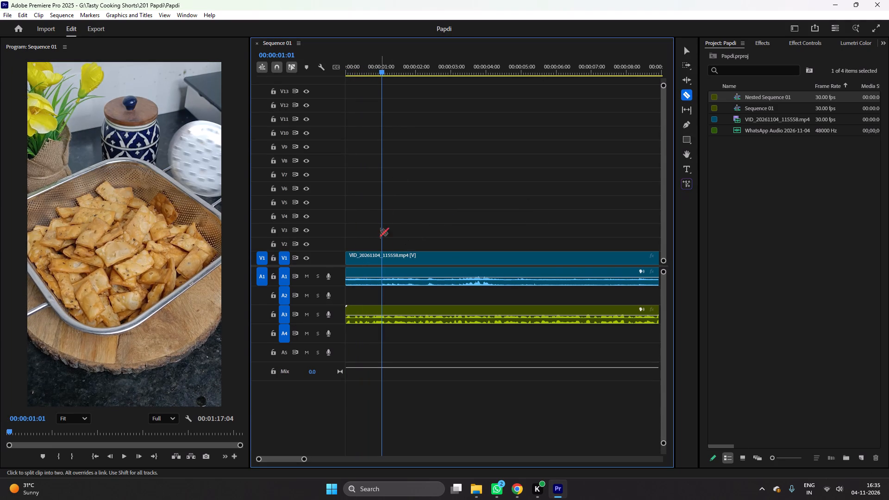
pyautogui.click(383, 259)
pyautogui.press('v')
pyautogui.click(430, 256)
pyautogui.press('Delete')
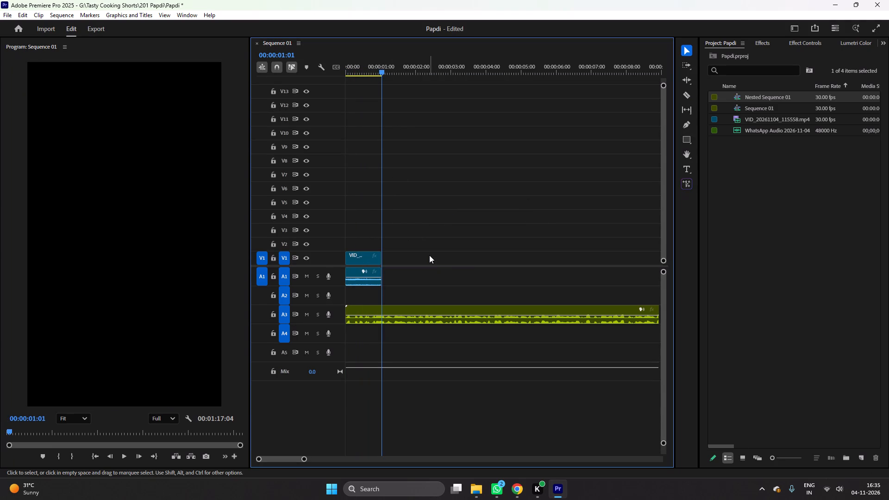
pyautogui.hotkey('ctrl', 's')
# Switch to the 201 Papdi folder in File Explorer and preview clips VID_20261104_120146, VID_20261104_121153 and VID_20261104_121236 in VLC.
pyautogui.click(477, 485)
pyautogui.click(523, 442)
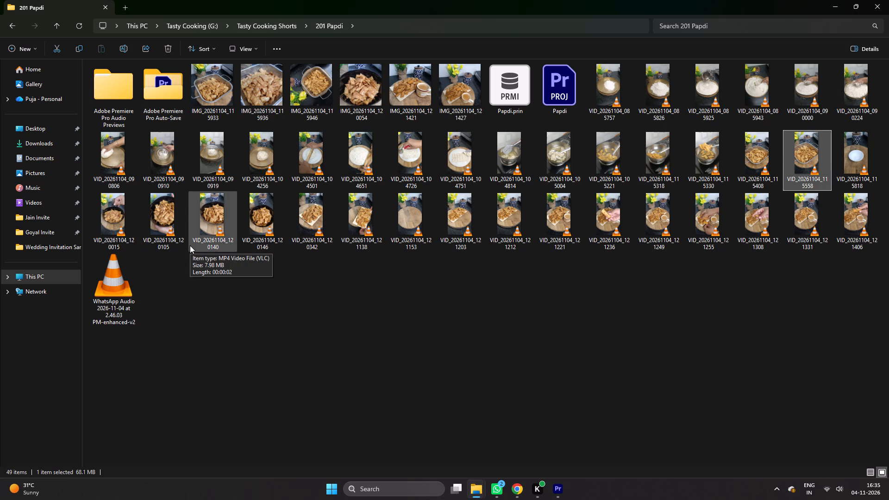
pyautogui.doubleClick(244, 222)
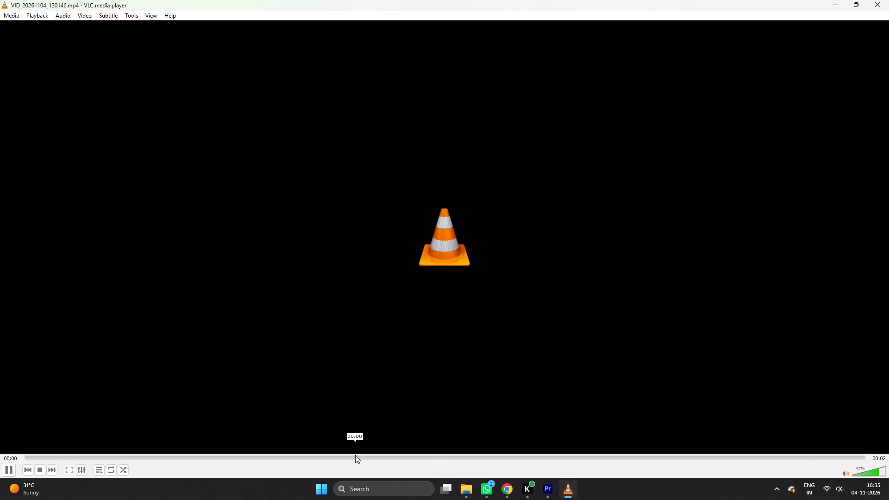
pyautogui.click(355, 455)
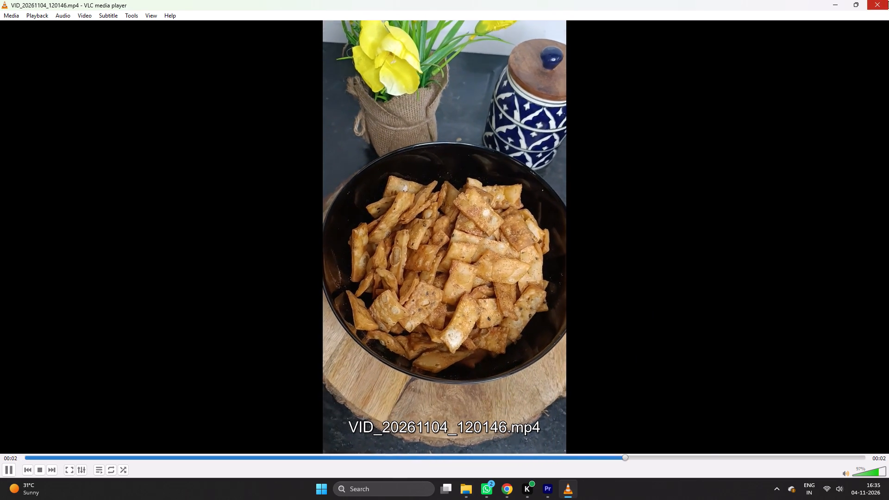
pyautogui.click(883, 4)
pyautogui.click(325, 222)
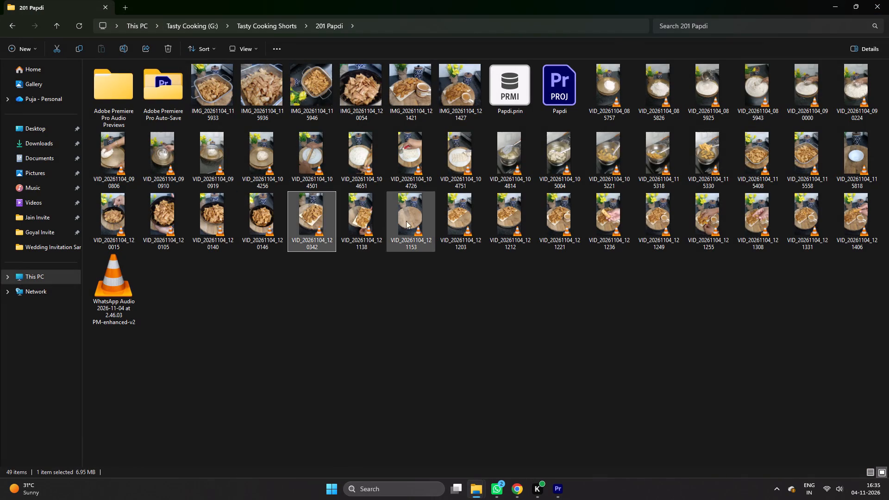
pyautogui.doubleClick(419, 218)
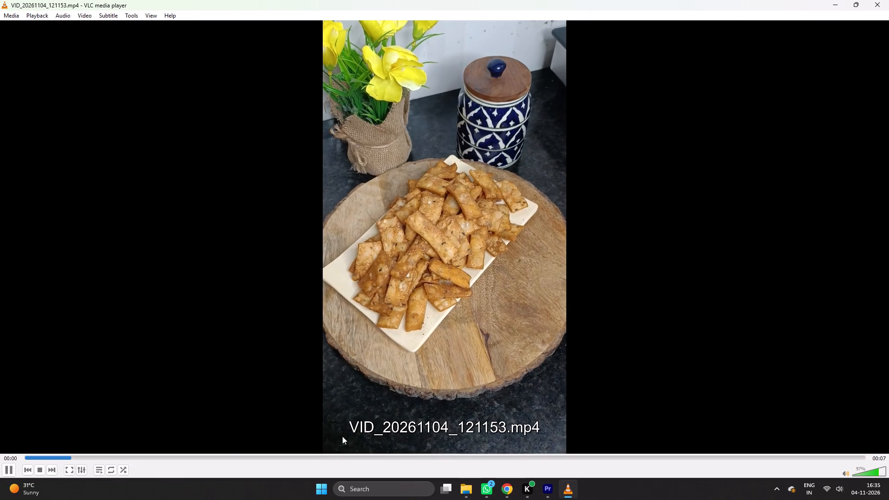
pyautogui.click(371, 456)
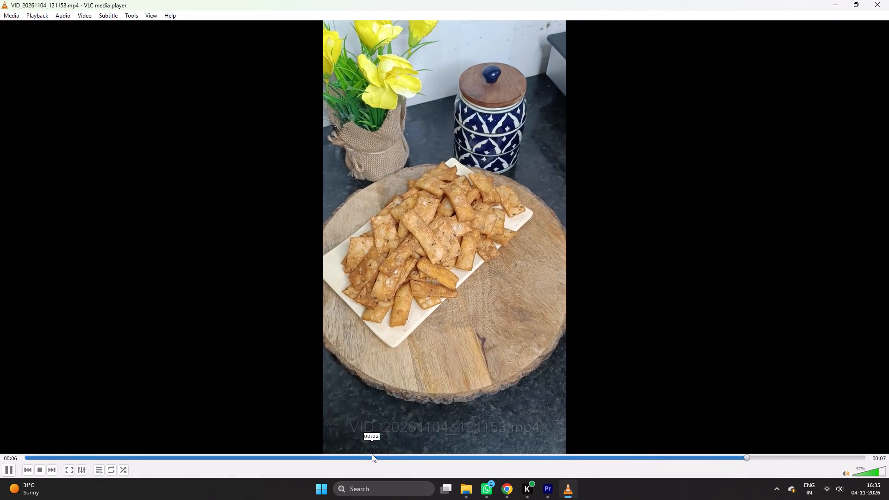
pyautogui.click(884, 4)
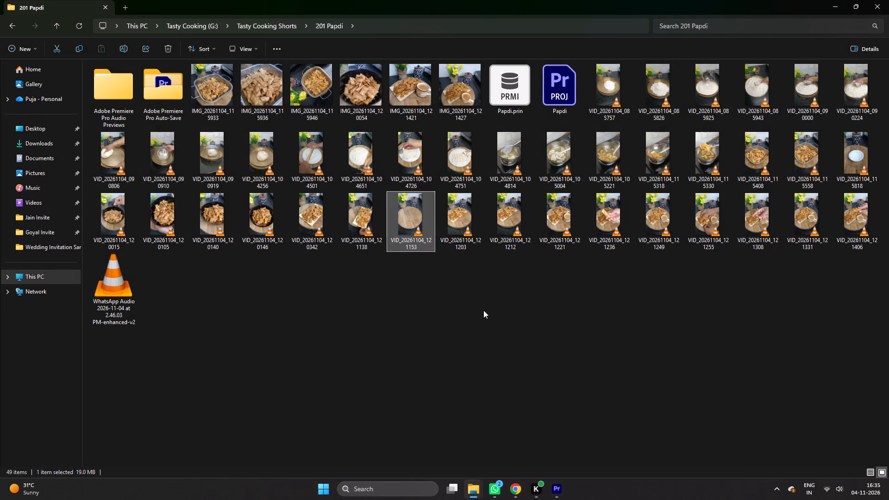
pyautogui.click(453, 233)
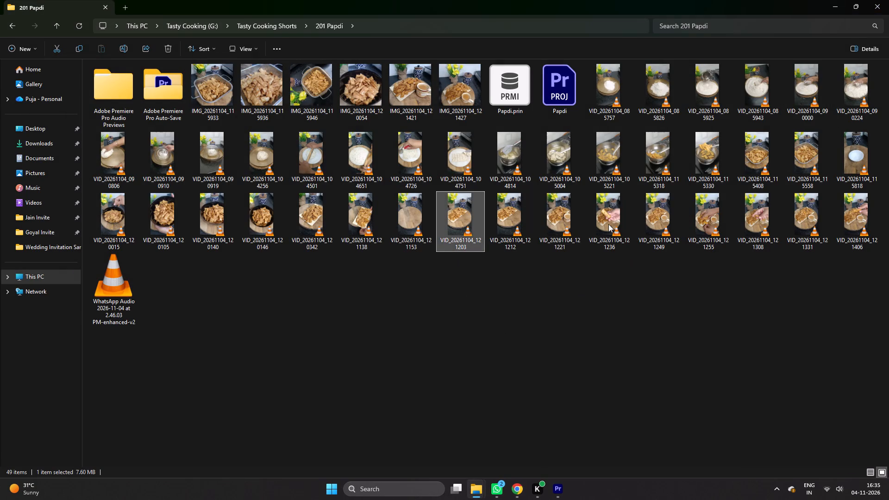
pyautogui.doubleClick(608, 224)
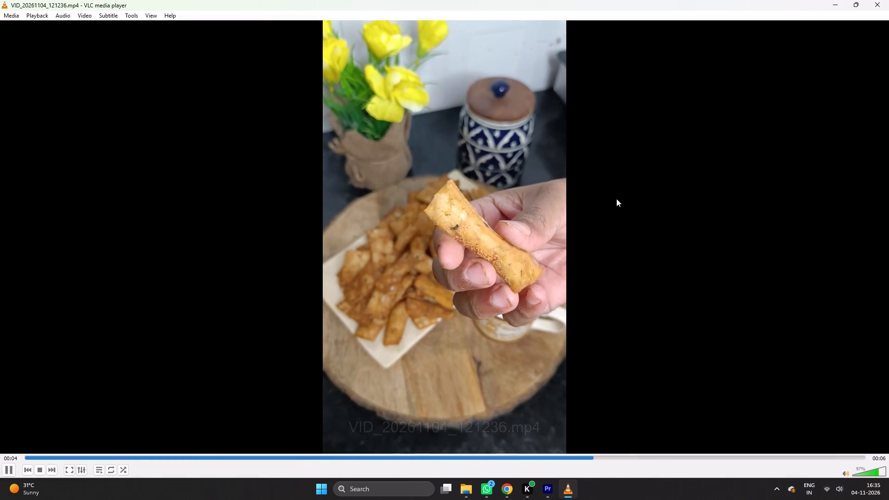
pyautogui.click(874, 1)
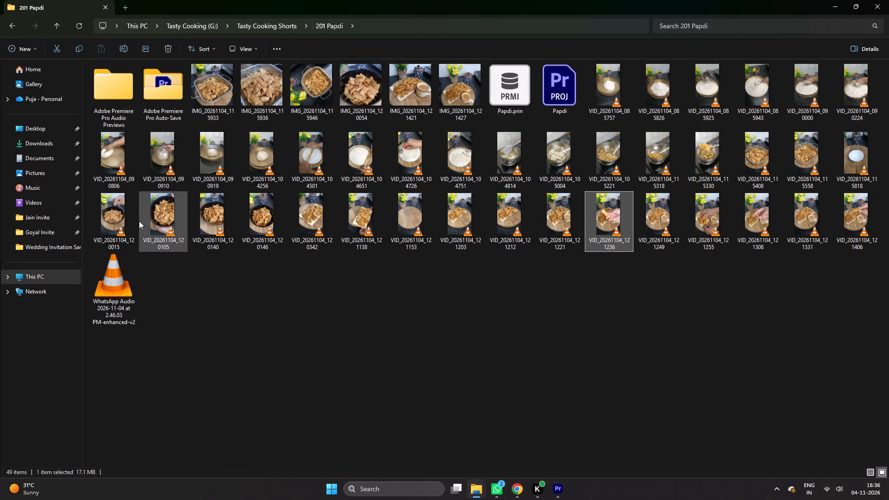
# Preview clip VID_20261104_115408 in VLC by skimming through its full length.
pyautogui.click(307, 217)
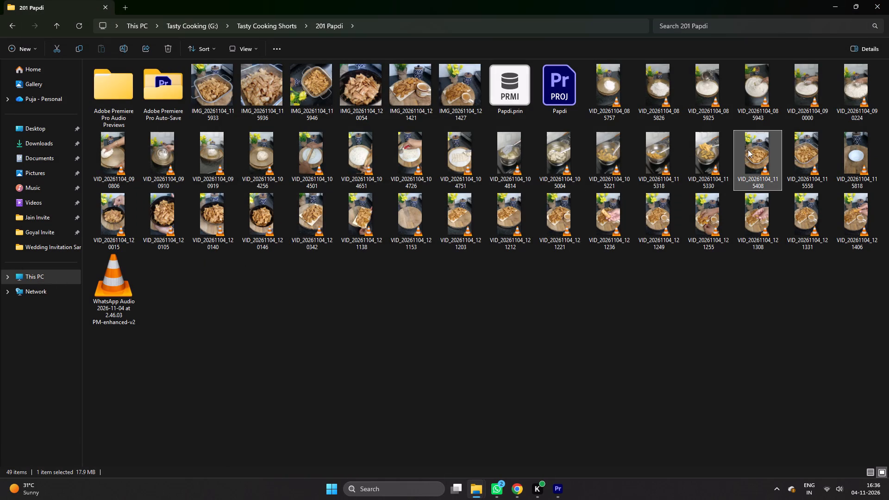
pyautogui.doubleClick(748, 150)
pyautogui.click(295, 454)
pyautogui.click(340, 452)
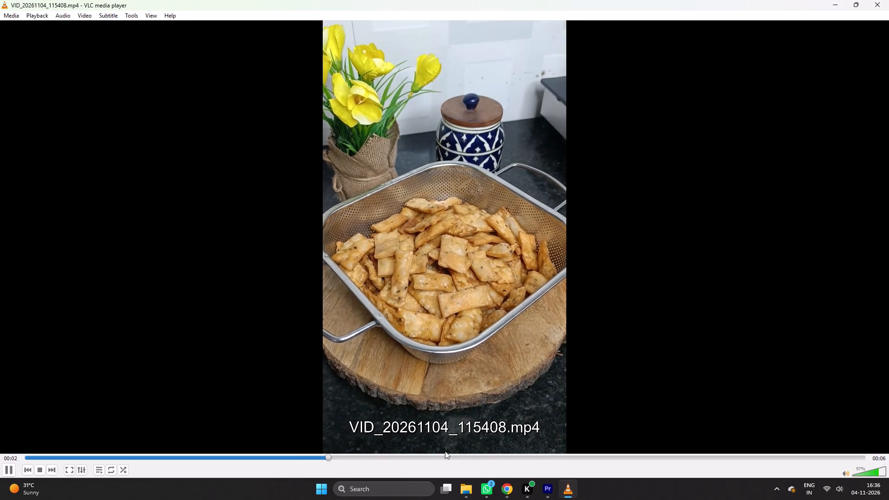
pyautogui.moveTo(446, 451); pyautogui.dragTo(452, 451)
pyautogui.click(483, 445)
pyautogui.moveTo(496, 454); pyautogui.dragTo(520, 461)
pyautogui.click(525, 461)
pyautogui.moveTo(638, 459); pyautogui.dragTo(663, 457)
pyautogui.moveTo(706, 457); pyautogui.dragTo(744, 454)
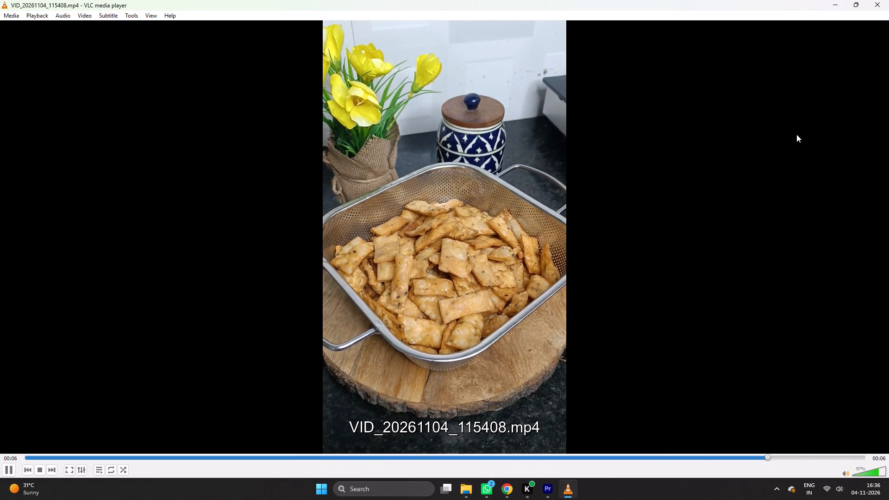
pyautogui.click(881, 5)
# Preview clip VID_20261104_115558 in VLC by skimming through its full length.
pyautogui.doubleClick(825, 149)
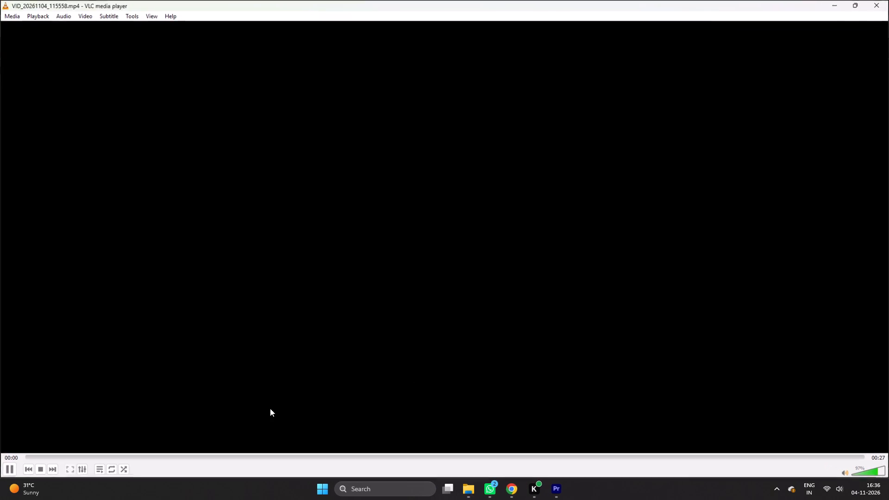
pyautogui.moveTo(250, 448); pyautogui.dragTo(257, 448)
pyautogui.moveTo(363, 452); pyautogui.dragTo(397, 449)
pyautogui.moveTo(437, 446); pyautogui.dragTo(474, 452)
pyautogui.moveTo(511, 457); pyautogui.dragTo(519, 459)
pyautogui.moveTo(566, 461); pyautogui.dragTo(589, 463)
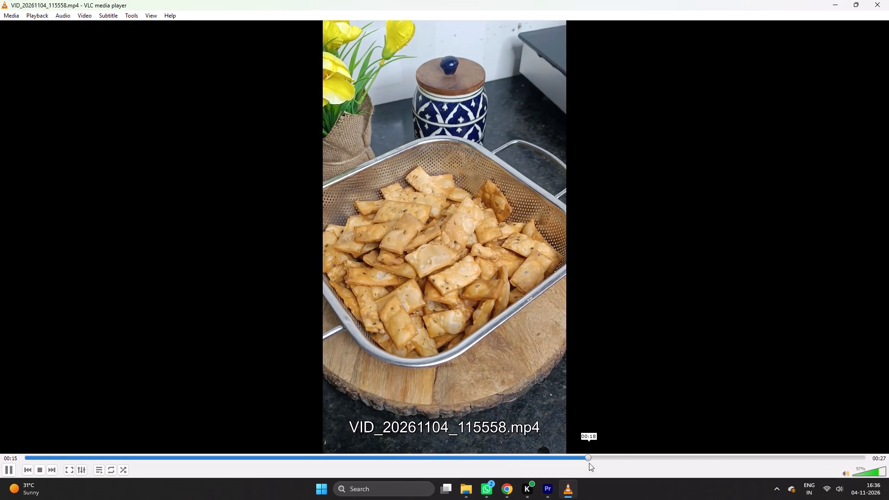
pyautogui.moveTo(589, 463); pyautogui.dragTo(625, 460)
pyautogui.moveTo(697, 458); pyautogui.dragTo(736, 456)
pyautogui.moveTo(750, 455); pyautogui.dragTo(807, 454)
pyautogui.click(883, 5)
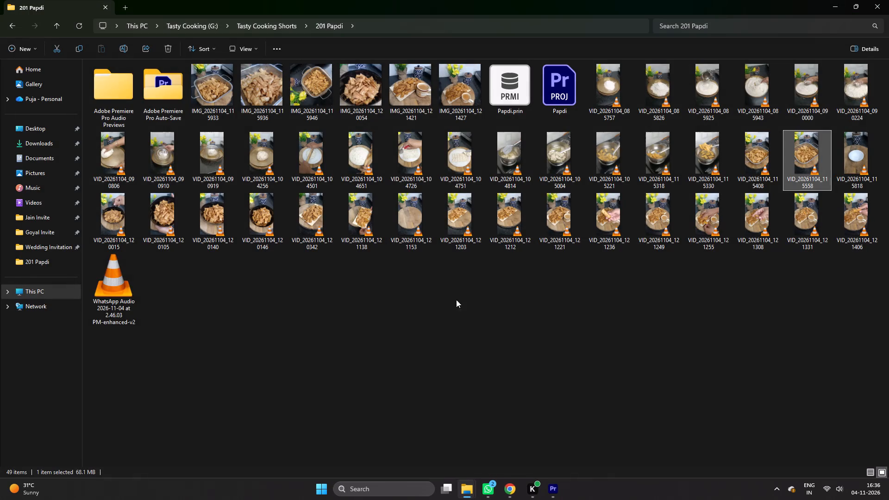
# Preview clip VID_20261104_120015 in VLC by skimming through its full length.
pyautogui.doubleClick(107, 246)
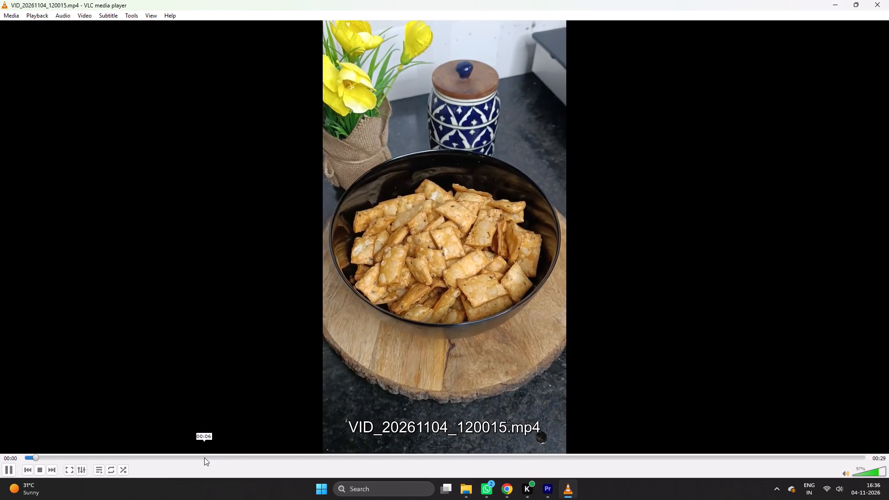
pyautogui.moveTo(204, 457); pyautogui.dragTo(211, 457)
pyautogui.moveTo(299, 461); pyautogui.dragTo(313, 461)
pyautogui.click(396, 469)
pyautogui.moveTo(424, 468); pyautogui.dragTo(437, 468)
pyautogui.moveTo(462, 468); pyautogui.dragTo(480, 466)
pyautogui.moveTo(551, 468); pyautogui.dragTo(570, 463)
pyautogui.moveTo(618, 457); pyautogui.dragTo(625, 454)
pyautogui.moveTo(634, 451); pyautogui.dragTo(676, 449)
pyautogui.moveTo(697, 450); pyautogui.dragTo(755, 451)
pyautogui.click(877, 0)
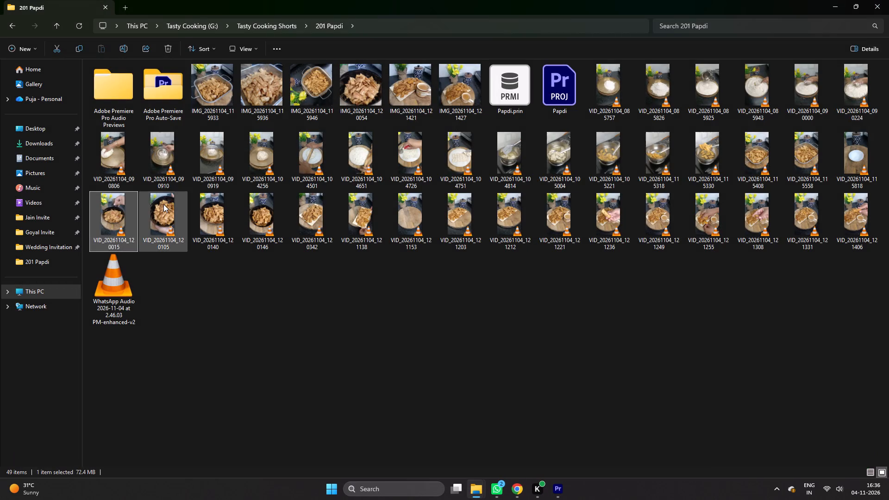
# Preview clip VID_20261104_120105 in VLC, going back to check the section from about 6 seconds.
pyautogui.doubleClick(163, 204)
pyautogui.click(281, 458)
pyautogui.click(368, 462)
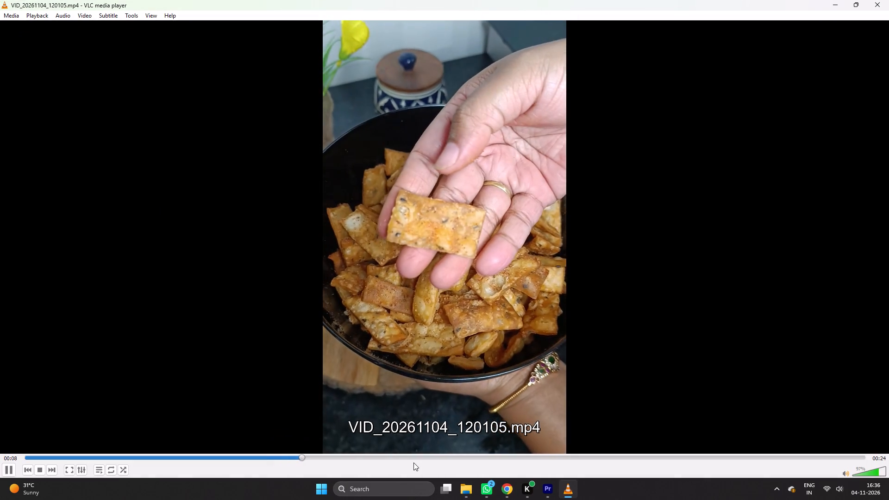
pyautogui.click(446, 459)
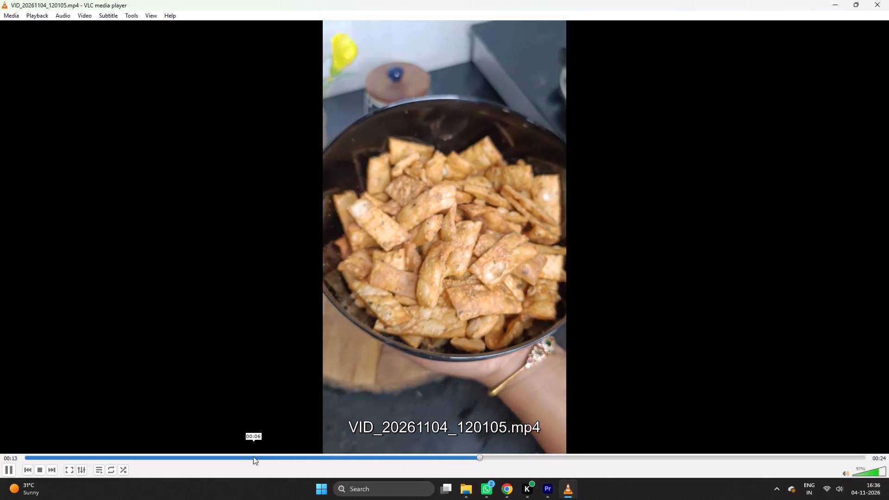
pyautogui.click(253, 456)
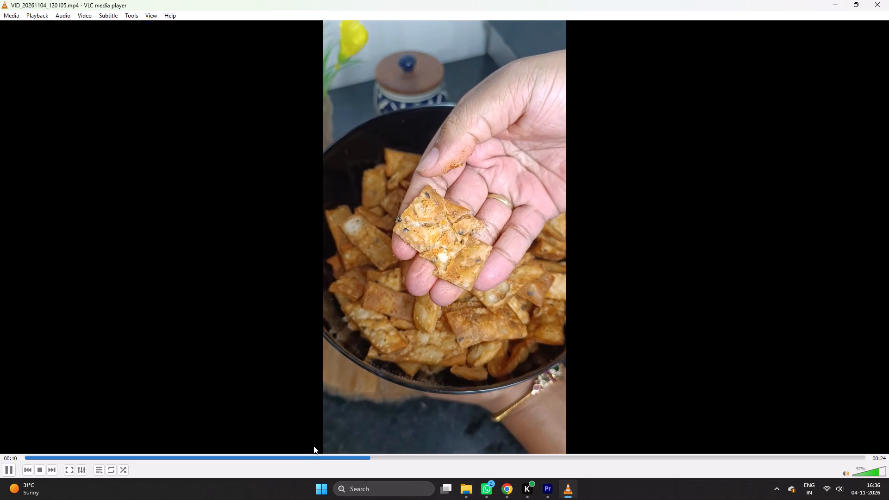
pyautogui.click(888, 0)
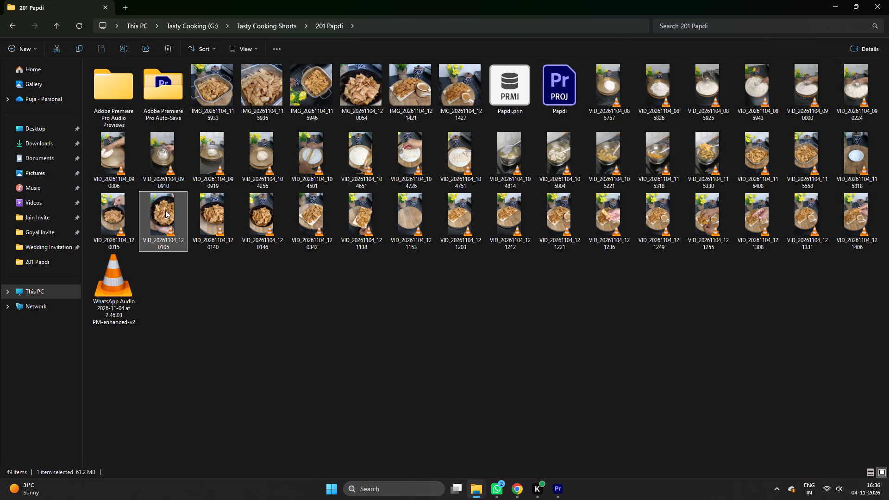
# Add VID_20261104_120105 from the 201 Papdi folder to the Premiere Pro timeline on V1 directly after the first clip, and save.
pyautogui.moveTo(165, 210); pyautogui.dragTo(399, 266)
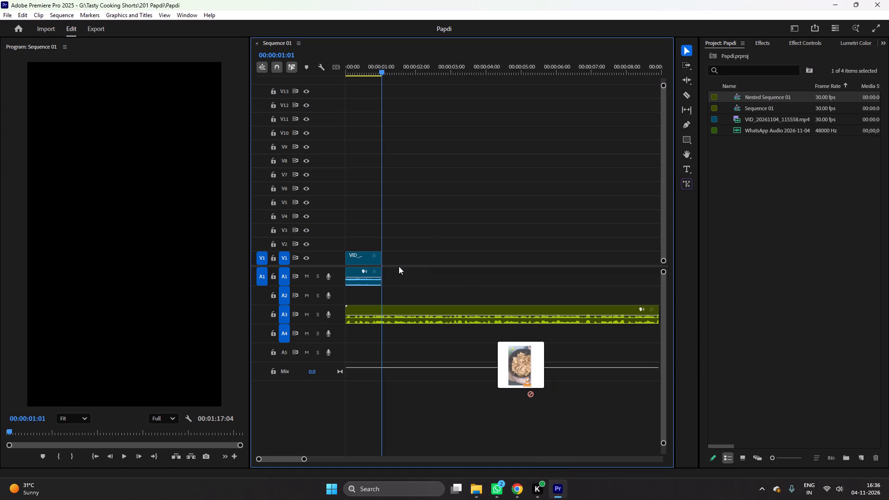
pyautogui.moveTo(399, 266); pyautogui.dragTo(382, 267)
pyautogui.moveTo(375, 56); pyautogui.dragTo(281, 81)
pyautogui.hotkey('ctrl', 's')
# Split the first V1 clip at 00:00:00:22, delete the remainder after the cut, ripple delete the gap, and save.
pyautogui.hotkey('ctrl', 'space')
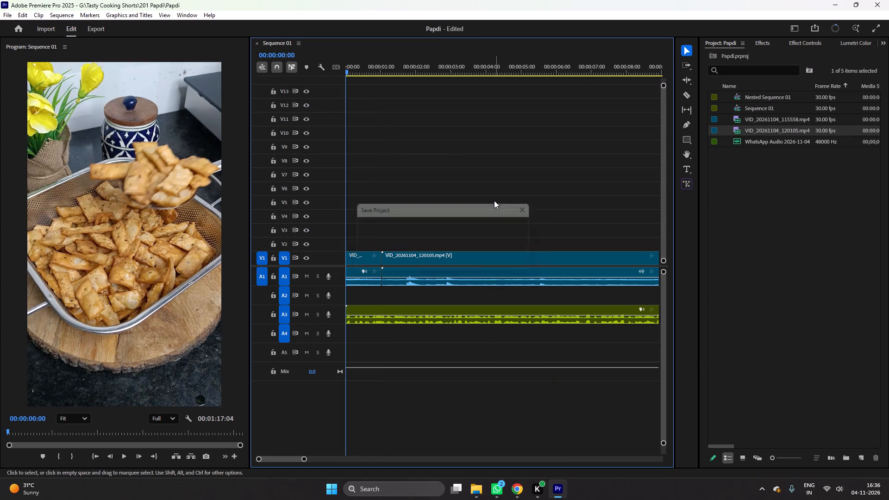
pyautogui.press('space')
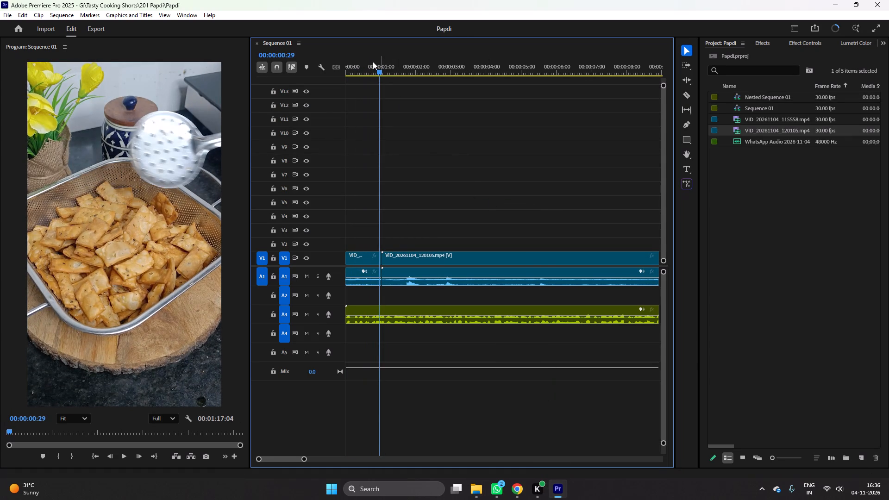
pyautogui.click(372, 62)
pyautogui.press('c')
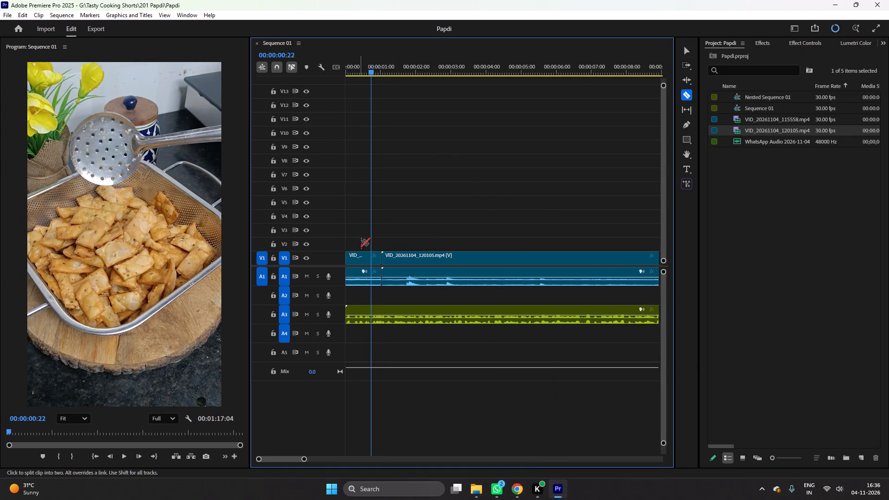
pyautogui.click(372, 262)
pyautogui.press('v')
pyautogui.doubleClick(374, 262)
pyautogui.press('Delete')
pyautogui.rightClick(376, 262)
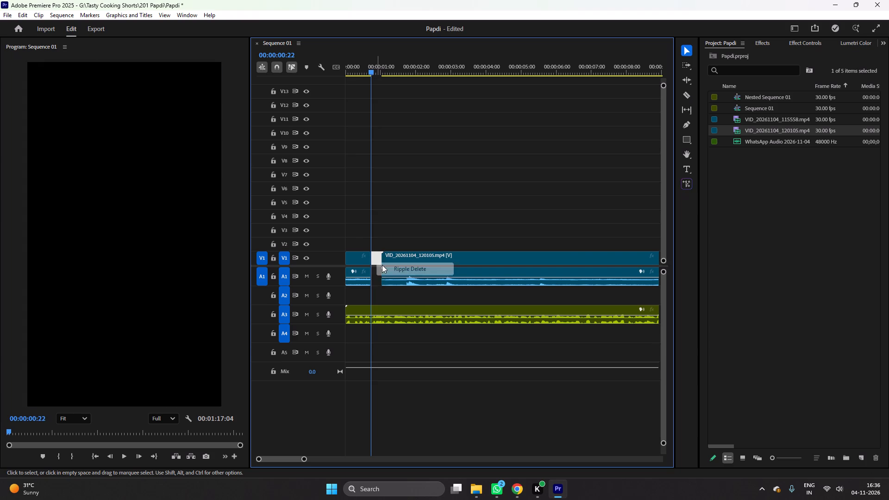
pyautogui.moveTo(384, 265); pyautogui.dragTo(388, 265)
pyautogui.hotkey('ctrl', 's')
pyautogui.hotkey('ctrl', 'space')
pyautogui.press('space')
# Split VID_20261104_120105 on V1 at 00:00:02:03, delete the part before the cut, ripple delete the gap, and save.
pyautogui.moveTo(400, 68); pyautogui.dragTo(545, 90)
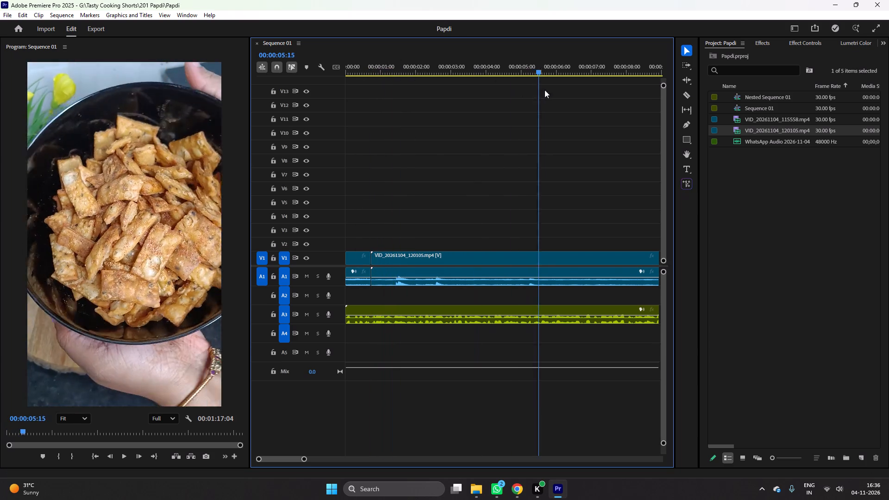
pyautogui.moveTo(545, 90); pyautogui.dragTo(614, 98)
pyautogui.scroll(-7, 490, 147)
pyautogui.press('-')
pyautogui.press('-')
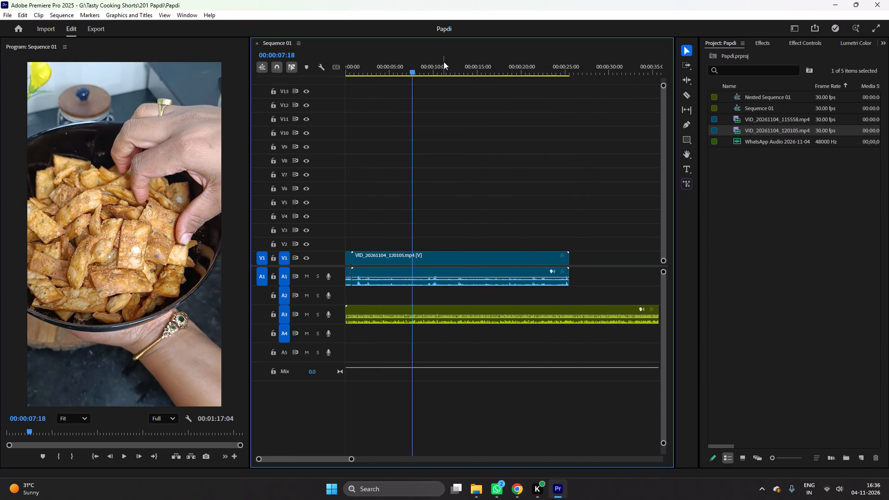
pyautogui.press('=')
pyautogui.click(360, 67)
pyautogui.press('=')
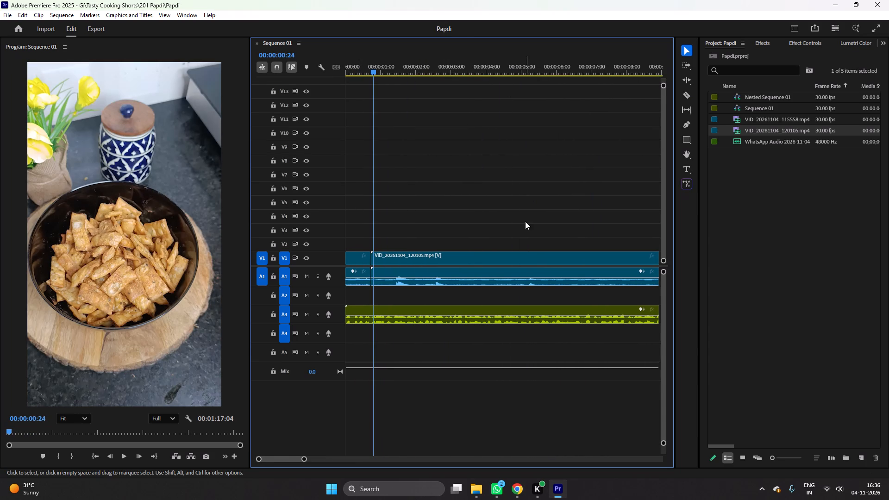
pyautogui.moveTo(380, 64); pyautogui.dragTo(421, 68)
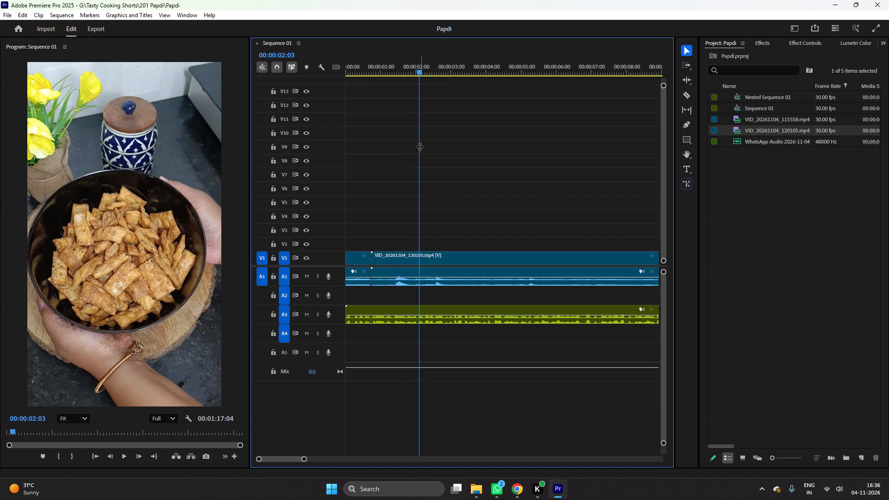
pyautogui.press('c')
pyautogui.click(418, 262)
pyautogui.press('v')
pyautogui.click(388, 264)
pyautogui.press('Delete')
pyautogui.rightClick(385, 260)
pyautogui.moveTo(393, 267); pyautogui.dragTo(400, 266)
pyautogui.hotkey('ctrl', 's')
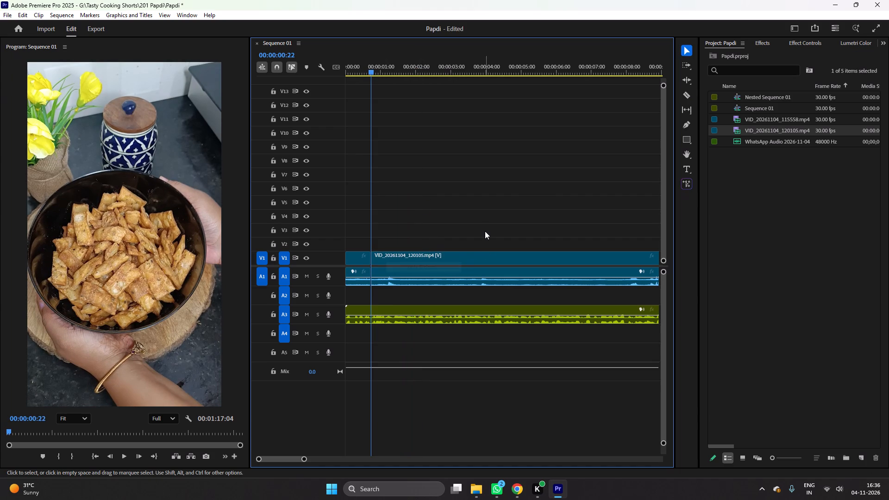
# Play the sequence from the clip join at 00:00:00:22 and mute track A1.
pyautogui.hotkey('ctrl', 'space')
pyautogui.press('space')
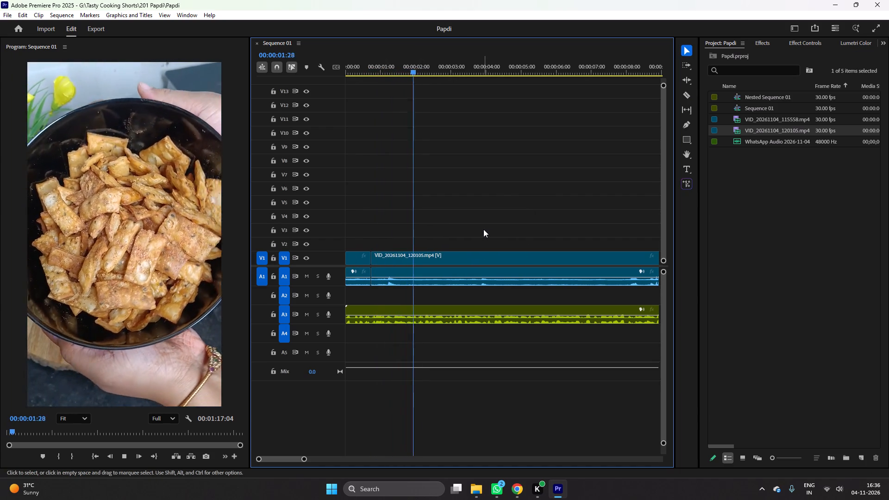
pyautogui.press('space')
pyautogui.click(309, 279)
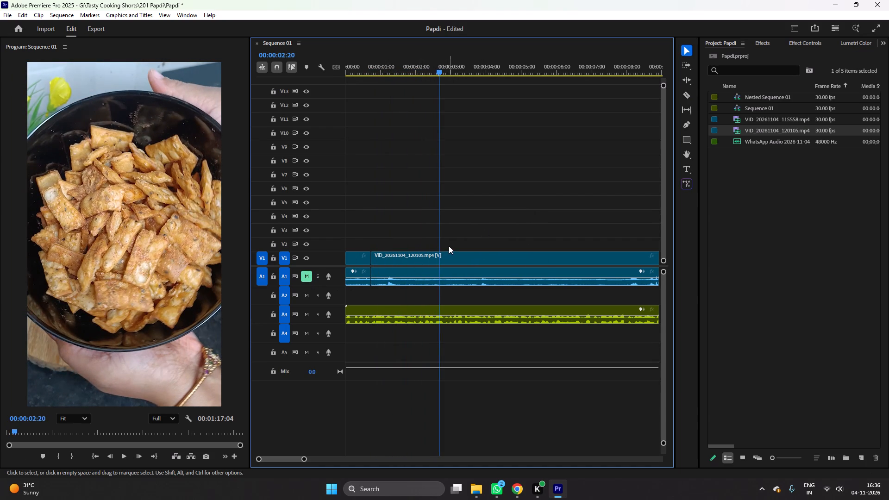
# Split VID_20261104_120105 at 00:00:08:02, delete the part before the cut, and ripple delete the gap.
pyautogui.scroll(-6, 492, 214)
pyautogui.press('-')
pyautogui.press('-')
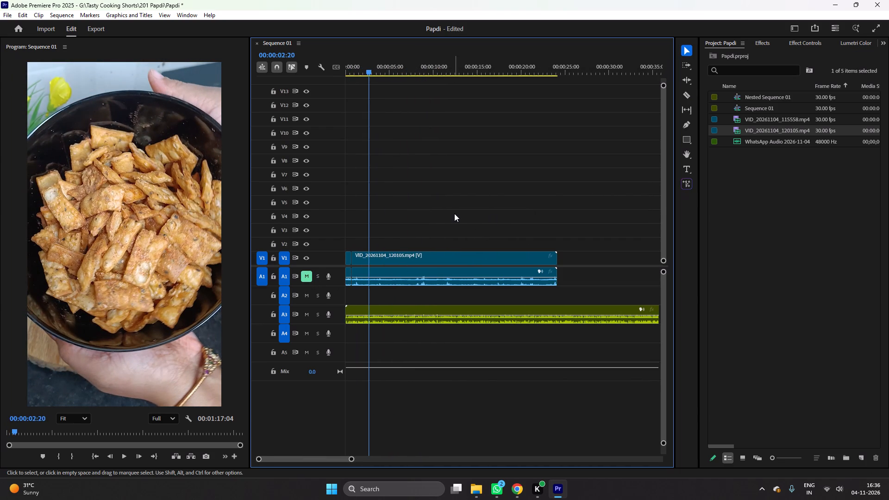
pyautogui.moveTo(376, 69); pyautogui.dragTo(428, 79)
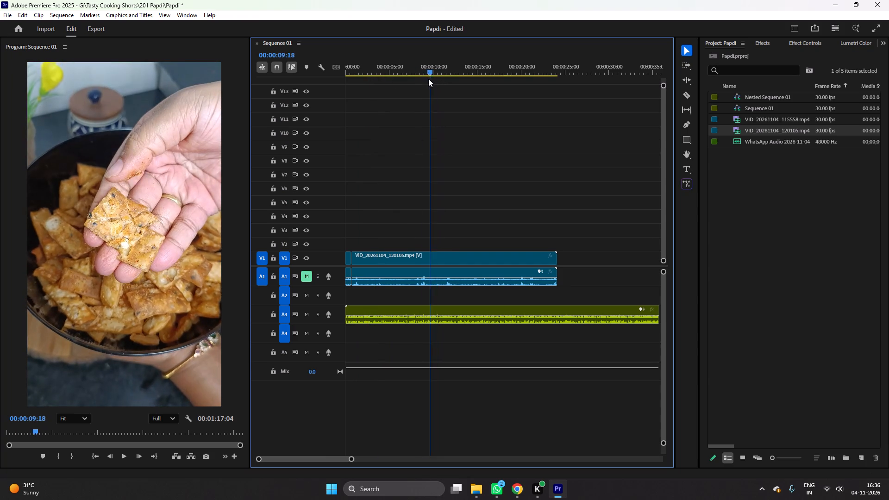
pyautogui.moveTo(428, 79); pyautogui.dragTo(417, 83)
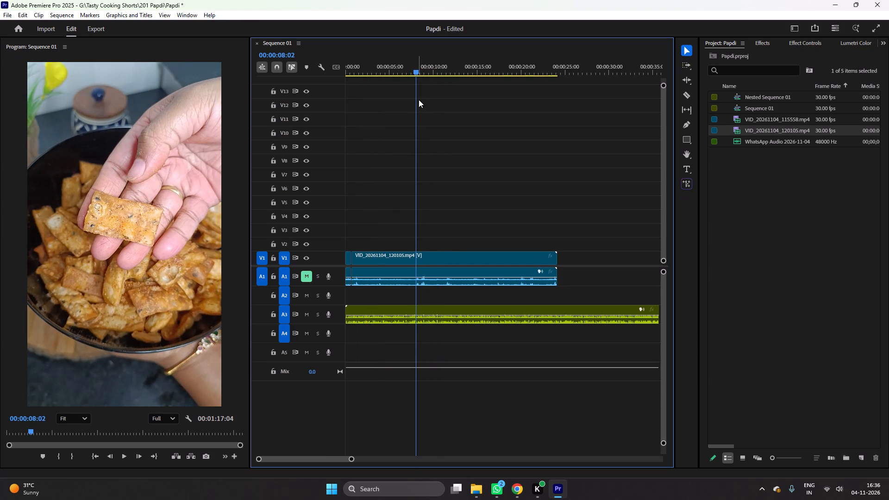
pyautogui.press('c')
pyautogui.click(416, 257)
pyautogui.press('v')
pyautogui.click(375, 262)
pyautogui.press('Delete')
pyautogui.rightClick(373, 260)
pyautogui.click(383, 264)
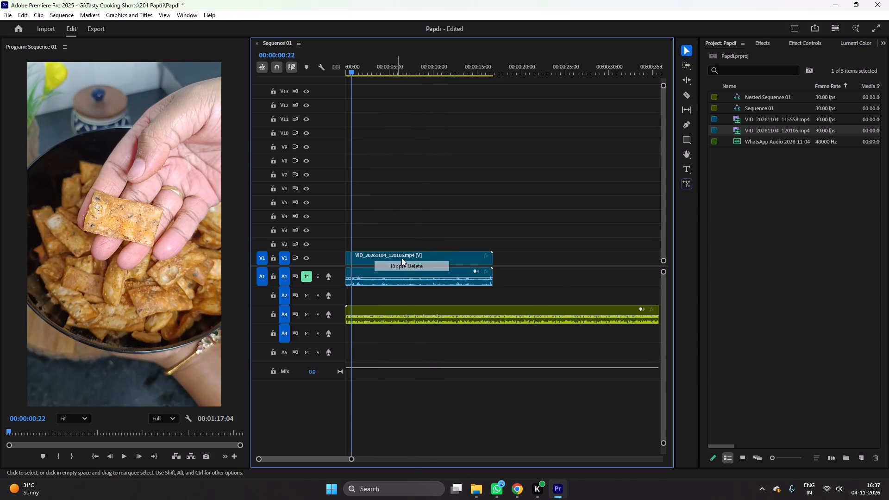
# Move the audio of VID_20261104_120105 from A1 down to track A2, return to the sequence start, and save.
pyautogui.moveTo(374, 269); pyautogui.dragTo(379, 289)
pyautogui.click(410, 214)
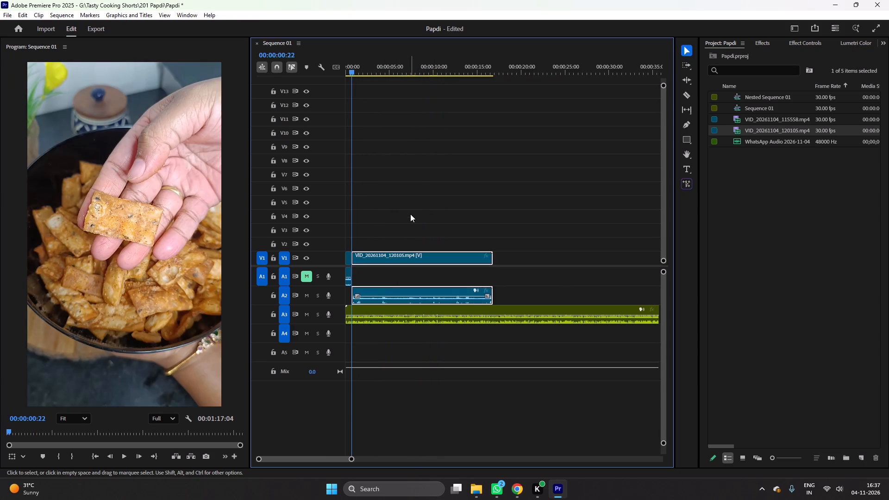
pyautogui.press('=')
pyautogui.press('=')
pyautogui.press('=')
pyautogui.press('=')
pyautogui.moveTo(397, 64); pyautogui.dragTo(323, 87)
pyautogui.hotkey('ctrl', 's')
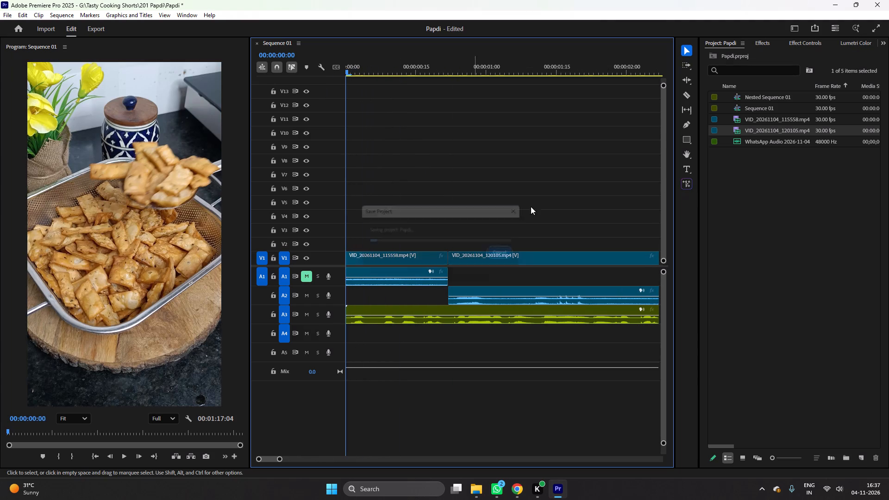
# Extend VID_20261104_115558 on V1 to end at 00:00:01:05, place VID_20261104_120105 directly after it, and save.
pyautogui.hotkey('ctrl', 'space')
pyautogui.press('space')
pyautogui.moveTo(503, 253); pyautogui.dragTo(563, 253)
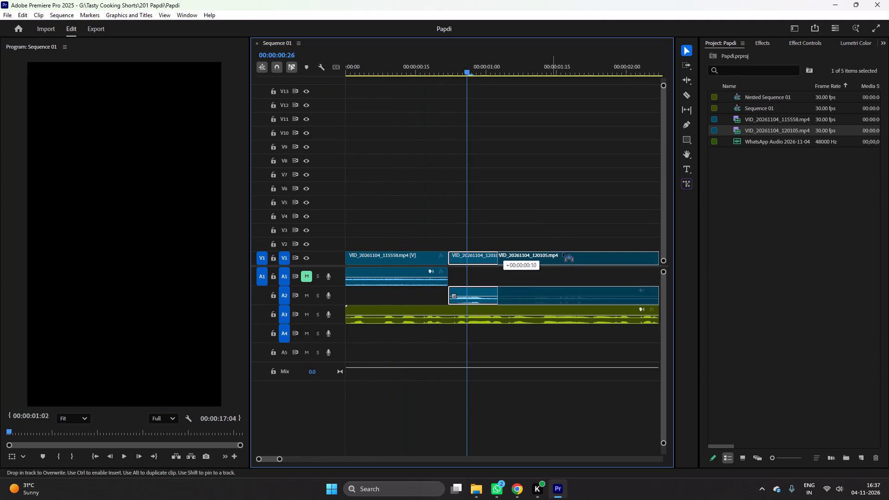
pyautogui.moveTo(563, 253); pyautogui.dragTo(595, 252)
pyautogui.press('space')
pyautogui.press('space')
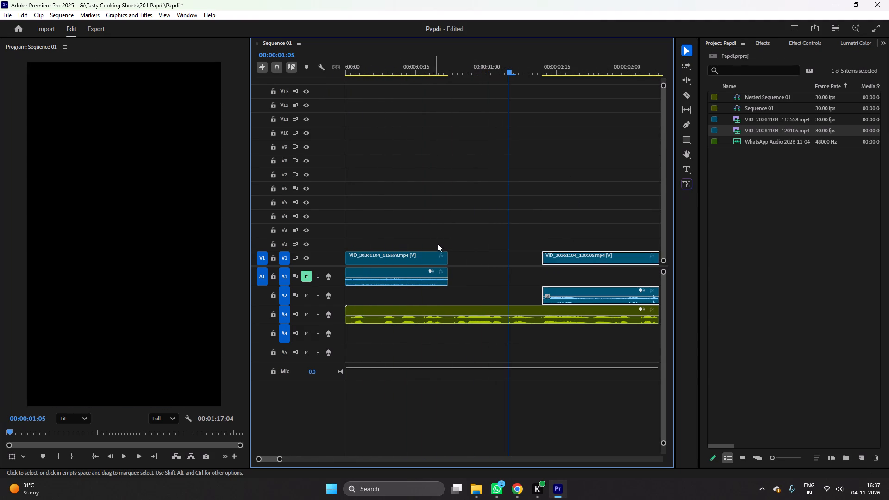
pyautogui.moveTo(446, 257); pyautogui.dragTo(508, 259)
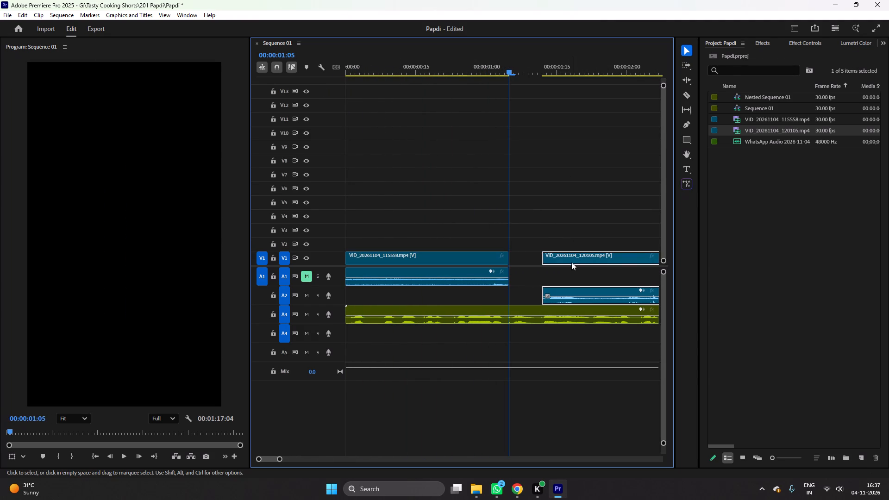
pyautogui.moveTo(570, 259); pyautogui.dragTo(536, 262)
pyautogui.click(437, 63)
pyautogui.hotkey('ctrl', 's')
# Play from 00:00:00:19 across the join of the two V1 clips to 00:00:02:02 against the voice-over.
pyautogui.hotkey('ctrl', 'space')
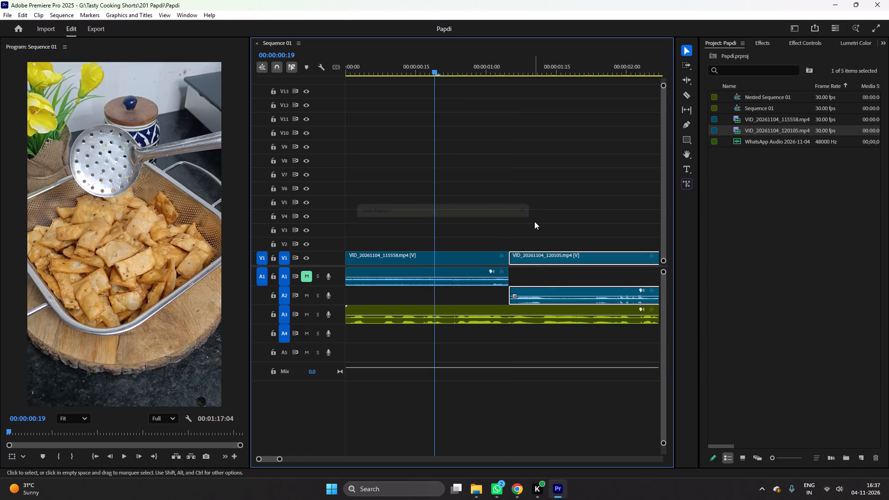
pyautogui.scroll(-1, 534, 221)
pyautogui.press('space')
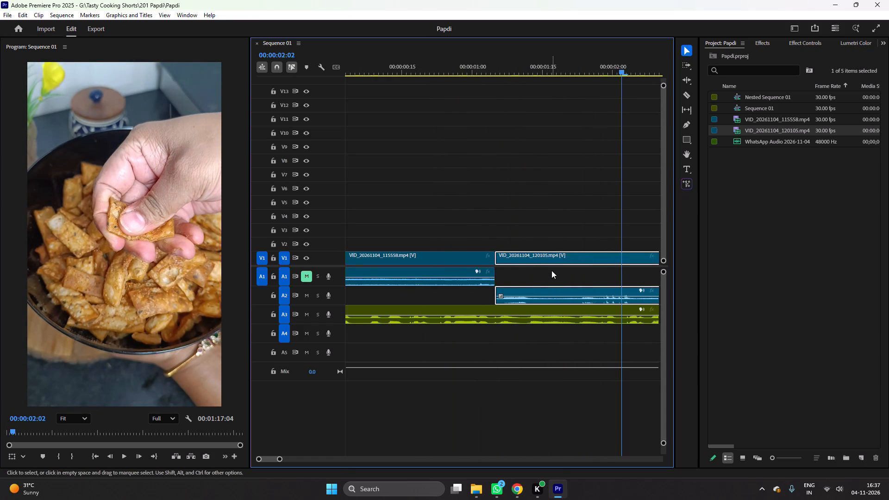
# Split VID_20261104_120105 at about 00:00:01:21, unlink the part before the cut, delete its A2 audio, and save.
pyautogui.press('c')
pyautogui.click(568, 298)
pyautogui.press('v')
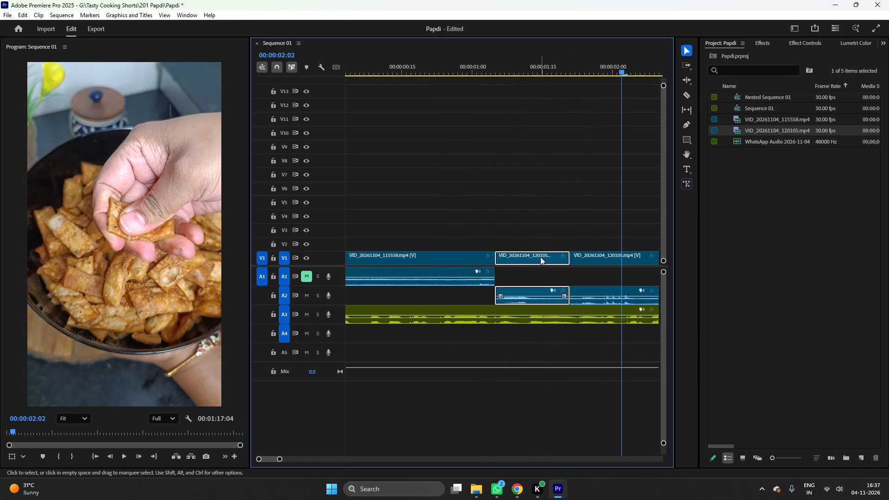
pyautogui.hotkey('ctrl', 'l')
pyautogui.click(528, 292)
pyautogui.press('Delete')
pyautogui.moveTo(475, 67); pyautogui.dragTo(475, 71)
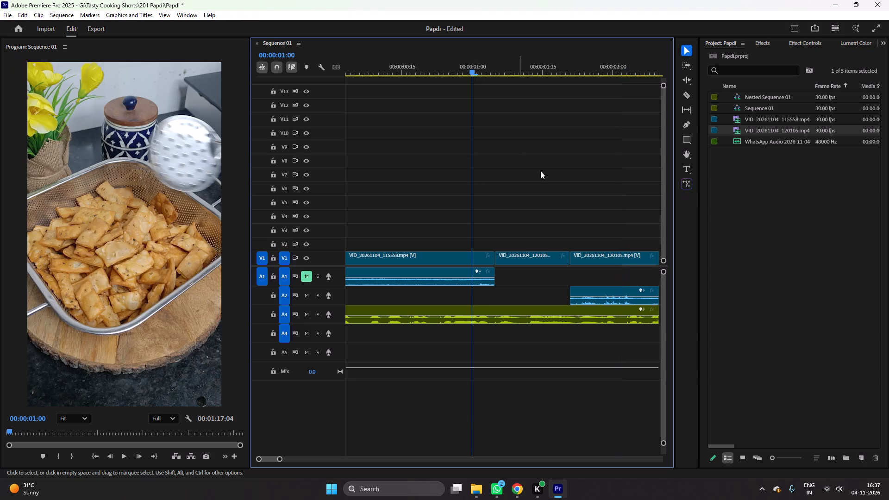
pyautogui.hotkey('ctrl', 's')
# Play on from 00:00:01:00, split VID_20261104_120105 at 00:00:03:11, and delete the part after the cut.
pyautogui.hotkey('ctrl', 'space')
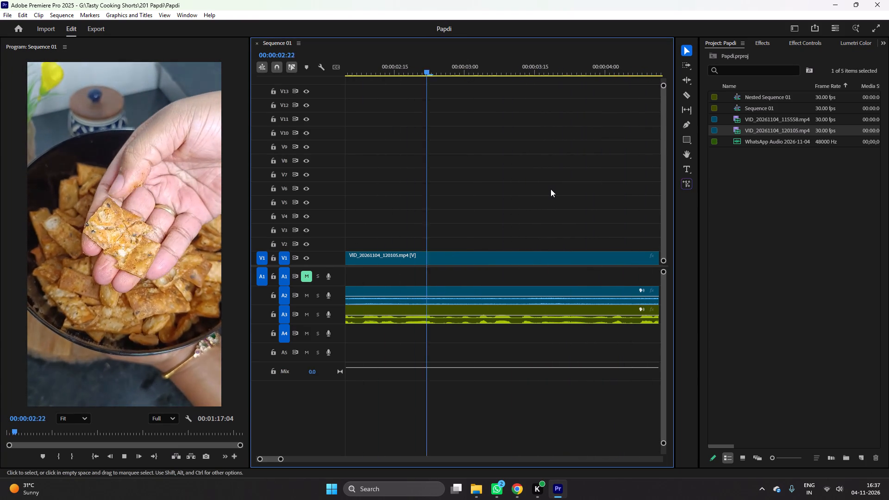
pyautogui.press('space')
pyautogui.press('space')
pyautogui.press('space')
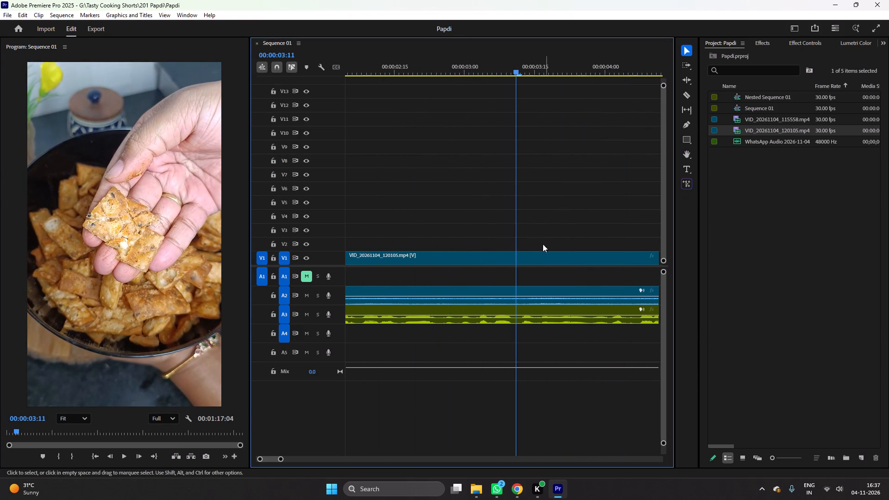
pyautogui.press('c')
pyautogui.click(517, 260)
pyautogui.press('v')
pyautogui.click(543, 259)
pyautogui.press('Delete')
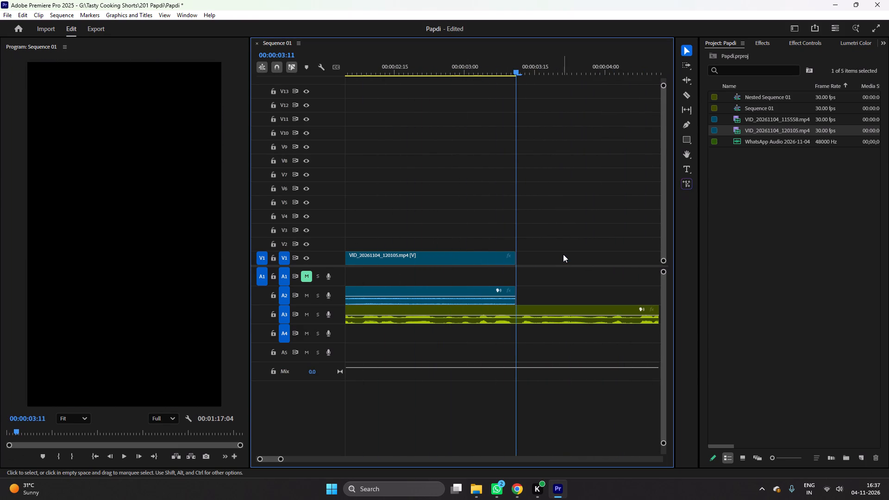
pyautogui.click(563, 254)
# Split the remaining linked VID_20261104_120105 clip at 00:00:02:07, apply 5 dB audio gain to the part before the cut, and save.
pyautogui.press('-')
pyautogui.press('-')
pyautogui.press('=')
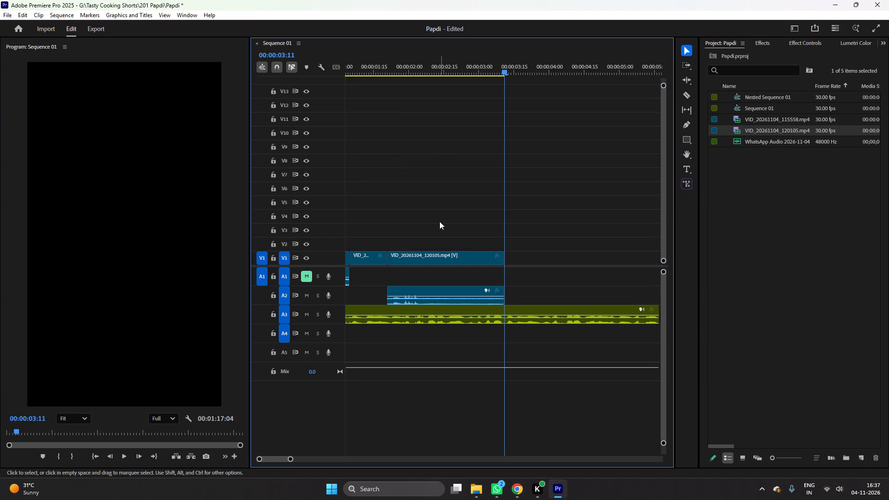
pyautogui.press('=')
pyautogui.press('-')
pyautogui.click(426, 69)
pyautogui.press('=')
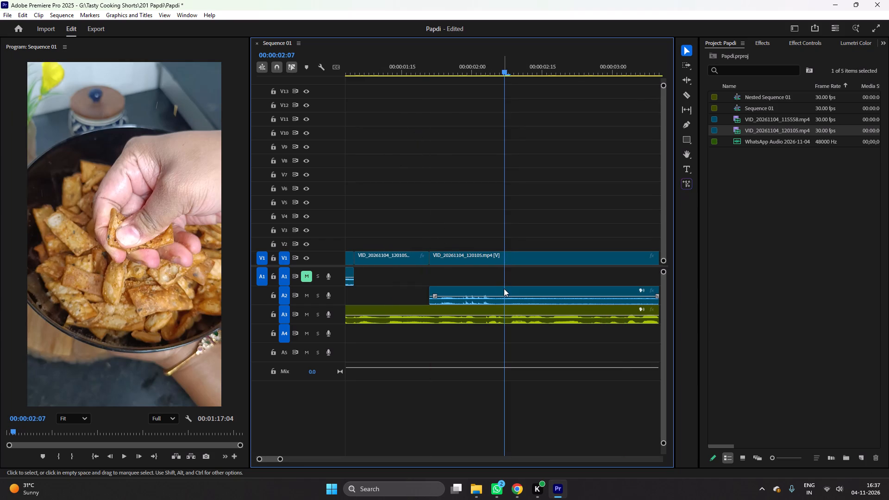
pyautogui.press('c')
pyautogui.click(506, 291)
pyautogui.press('v')
pyautogui.click(470, 294)
pyautogui.rightClick(470, 294)
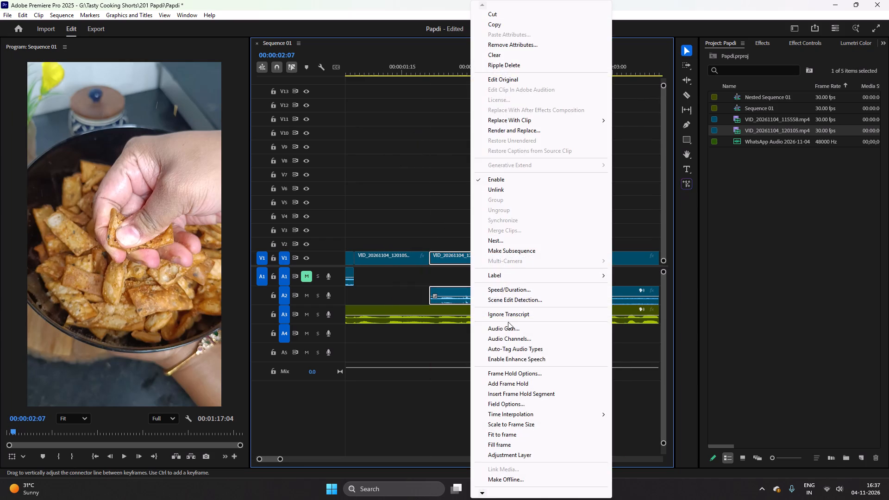
pyautogui.click(508, 325)
pyautogui.press('5')
pyautogui.press('Return')
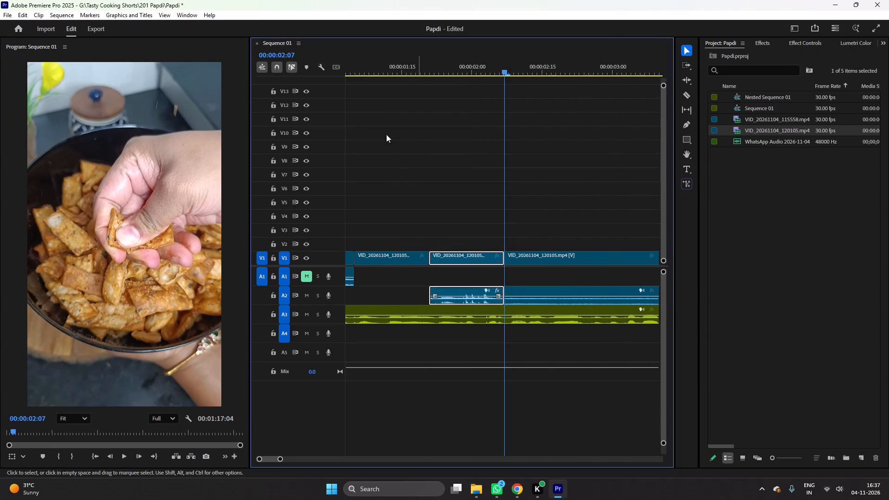
pyautogui.click(391, 65)
pyautogui.hotkey('ctrl', 's')
# Play the boosted section, split the last VID_20261104_120105 clip at 00:00:03:06, and delete the piece after the cut.
pyautogui.hotkey('ctrl', 'space')
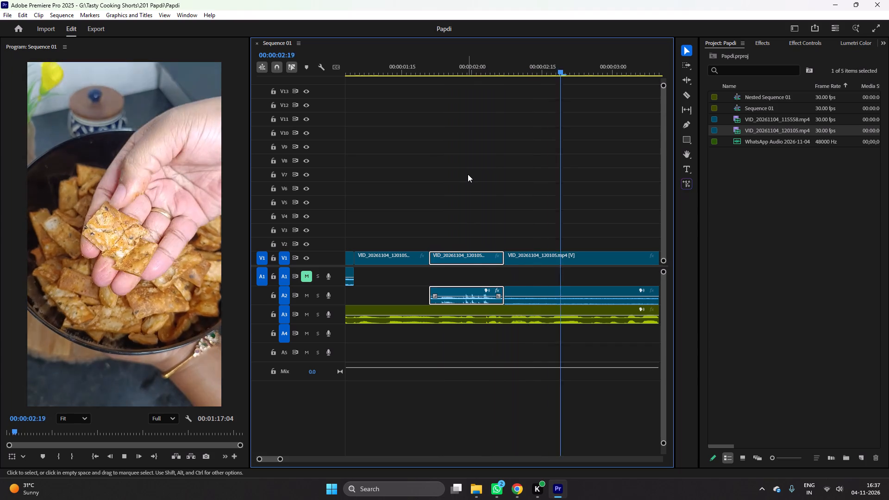
pyautogui.scroll(-6, 468, 174)
pyautogui.press('space')
pyautogui.moveTo(561, 61); pyautogui.dragTo(556, 63)
pyautogui.press('c')
pyautogui.click(558, 257)
pyautogui.press('v')
pyautogui.click(566, 256)
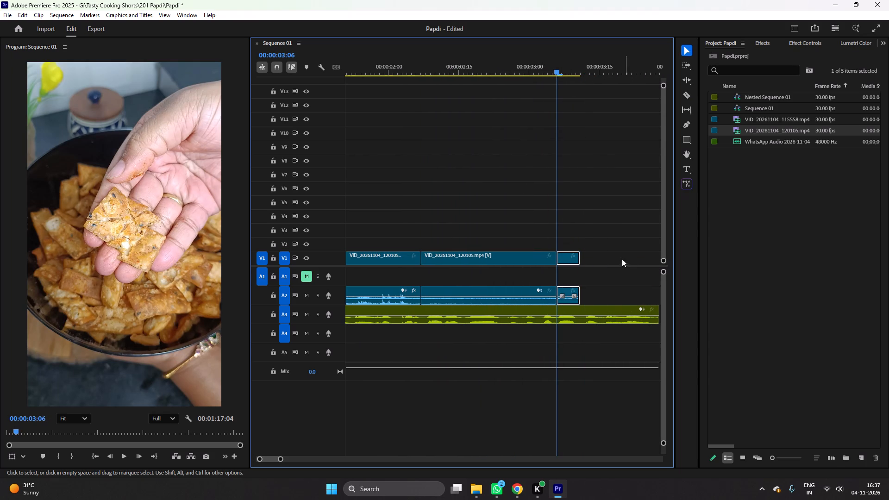
pyautogui.press('Delete')
pyautogui.click(610, 262)
# Move the audio of the last VID_20261104_120105 clip from A2 up to muted track A1, and save.
pyautogui.press('-')
pyautogui.moveTo(495, 288); pyautogui.dragTo(494, 278)
pyautogui.click(419, 74)
pyautogui.press('=')
pyautogui.click(550, 173)
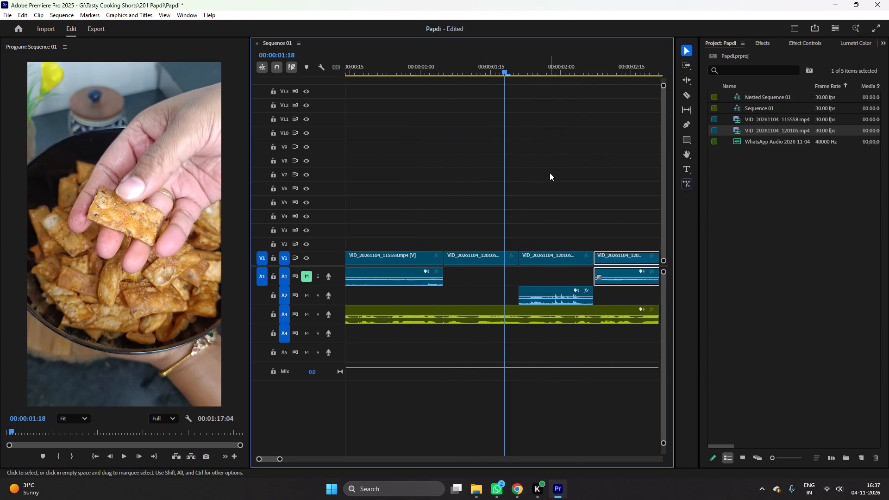
pyautogui.hotkey('ctrl', 's')
# Play from 00:00:01:18 past the end of the last V1 clip to 00:00:03:12 against the voice-over, and save.
pyautogui.hotkey('ctrl', 'space')
pyautogui.press('space')
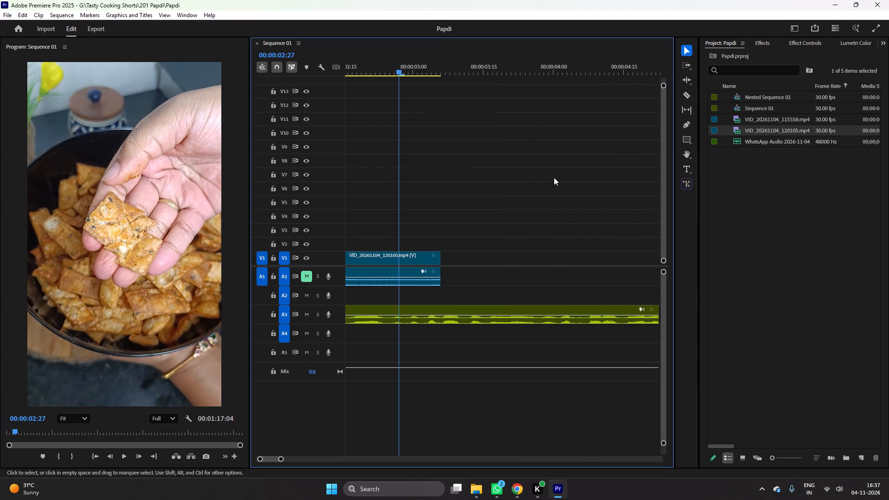
pyautogui.hotkey('ctrl', 's')
pyautogui.press('space')
pyautogui.hotkey('ctrl', 's')
pyautogui.click(563, 250)
pyautogui.press('-')
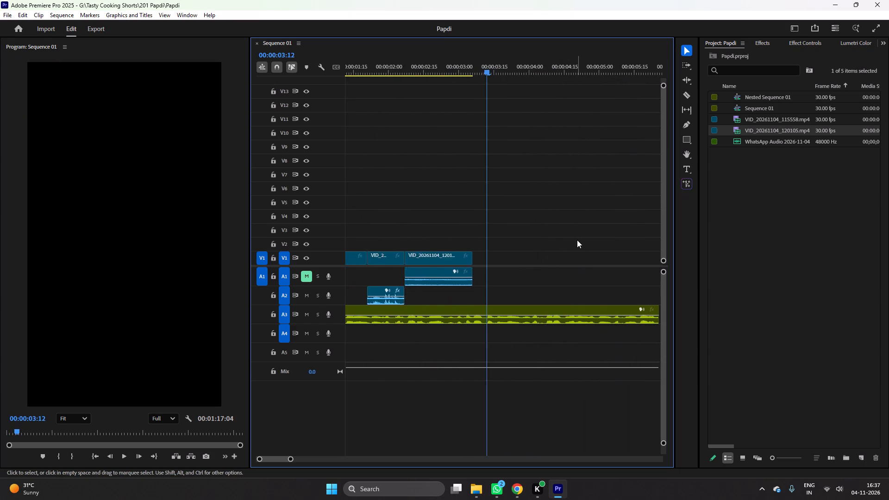
pyautogui.press('-')
pyautogui.press('-')
pyautogui.press('=')
pyautogui.press('=')
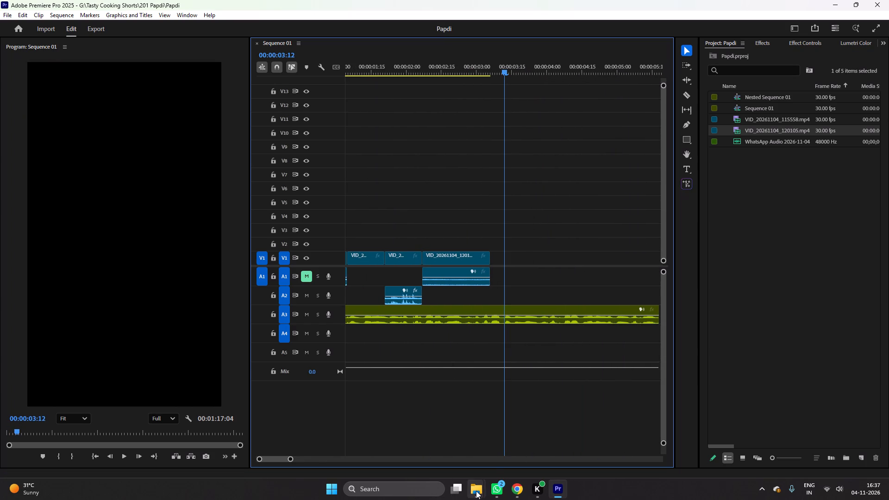
# Switch to the 201 Papdi folder and preview VID_20261104_121221, 121308, 121331 and 121406 in VLC as candidates for the next shot.
pyautogui.click(476, 491)
pyautogui.click(521, 458)
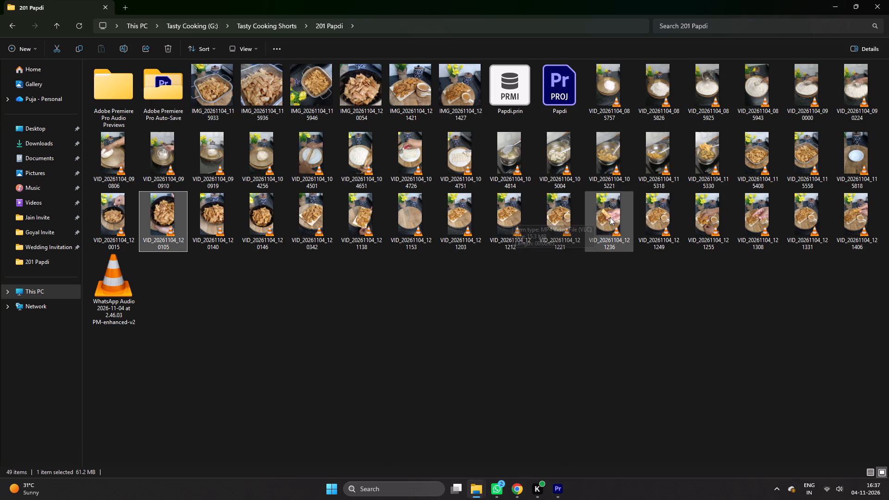
pyautogui.click(510, 209)
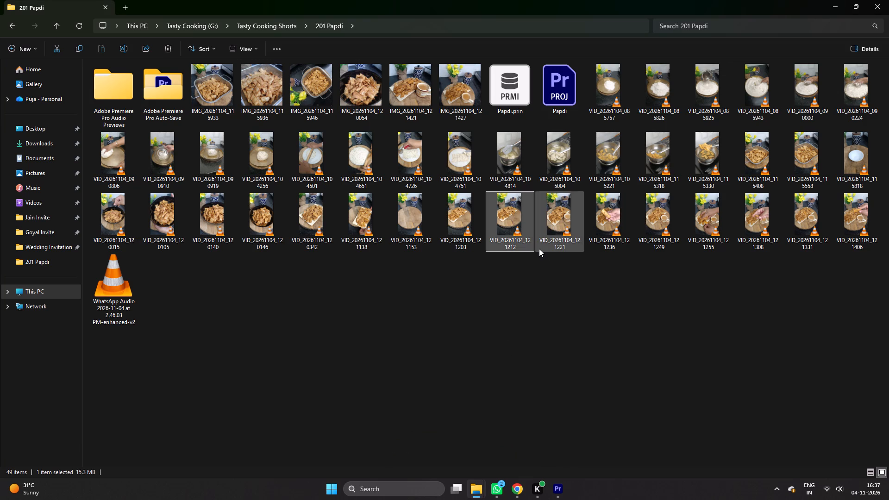
pyautogui.doubleClick(552, 217)
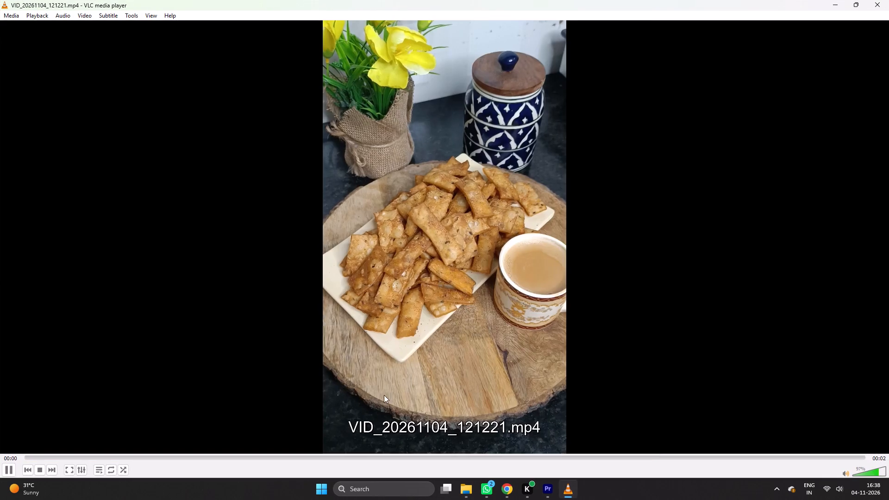
pyautogui.click(883, 7)
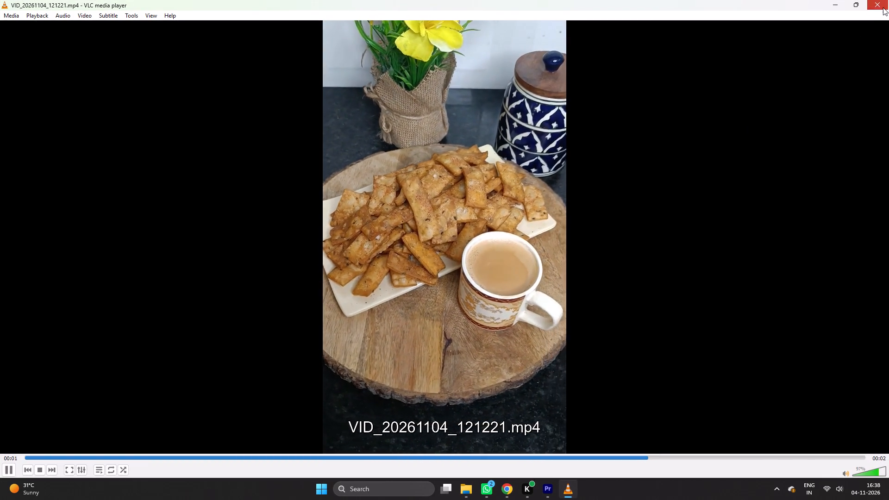
pyautogui.click(701, 220)
pyautogui.doubleClick(755, 218)
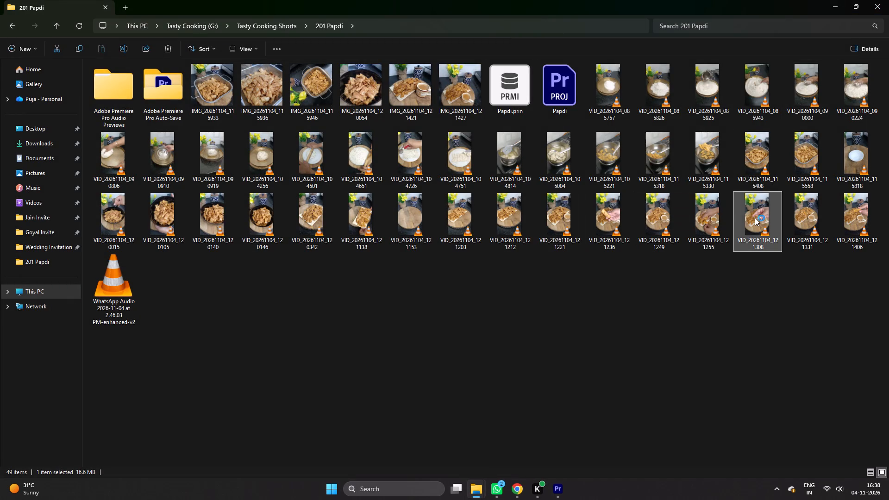
pyautogui.click(401, 451)
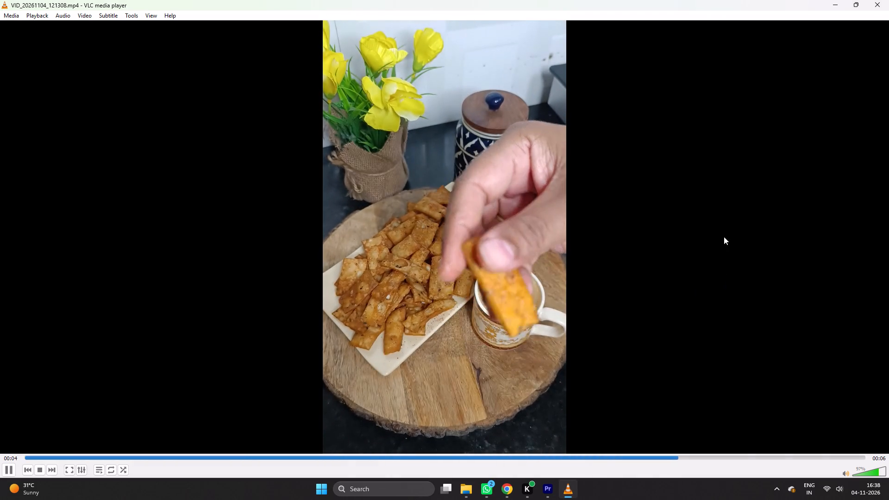
pyautogui.click(882, 0)
pyautogui.doubleClick(796, 229)
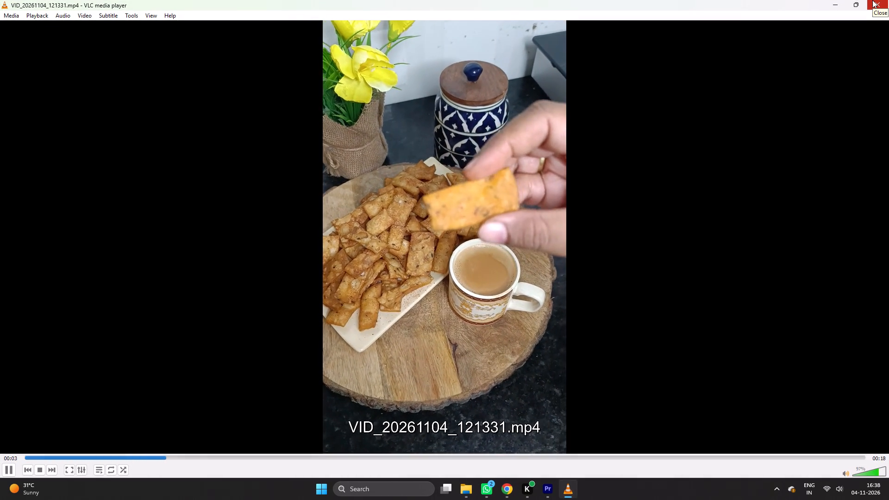
pyautogui.click(872, 0)
pyautogui.doubleClick(855, 221)
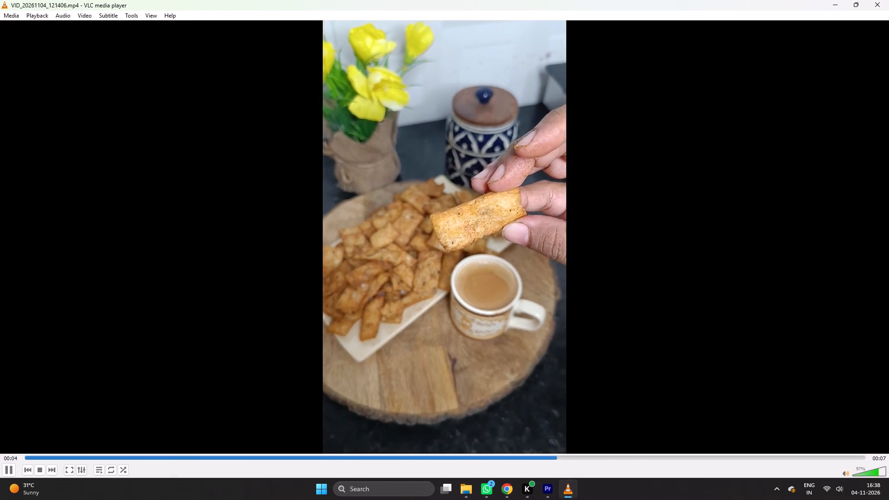
pyautogui.click(876, 3)
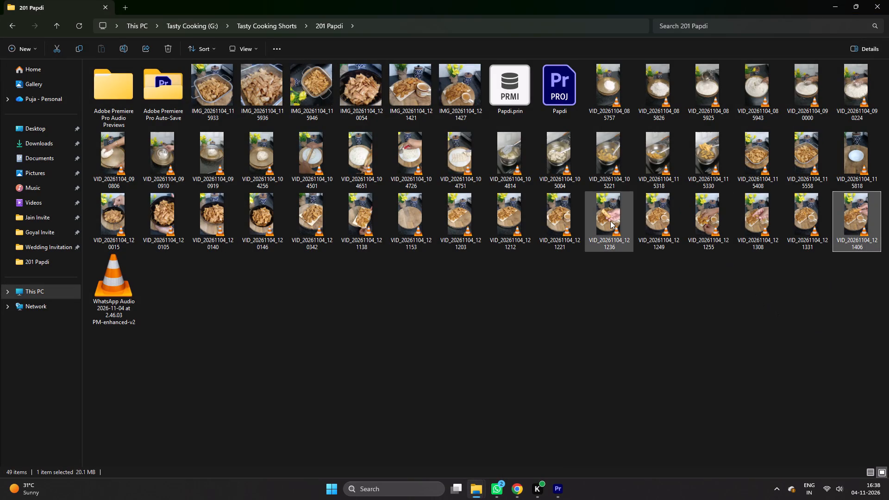
# Preview VID_20261104_121236 and VID_20261104_121212 in VLC, and replay VID_20261104_121221 to compare the tea-serving shots.
pyautogui.doubleClick(610, 221)
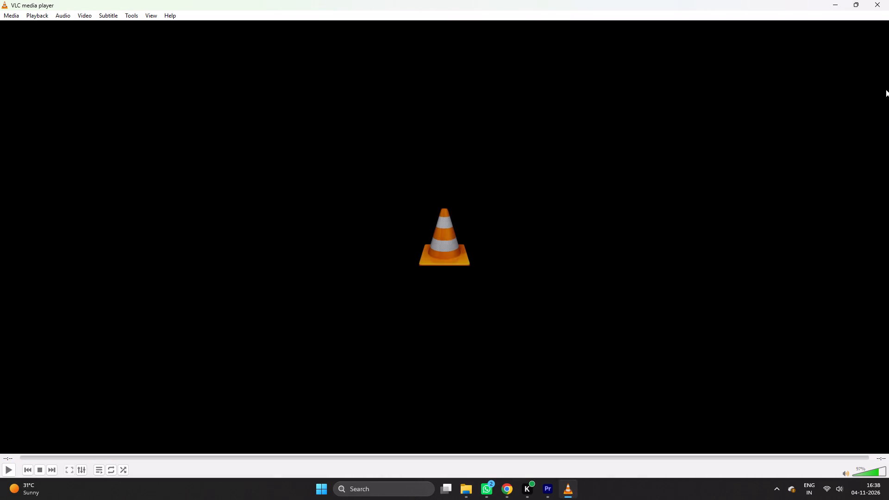
pyautogui.click(883, 6)
pyautogui.click(528, 229)
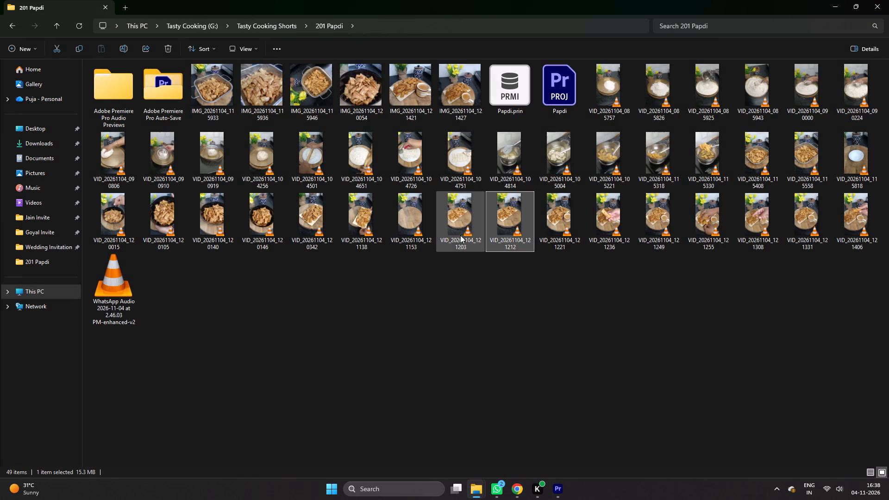
pyautogui.doubleClick(520, 220)
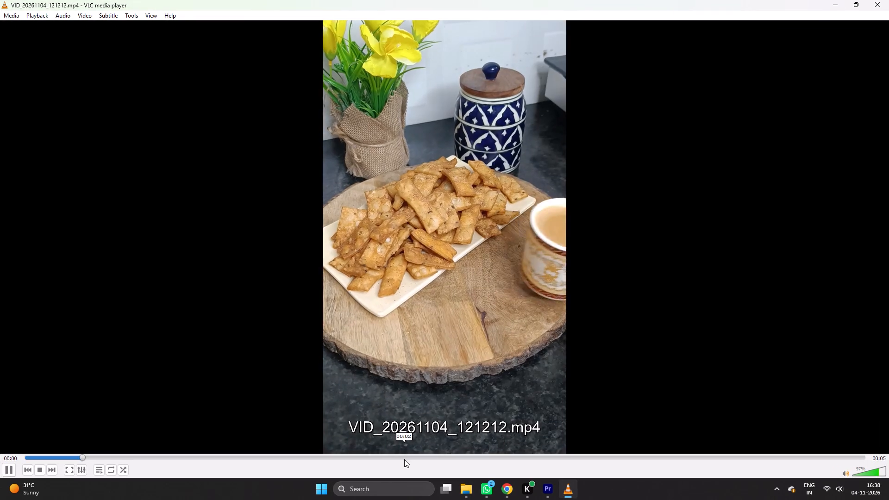
pyautogui.click(404, 459)
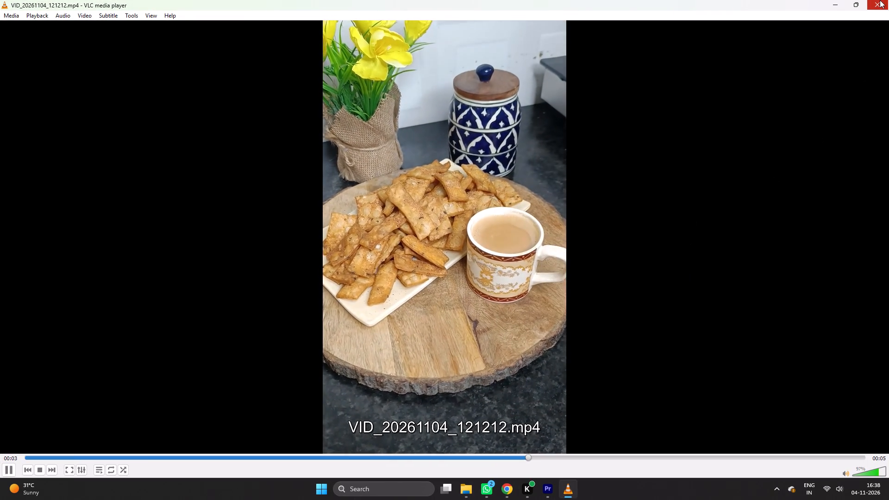
pyautogui.click(880, 0)
pyautogui.doubleClick(561, 219)
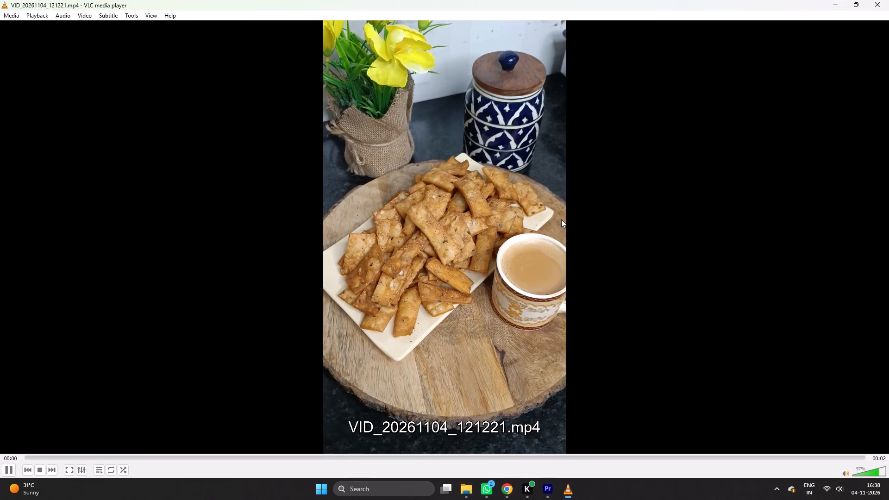
pyautogui.click(880, 6)
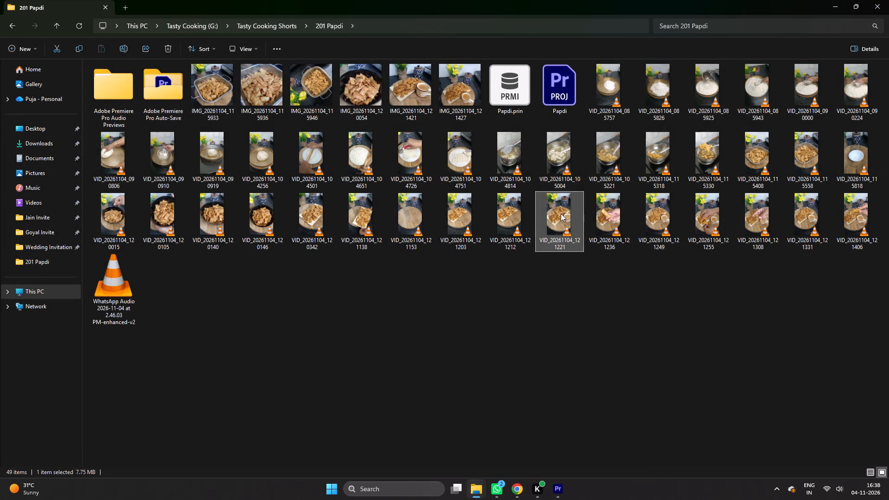
# Add VID_20261104_121221 from the 201 Papdi folder to V1 in Premiere Pro, directly after the last VID_20261104_120105 clip, and save.
pyautogui.moveTo(561, 213); pyautogui.dragTo(494, 264)
pyautogui.click(475, 62)
pyautogui.click(517, 189)
pyautogui.hotkey('ctrl', 's')
# Play from about 00:00:03:00 across the join into VID_20261104_121221 to 00:00:04:09 against the voice-over.
pyautogui.hotkey('ctrl', 'space')
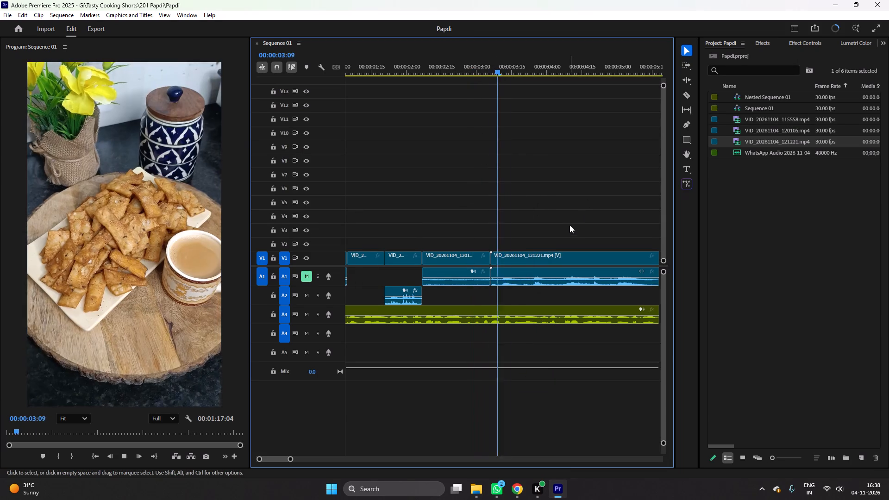
pyautogui.scroll(-4, 570, 225)
pyautogui.press('space')
# Return to the sequence start, save, and play the opening clip VID_20261104_115558 to 00:00:00:25.
pyautogui.scroll(5, 546, 226)
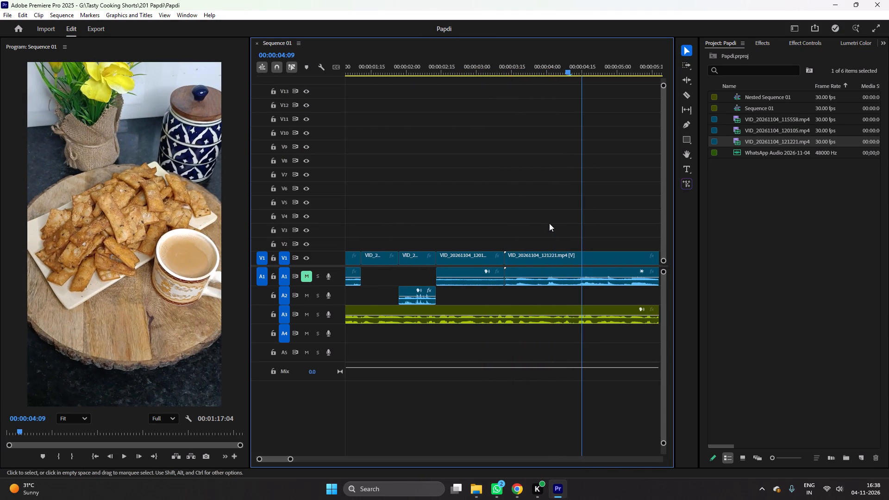
pyautogui.scroll(5, 498, 171)
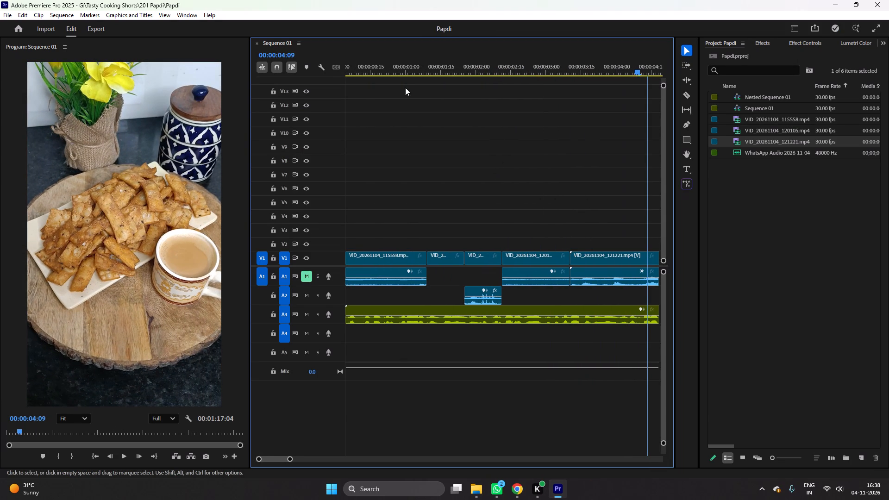
pyautogui.moveTo(400, 67); pyautogui.dragTo(291, 84)
pyautogui.hotkey('ctrl', 's')
pyautogui.press('space')
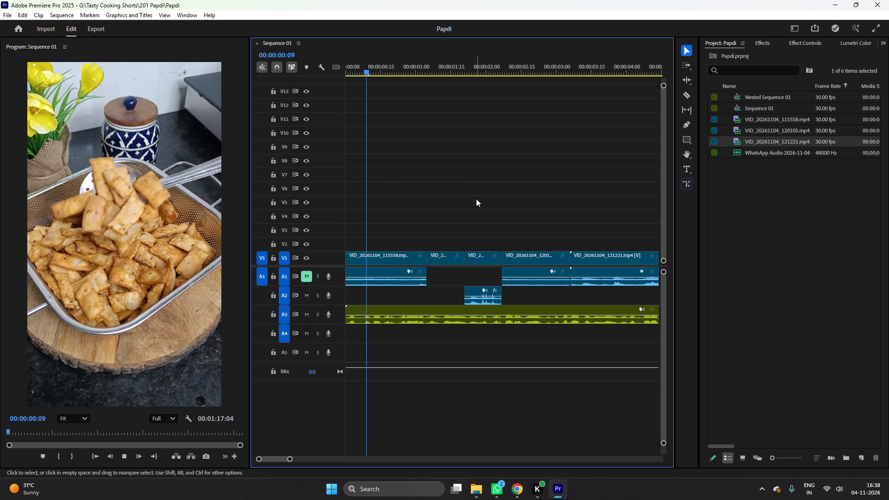
pyautogui.press('space')
pyautogui.press('space')
pyautogui.press('space')
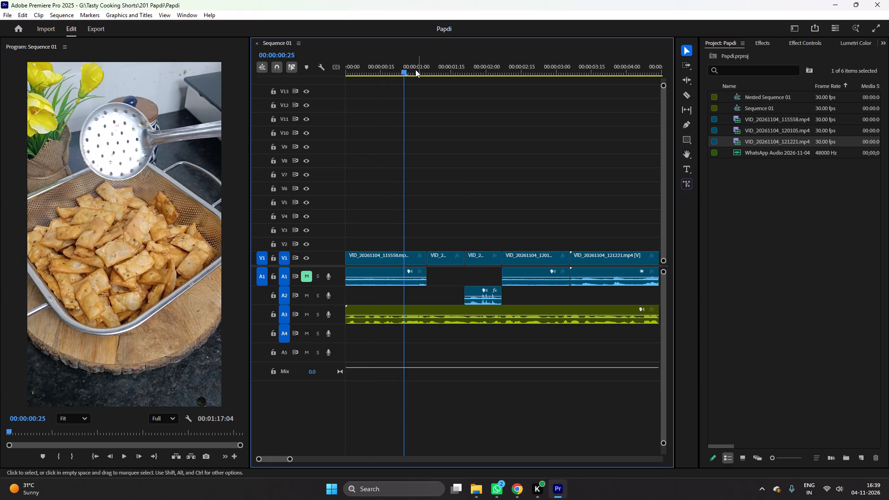
# Cut the opening clip VID_20261104_115558 at 00:00:00:23, delete the remainder, close the gap and save.
pyautogui.moveTo(412, 69); pyautogui.dragTo(401, 74)
pyautogui.press('c')
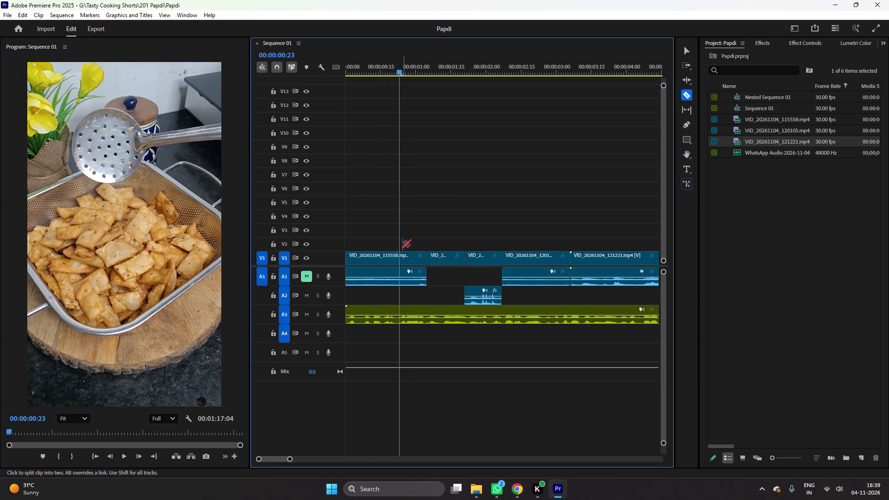
pyautogui.click(401, 259)
pyautogui.press('v')
pyautogui.click(409, 256)
pyautogui.press('Delete')
pyautogui.rightClick(409, 256)
pyautogui.click(413, 259)
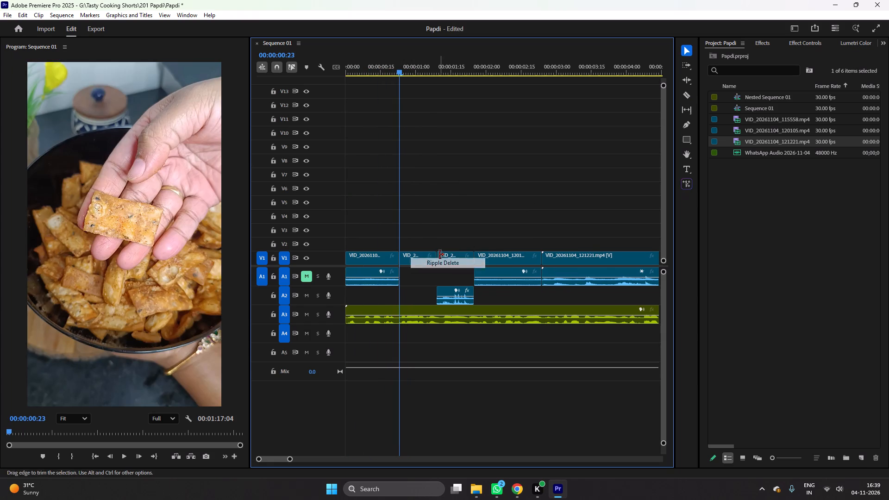
pyautogui.hotkey('ctrl', 's')
# Play from the cut at 00:00:00:23 to about 00:00:04:05, replaying the section around 00:00:02:00, to check the clips against the voice-over.
pyautogui.hotkey('ctrl', 'space')
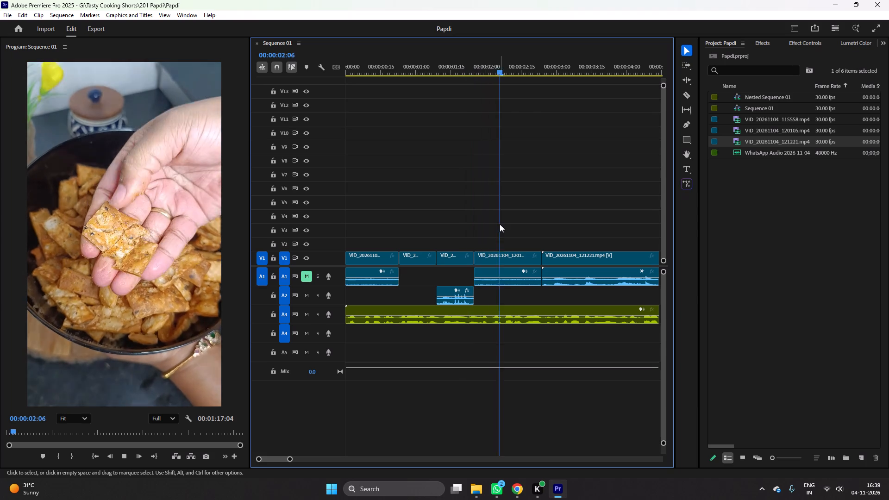
pyautogui.scroll(-3, 500, 224)
pyautogui.press('space')
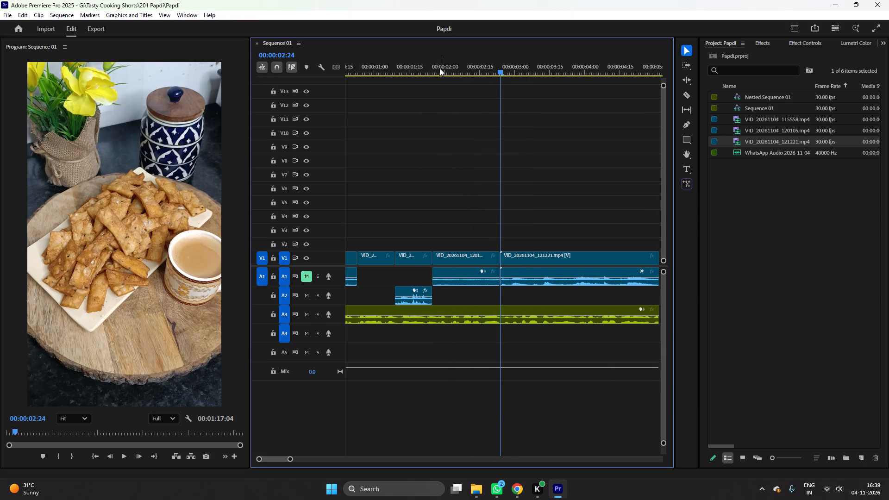
pyautogui.click(439, 68)
pyautogui.press('space')
pyautogui.press('space')
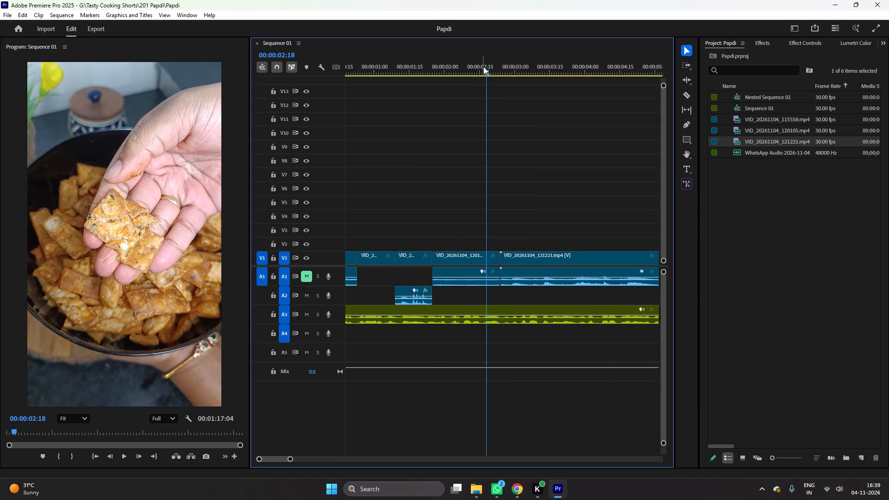
pyautogui.press('space')
pyautogui.scroll(-7, 541, 181)
pyautogui.press('space')
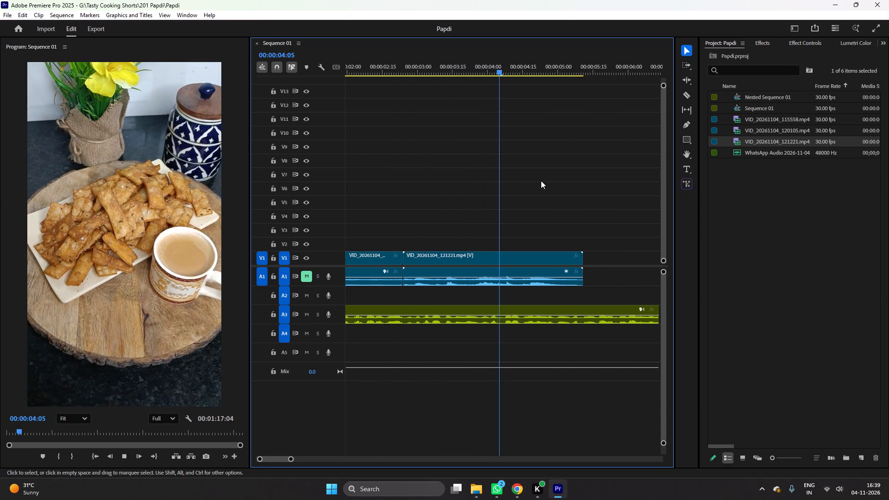
# Cut VID_20261104_121221 at 00:00:04:07, delete the part after the cut and save the project.
pyautogui.moveTo(497, 68); pyautogui.dragTo(503, 69)
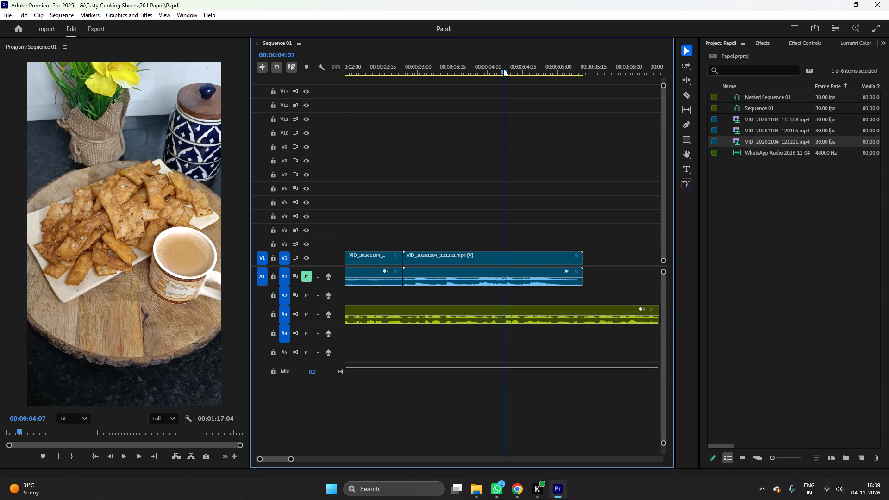
pyautogui.moveTo(503, 69); pyautogui.dragTo(504, 71)
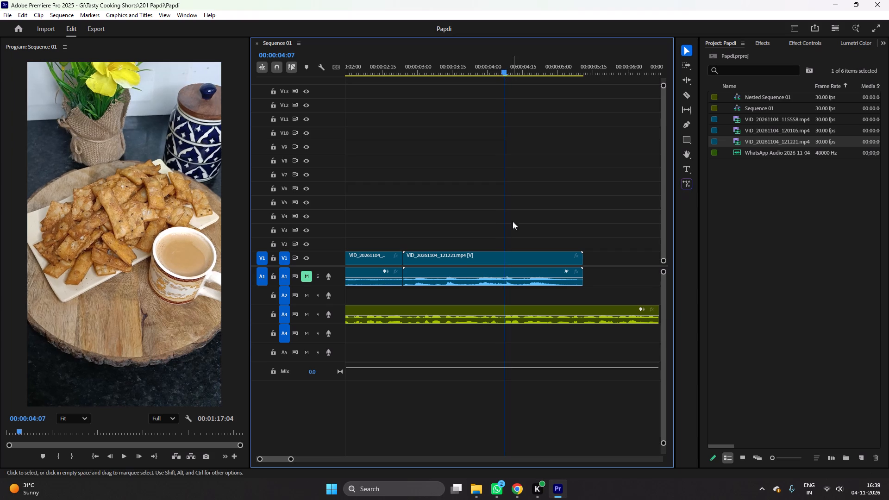
pyautogui.press('c')
pyautogui.click(505, 253)
pyautogui.press('v')
pyautogui.click(513, 257)
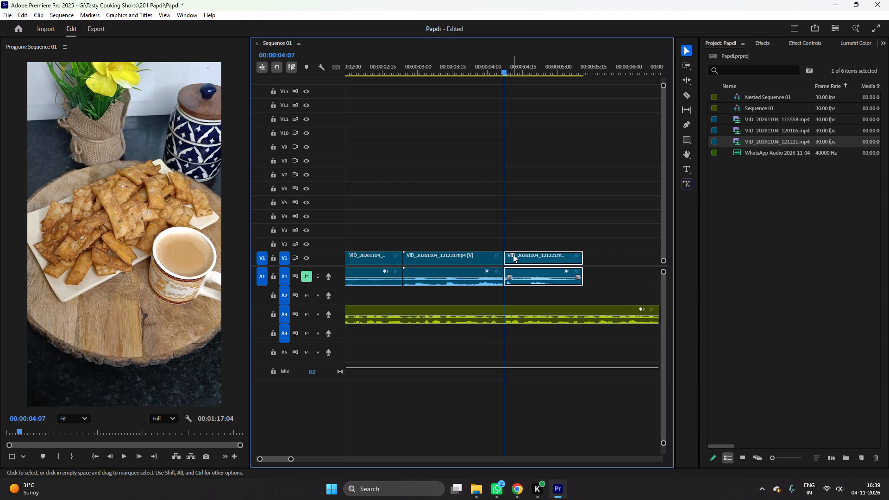
pyautogui.press('Delete')
pyautogui.hotkey('ctrl', 's')
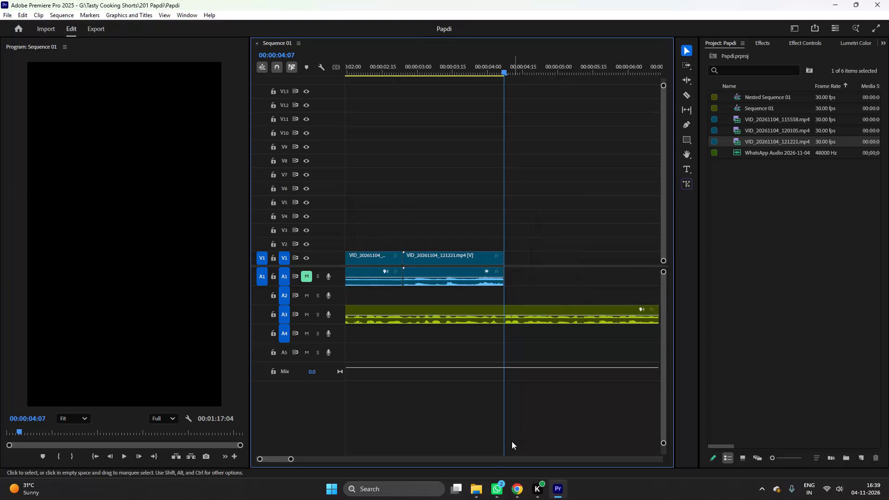
# Add the nine clips from VID_20261104_085757 through VID_20261104_090919 in the 201 Papdi folder to Premiere Pro's V1, after VID_20261104_121221.
pyautogui.click(482, 491)
pyautogui.click(530, 457)
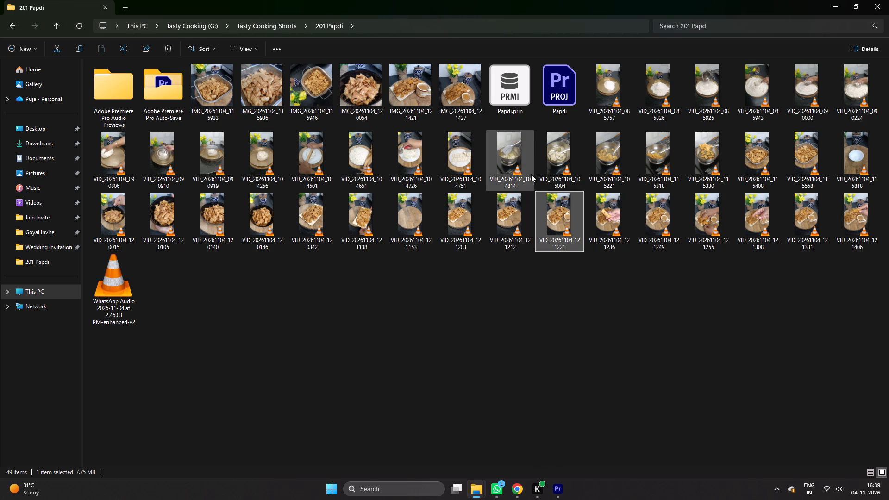
pyautogui.click(610, 86)
pyautogui.keyDown('ctrl'); pyautogui.click(657, 98); pyautogui.keyUp('ctrl')
pyautogui.keyDown('ctrl'); pyautogui.click(710, 95); pyautogui.keyUp('ctrl')
pyautogui.keyDown('ctrl'); pyautogui.click(763, 92); pyautogui.keyUp('ctrl')
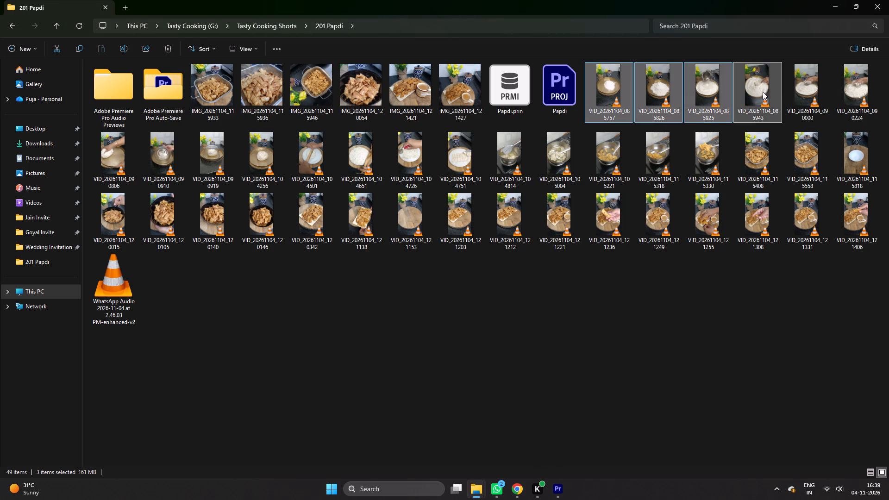
pyautogui.keyDown('ctrl'); pyautogui.click(808, 92); pyautogui.keyUp('ctrl')
pyautogui.keyDown('ctrl'); pyautogui.click(879, 90); pyautogui.keyUp('ctrl')
pyautogui.keyDown('ctrl'); pyautogui.click(112, 164); pyautogui.keyUp('ctrl')
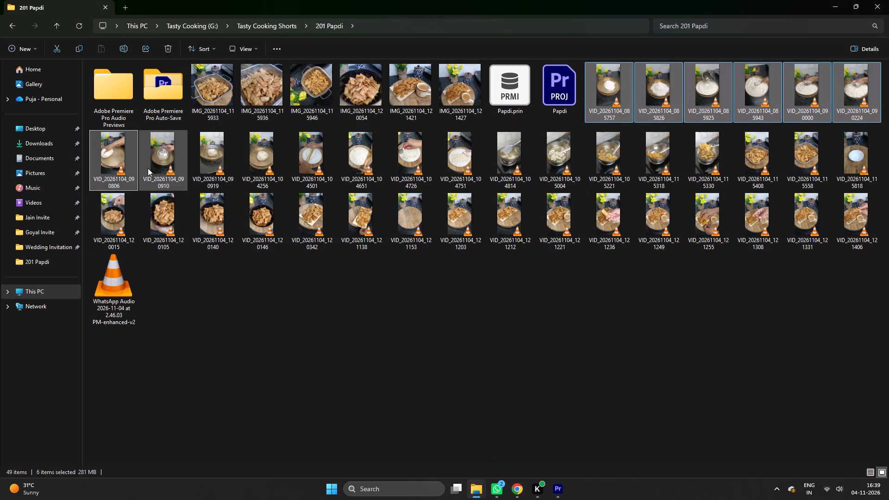
pyautogui.keyDown('ctrl'); pyautogui.click(165, 168); pyautogui.keyUp('ctrl')
pyautogui.keyDown('ctrl'); pyautogui.click(212, 165); pyautogui.keyUp('ctrl')
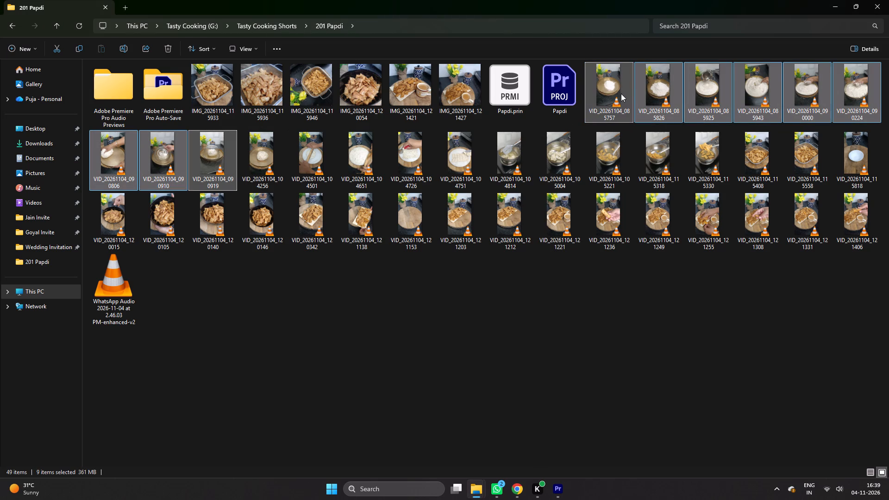
pyautogui.moveTo(610, 86); pyautogui.dragTo(564, 496)
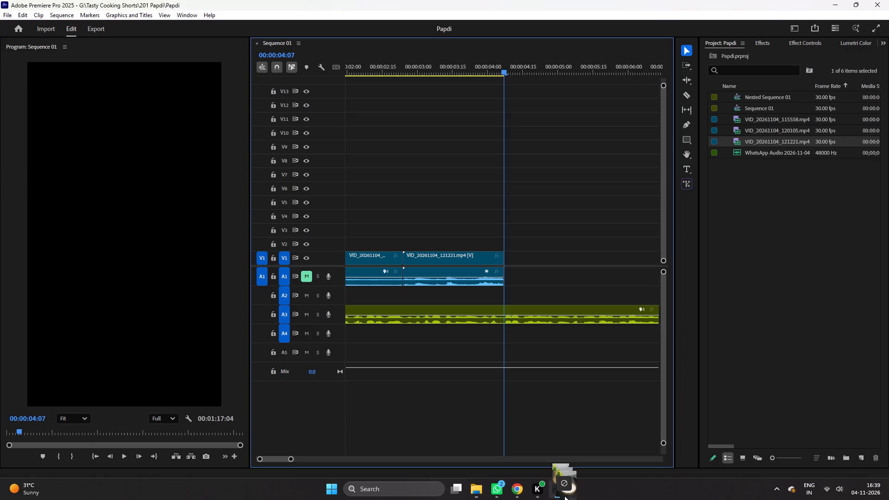
pyautogui.moveTo(564, 496); pyautogui.dragTo(588, 265)
# Ripple delete the gap between VID_20261104_121221 and VID_20261104_085757, set the playhead to 00:00:03:25 and save.
pyautogui.rightClick(540, 252)
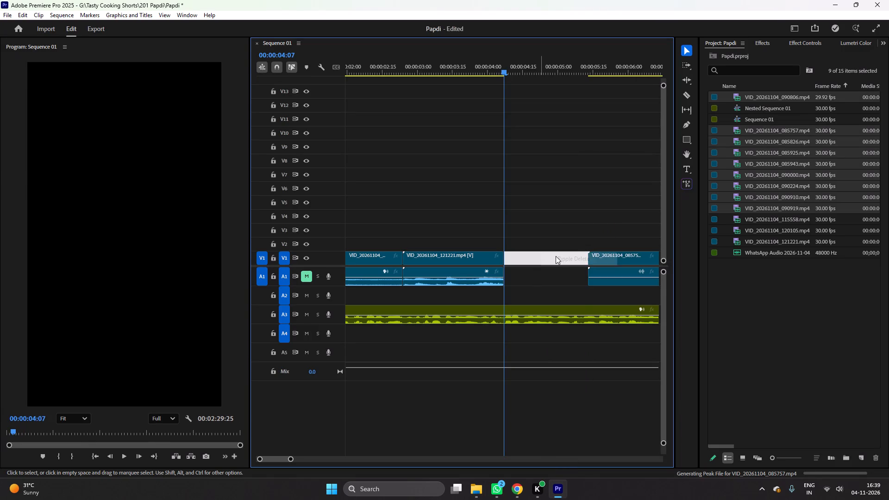
pyautogui.click(556, 256)
pyautogui.click(474, 65)
pyautogui.click(551, 196)
pyautogui.hotkey('ctrl', 's')
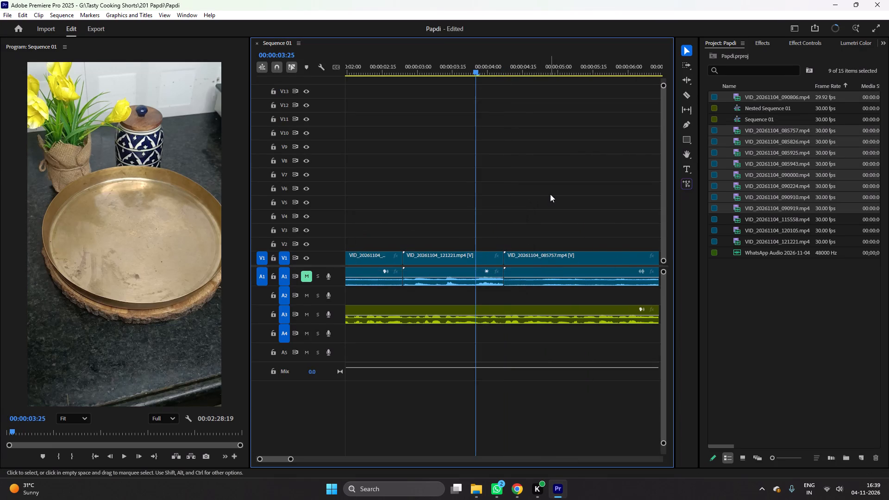
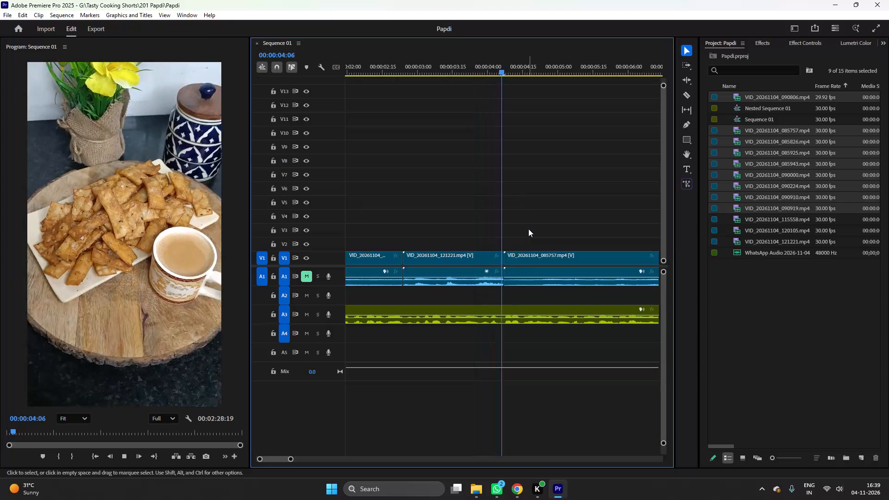
# Cut VID_20261104_085757 at 00:00:07:00, ripple delete the part before the cut and save the project.
pyautogui.scroll(-12, 528, 229)
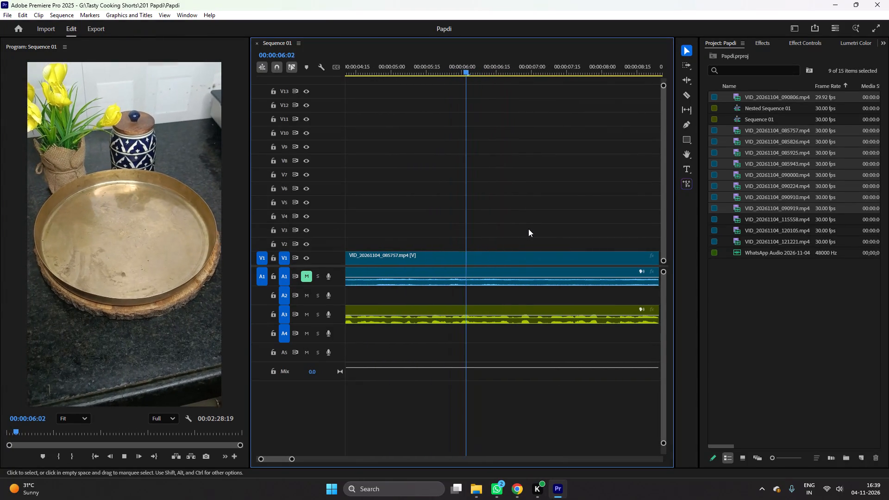
pyautogui.scroll(-2, 528, 229)
pyautogui.press('space')
pyautogui.press('c')
pyautogui.click(502, 258)
pyautogui.press('v')
pyautogui.click(448, 259)
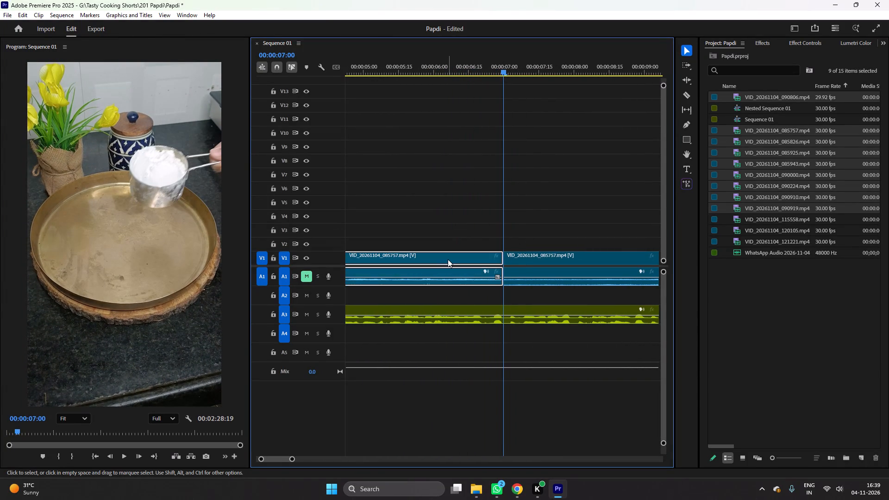
pyautogui.press('Delete')
pyautogui.rightClick(447, 259)
pyautogui.click(463, 265)
pyautogui.hotkey('ctrl', 's')
# Play on to 00:00:05:21, cut VID_20261104_085757 there and save the project.
pyautogui.hotkey('ctrl', 'space')
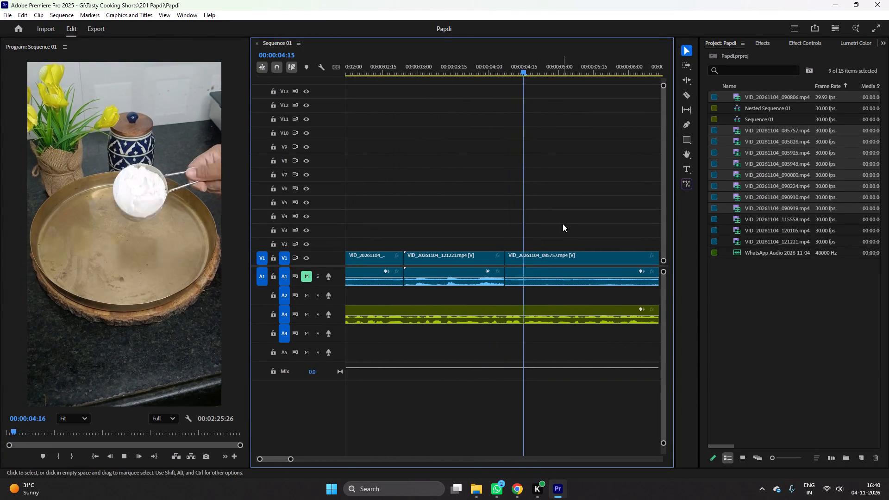
pyautogui.press('space')
pyautogui.press('c')
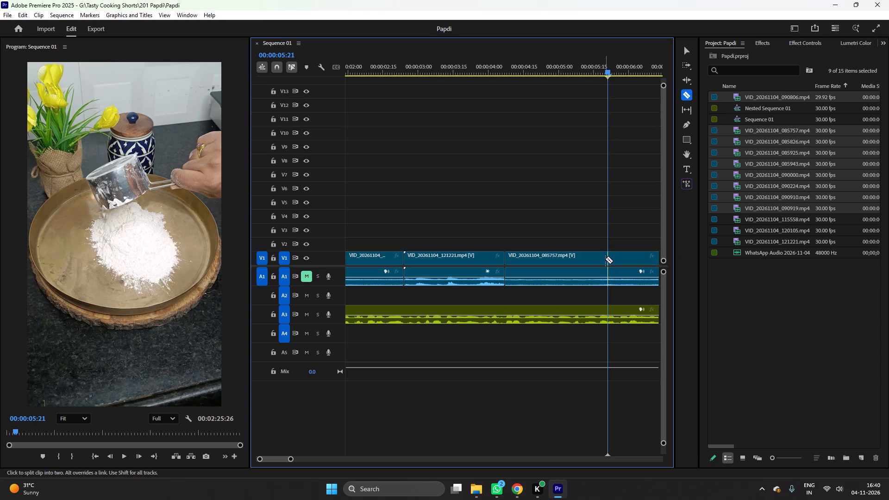
pyautogui.click(608, 259)
pyautogui.press('v')
pyautogui.scroll(-7, 626, 223)
pyautogui.hotkey('ctrl', 's')
# Cut VID_20261104_085757 at 00:00:10:12, where the second cup of flour appears, and delete the segment between 00:00:05:21 and this cut.
pyautogui.hotkey('ctrl', 'space')
pyautogui.scroll(-7, 623, 222)
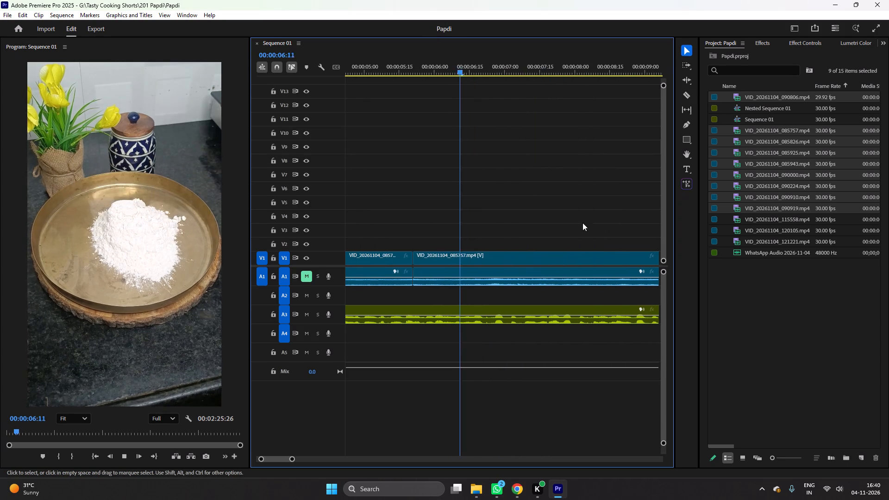
pyautogui.scroll(-7, 507, 198)
pyautogui.click(522, 181)
pyautogui.press('-')
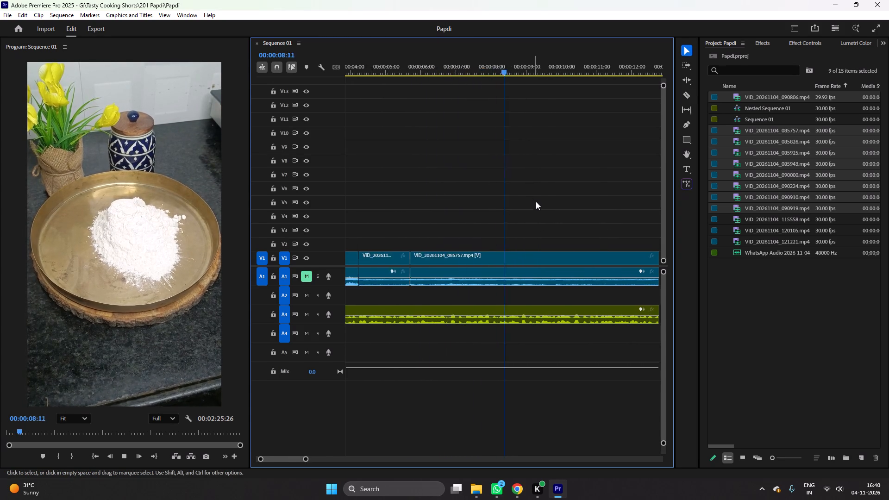
pyautogui.press('-')
pyautogui.press('space')
pyautogui.moveTo(517, 68); pyautogui.dragTo(561, 76)
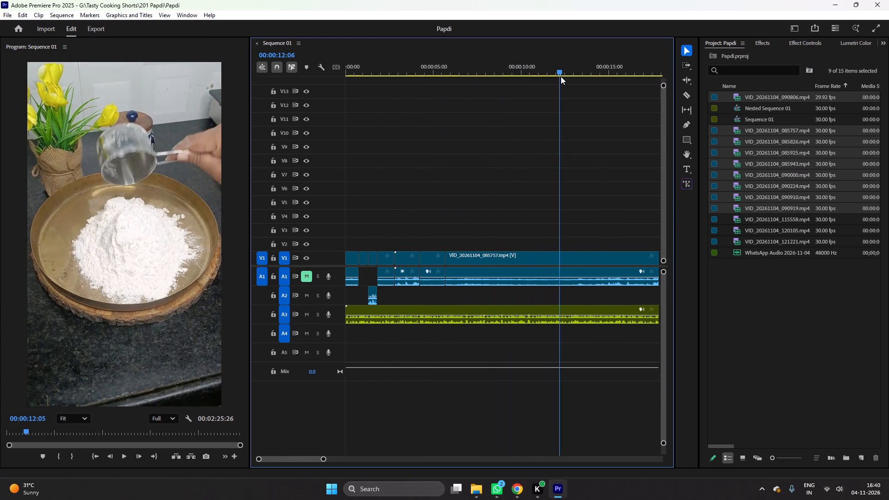
pyautogui.moveTo(561, 76); pyautogui.dragTo(530, 86)
pyautogui.press('c')
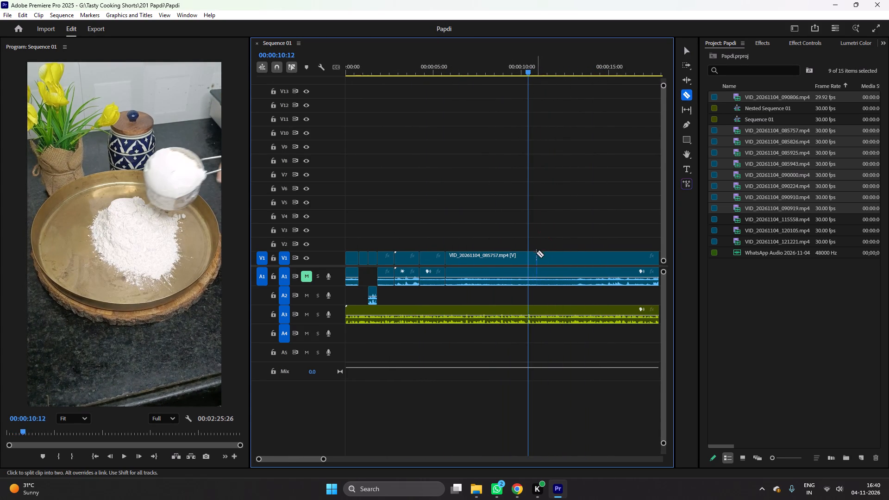
pyautogui.click(527, 258)
pyautogui.press('v')
pyautogui.click(485, 263)
pyautogui.press('Delete')
# Cut VID_20261104_085757 at 00:00:12:17, once the second cup of flour has been poured.
pyautogui.moveTo(528, 72); pyautogui.dragTo(562, 76)
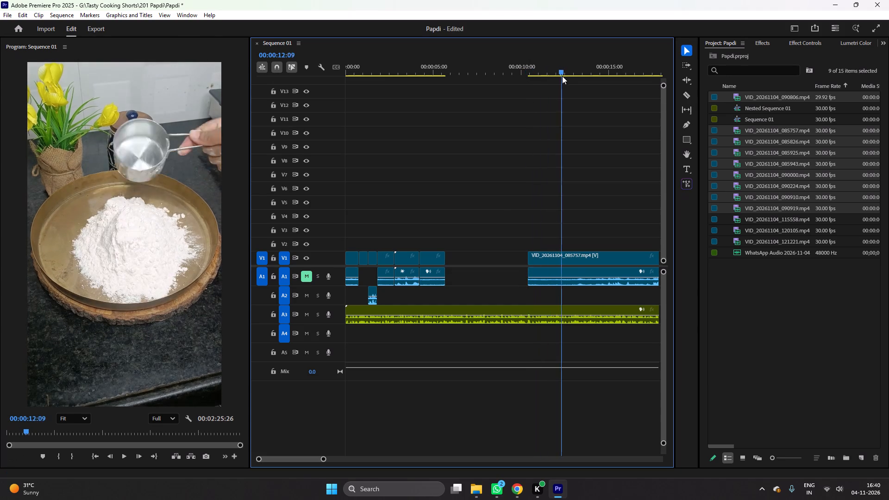
pyautogui.moveTo(562, 76); pyautogui.dragTo(566, 76)
pyautogui.press('c')
pyautogui.click(567, 258)
pyautogui.press('v')
# Cut VID_20261104_085826 at 00:00:25:16, where the spoon of salt appears, and delete its part before the cut.
pyautogui.scroll(-6, 592, 236)
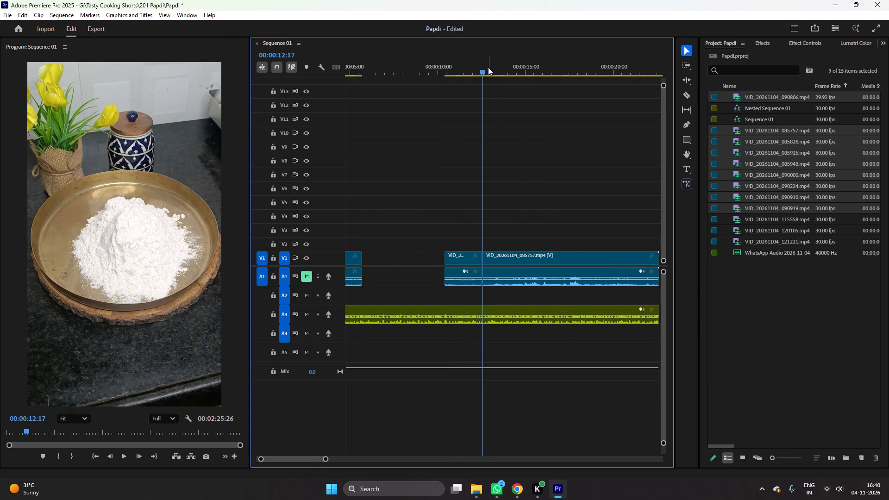
pyautogui.moveTo(488, 69); pyautogui.dragTo(627, 80)
pyautogui.scroll(-4, 564, 144)
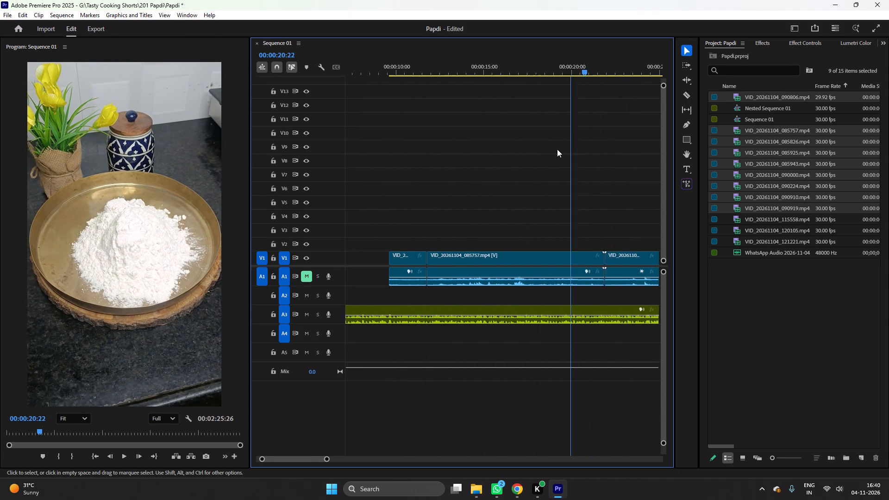
pyautogui.scroll(-2, 557, 149)
pyautogui.press('-')
pyautogui.press('=')
pyautogui.moveTo(507, 70); pyautogui.dragTo(515, 70)
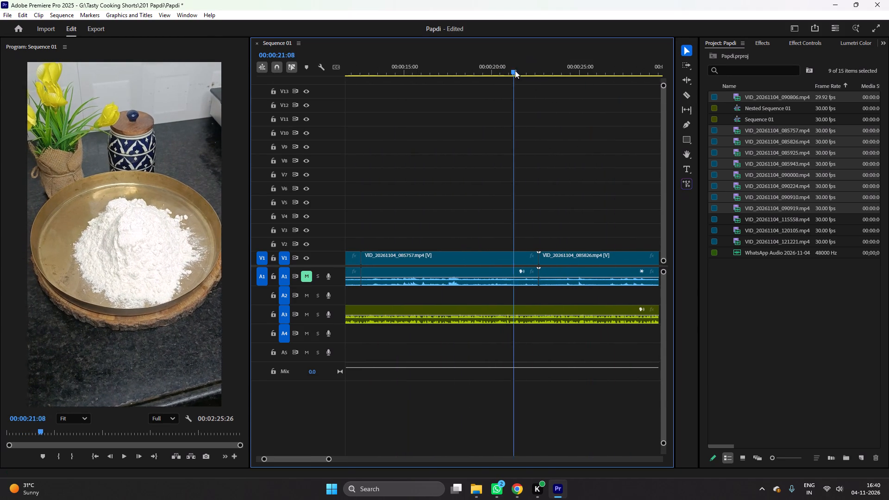
pyautogui.moveTo(515, 70); pyautogui.dragTo(601, 70)
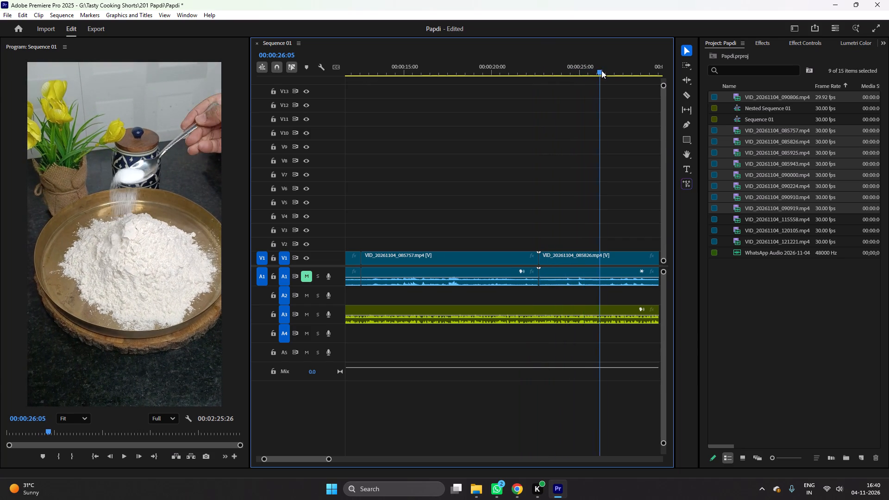
pyautogui.moveTo(601, 70); pyautogui.dragTo(590, 71)
pyautogui.press('c')
pyautogui.click(588, 259)
pyautogui.press('v')
pyautogui.click(557, 263)
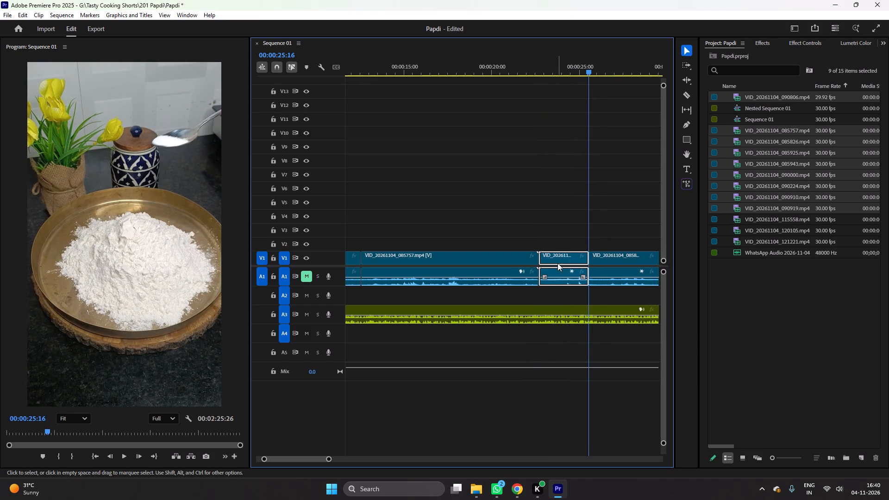
pyautogui.press('Delete')
# Save, play to 00:00:05:06 against the voice-over and rate stretch the first VID_20261104_085757 segment to end there.
pyautogui.scroll(5, 548, 221)
pyautogui.press('-')
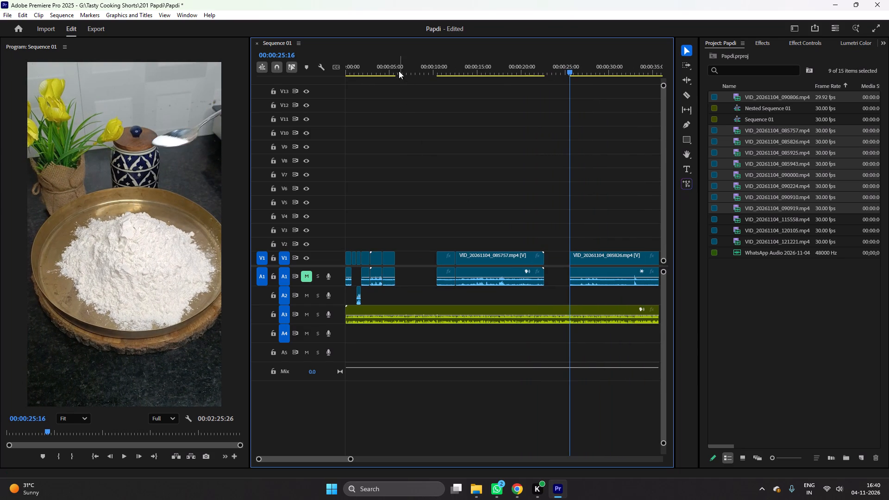
pyautogui.click(385, 69)
pyautogui.press('=')
pyautogui.press('=')
pyautogui.click(543, 204)
pyautogui.hotkey('ctrl', 's')
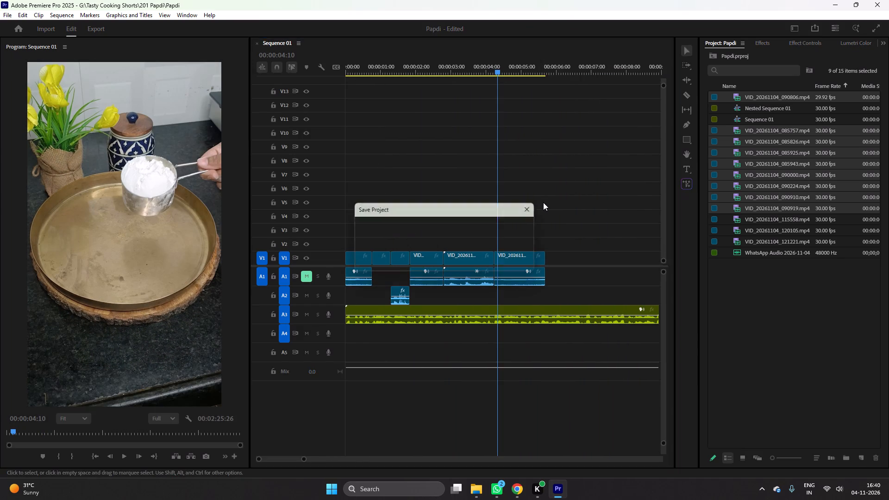
pyautogui.press('space')
pyautogui.press('space')
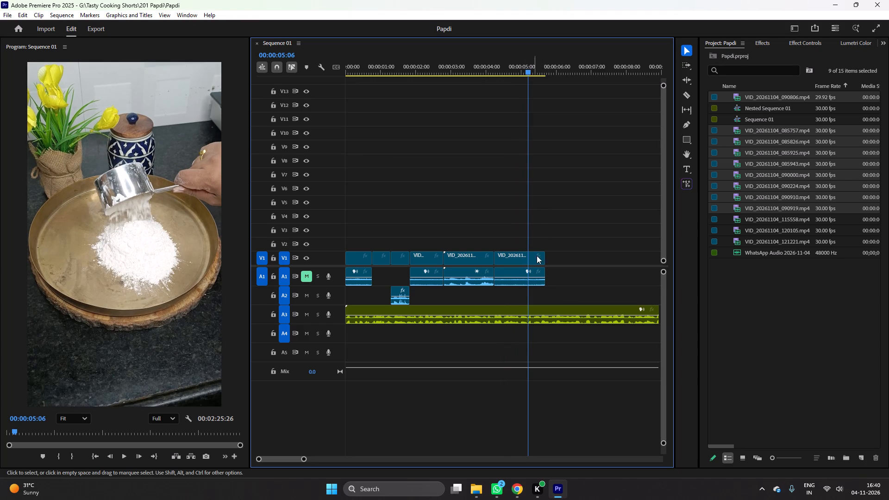
pyautogui.press('r')
pyautogui.moveTo(546, 256); pyautogui.dragTo(525, 258)
pyautogui.moveTo(540, 259); pyautogui.dragTo(524, 260)
pyautogui.moveTo(543, 260); pyautogui.dragTo(527, 261)
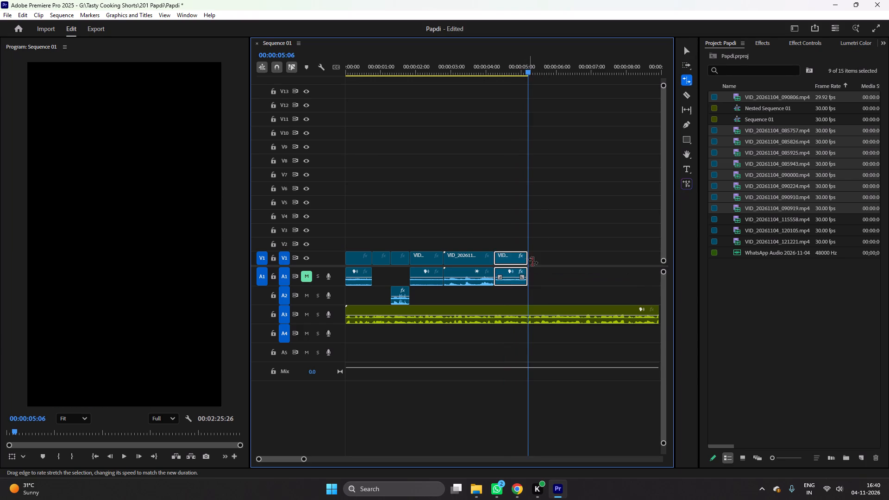
# Ripple delete the gap after the rate-stretched VID_20261104_085757 segment and save the project.
pyautogui.press('v')
pyautogui.rightClick(545, 257)
pyautogui.click(556, 266)
pyautogui.hotkey('ctrl', 's')
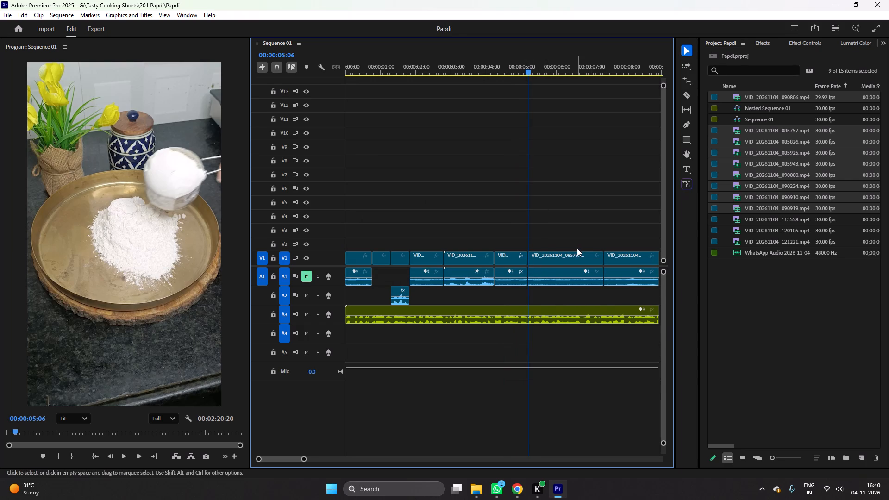
# Cut the second VID_20261104_085757 segment at 00:00:06:21, ripple delete the part after the cut and save the project.
pyautogui.press('space')
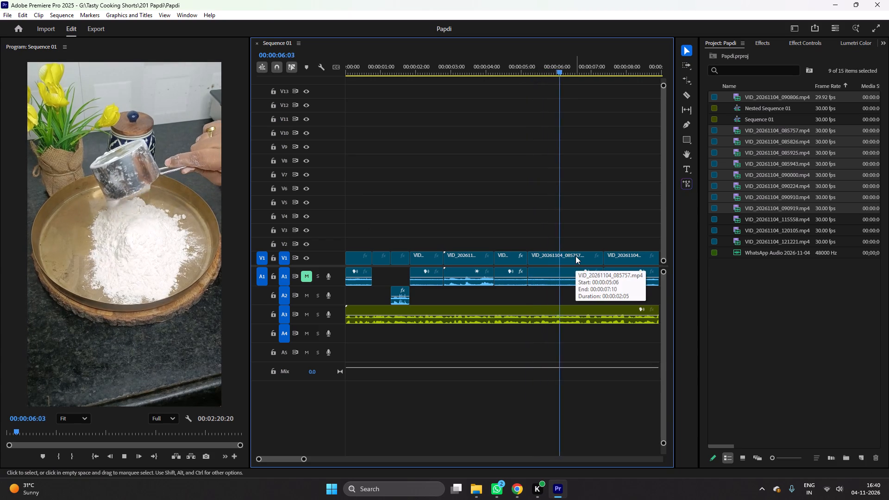
pyautogui.press('space')
pyautogui.press('space')
pyautogui.press('space')
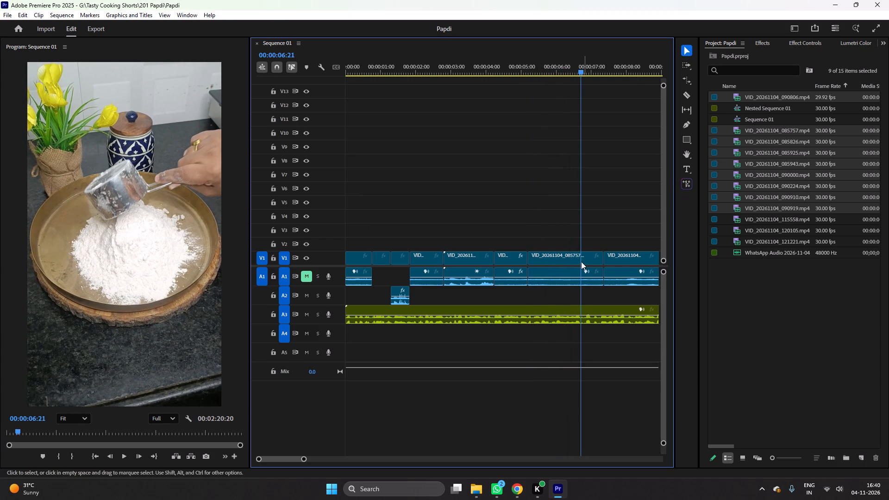
pyautogui.press('c')
pyautogui.click(581, 259)
pyautogui.press('v')
pyautogui.click(589, 257)
pyautogui.press('Delete')
pyautogui.rightClick(589, 256)
pyautogui.click(593, 261)
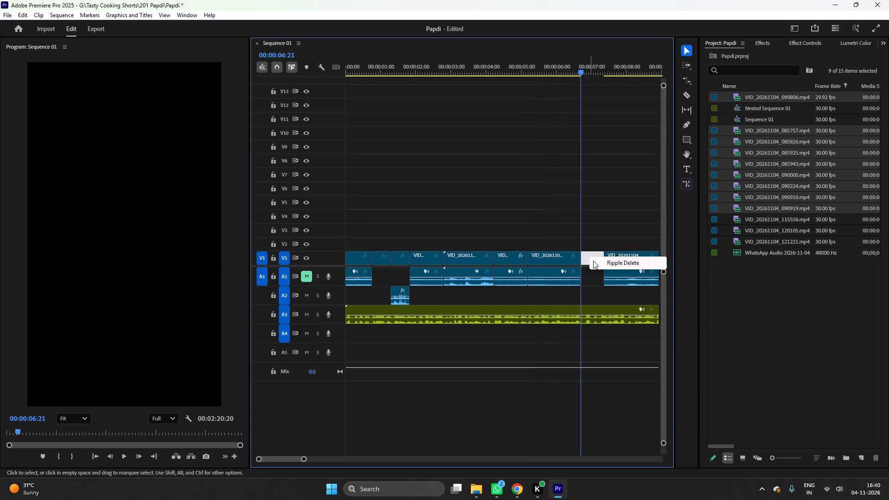
pyautogui.hotkey('ctrl', 's')
# Delete the leftover last VID_20261104_085757 segment, ripple delete the gap before VID_20261104_085826 and save the project.
pyautogui.hotkey('ctrl', 'space')
pyautogui.scroll(-6, 611, 227)
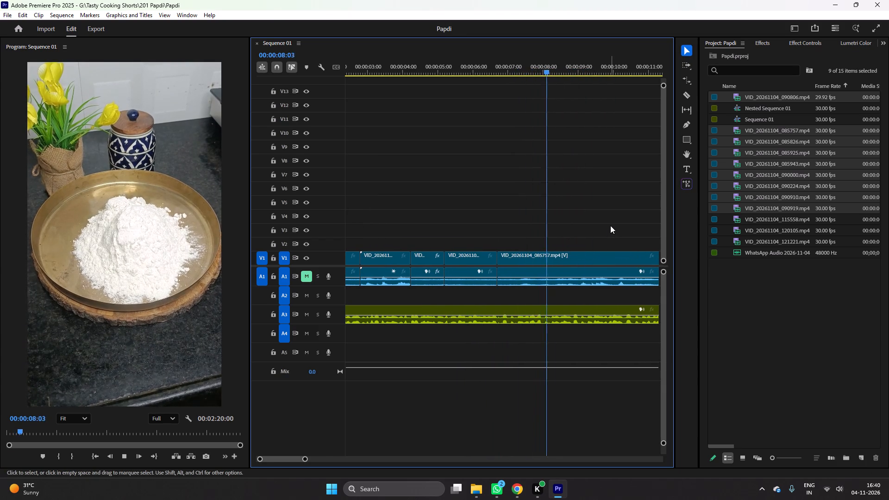
pyautogui.click(610, 225)
pyautogui.press('-')
pyautogui.press('-')
pyautogui.press('=')
pyautogui.click(501, 257)
pyautogui.press('Delete')
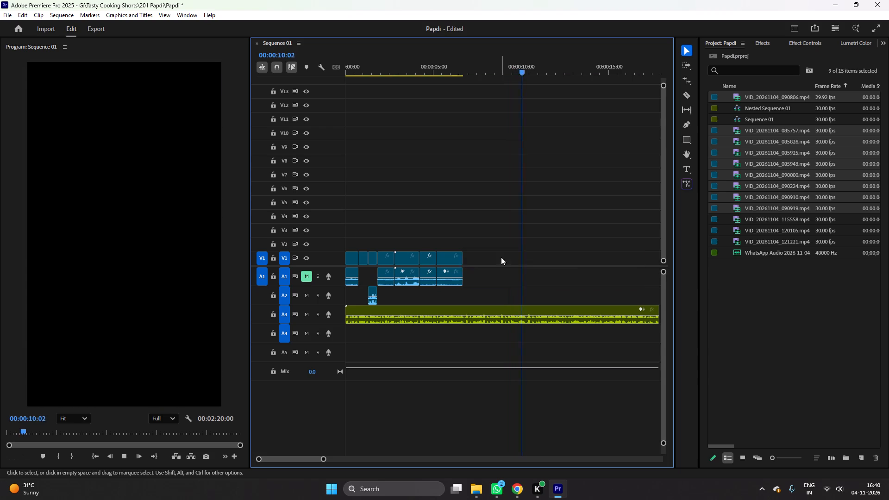
pyautogui.rightClick(501, 257)
pyautogui.click(506, 259)
pyautogui.hotkey('ctrl', 's')
# At 00:00:06:23, set VID_20261104_085826's scale to 117 and horizontal position to 459, and save the project.
pyautogui.click(459, 63)
pyautogui.hotkey('ctrl', 's')
pyautogui.hotkey('ctrl', 'space')
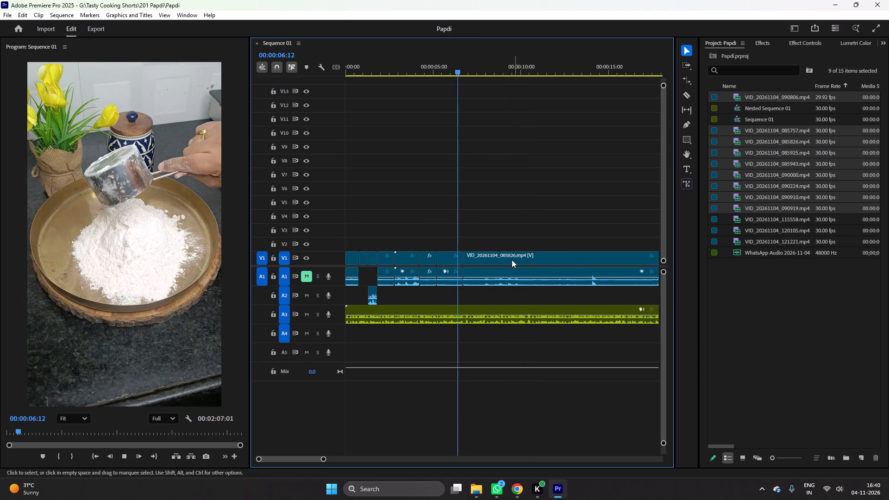
pyautogui.press('space')
pyautogui.click(508, 257)
pyautogui.click(763, 43)
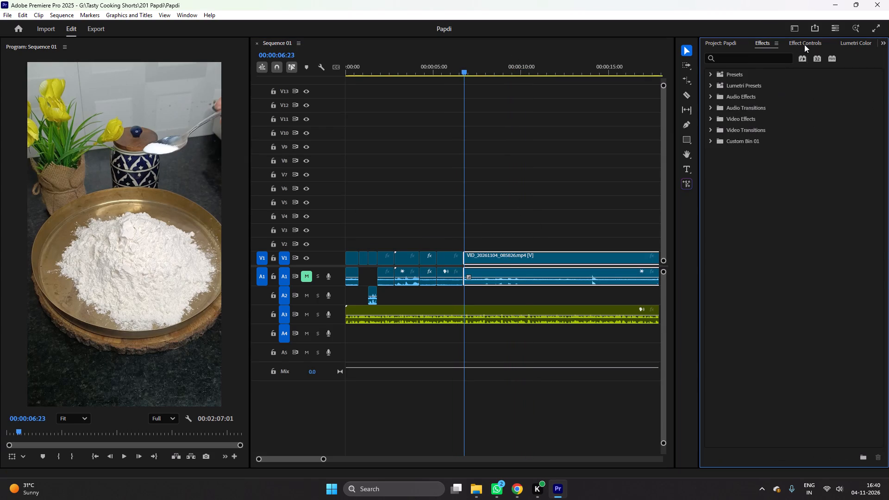
pyautogui.click(804, 44)
pyautogui.moveTo(774, 103); pyautogui.dragTo(782, 103)
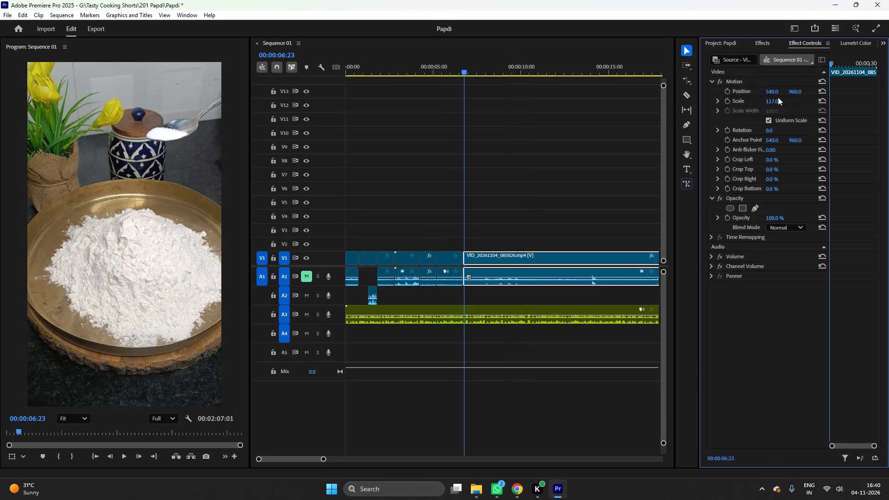
pyautogui.moveTo(776, 90); pyautogui.dragTo(738, 98)
pyautogui.hotkey('ctrl', 's')
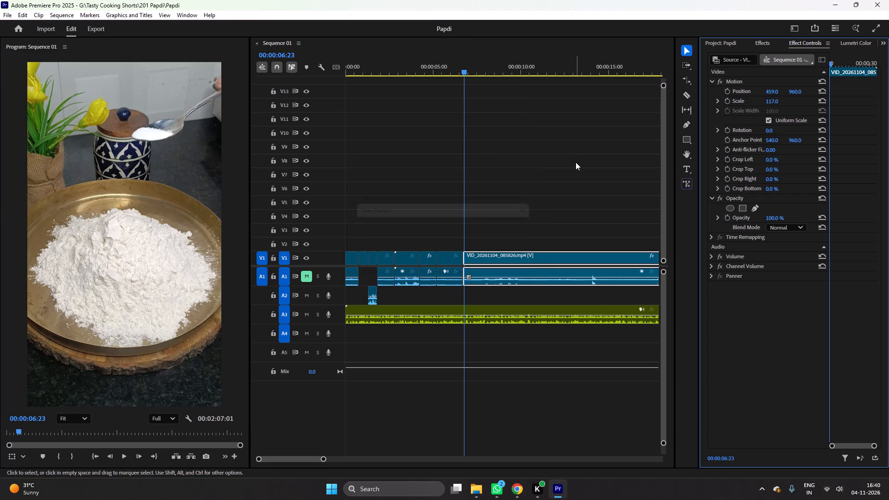
# Play on to 00:00:08:06, cut VID_20261104_085826 there and save the project.
pyautogui.press('space')
pyautogui.press('space')
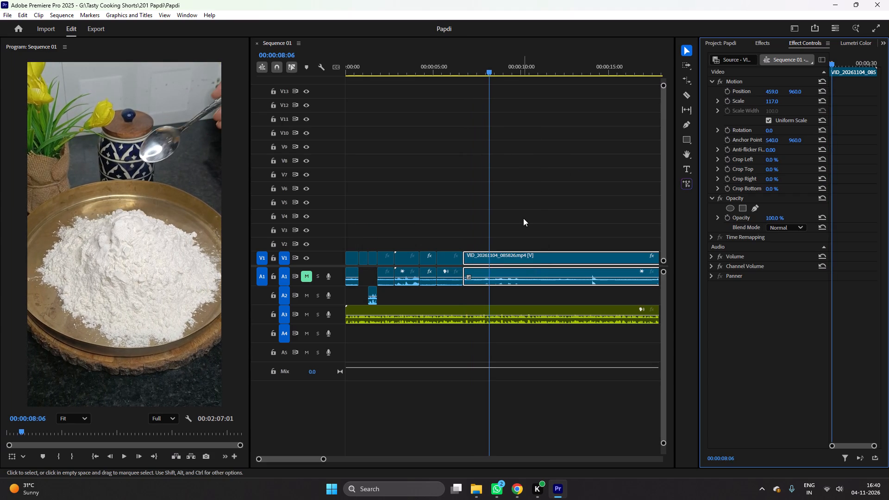
pyautogui.press('c')
pyautogui.click(489, 254)
pyautogui.press('v')
pyautogui.hotkey('ctrl', 's')
# Cut VID_20261104_085826 at 00:00:11:16, where the first bowl of seeds appears, ripple delete the segment back to 00:00:08:06 and save.
pyautogui.hotkey('ctrl', 'space')
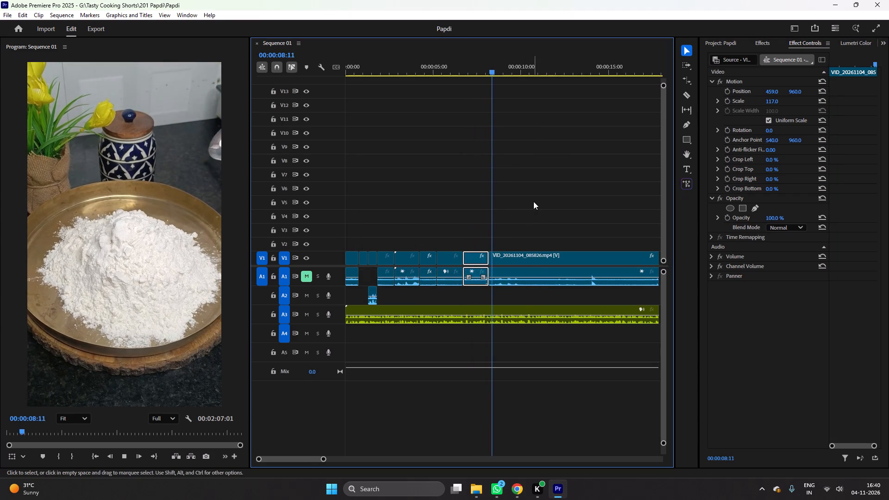
pyautogui.scroll(-5, 533, 201)
pyautogui.press('space')
pyautogui.moveTo(438, 71); pyautogui.dragTo(487, 87)
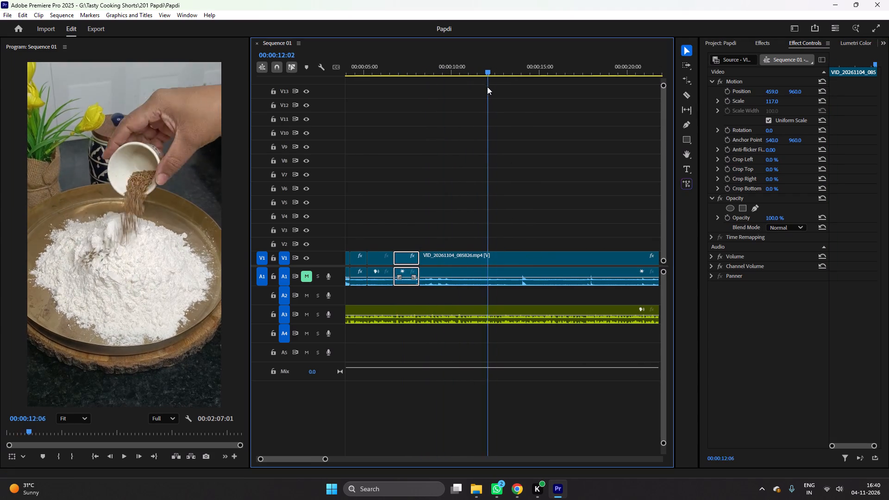
pyautogui.moveTo(487, 87); pyautogui.dragTo(479, 88)
pyautogui.press('c')
pyautogui.click(479, 262)
pyautogui.press('v')
pyautogui.click(432, 264)
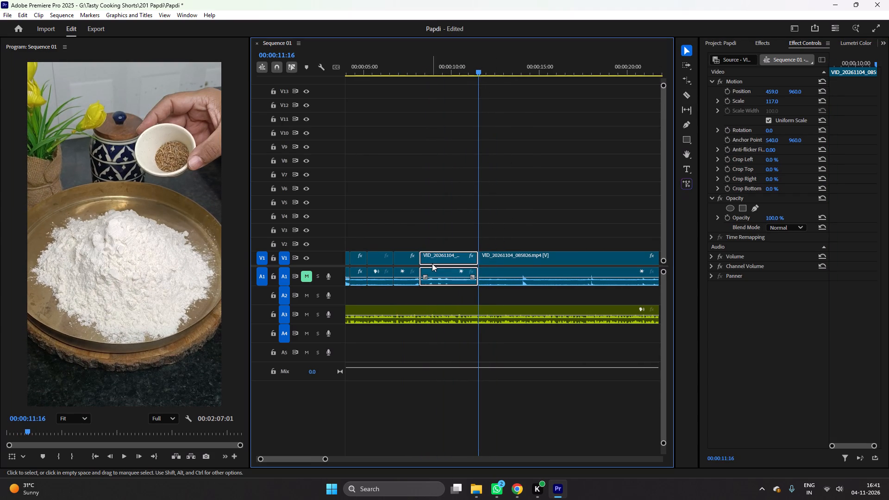
pyautogui.press('Delete')
pyautogui.rightClick(432, 263)
pyautogui.click(446, 265)
pyautogui.hotkey('ctrl', 's')
# Play the first seeds pour, cut VID_20261104_085826 shortly before 00:00:10:00 and save the project.
pyautogui.hotkey('ctrl', 'space')
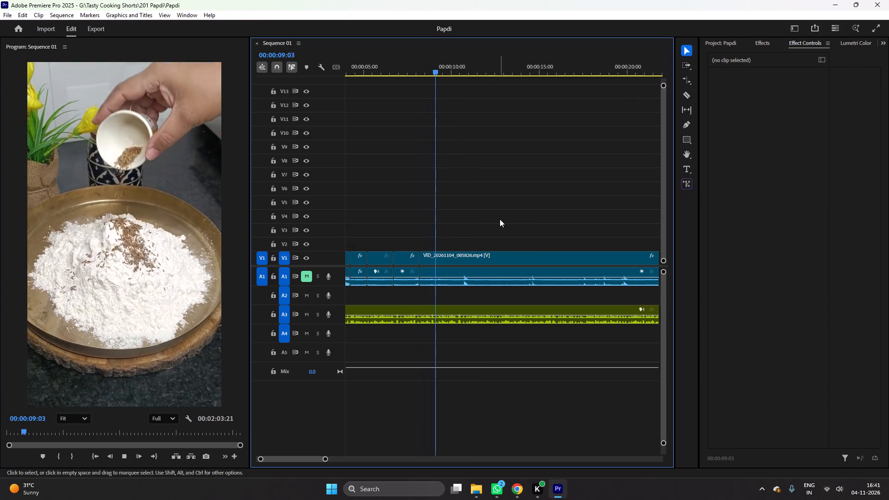
pyautogui.press('space')
pyautogui.press('c')
pyautogui.click(444, 255)
pyautogui.press('v')
pyautogui.hotkey('ctrl', 's')
# Cut VID_20261104_085826 at 00:00:12:03, where the second seed bowl is over the flour, ripple delete back to 00:00:09:19 and save.
pyautogui.hotkey('ctrl', 'space')
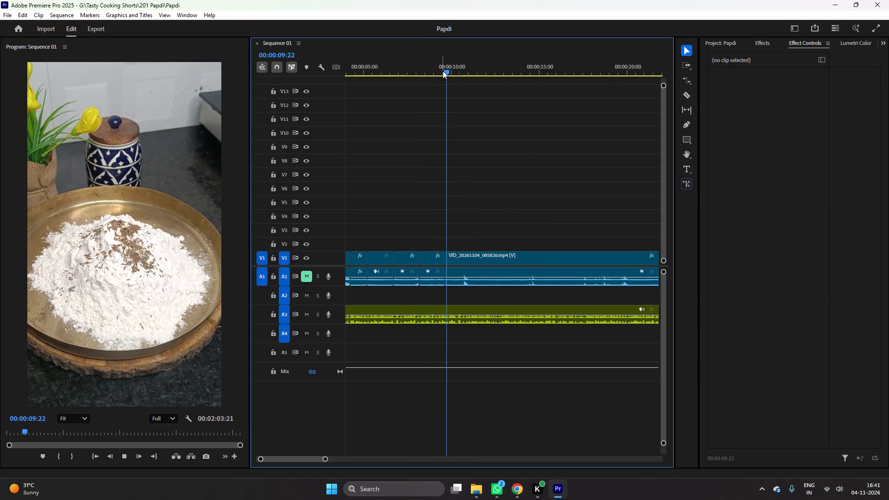
pyautogui.moveTo(461, 70); pyautogui.dragTo(489, 80)
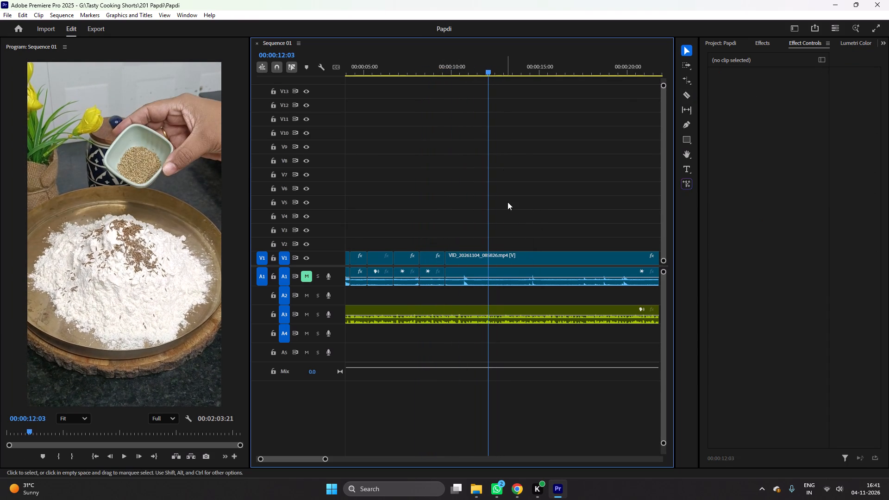
pyautogui.press('c')
pyautogui.click(487, 257)
pyautogui.press('v')
pyautogui.click(464, 259)
pyautogui.press('Delete')
pyautogui.rightClick(459, 259)
pyautogui.moveTo(467, 262); pyautogui.dragTo(477, 262)
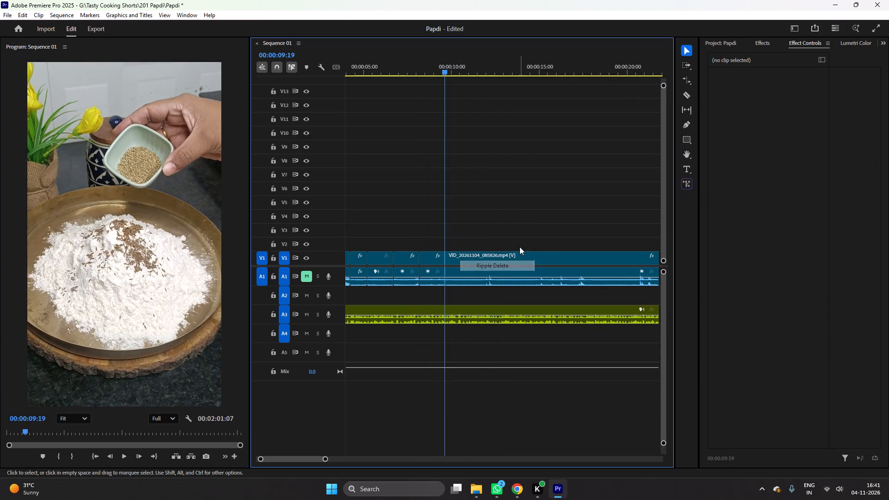
pyautogui.hotkey('ctrl', 's')
# Play the second seeds pour, cut VID_20261104_085826 at 00:00:10:25 as the bowl empties, and save the project.
pyautogui.hotkey('ctrl', 'space')
pyautogui.press('space')
pyautogui.press('c')
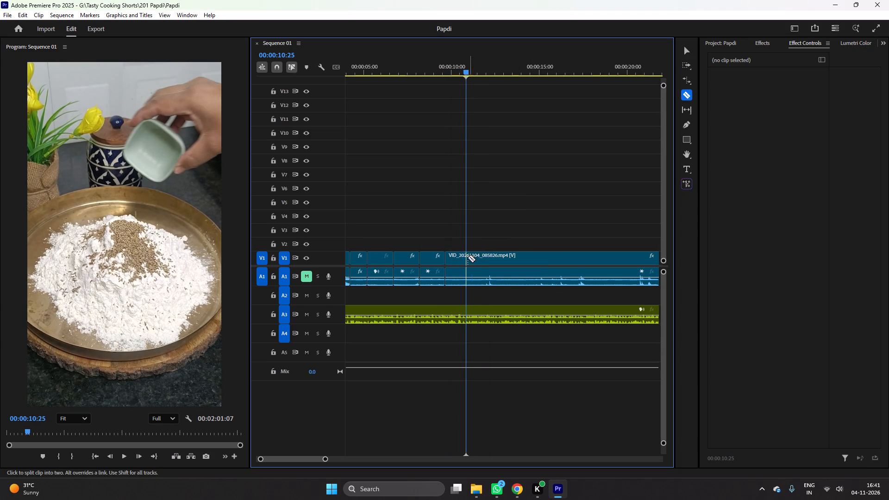
pyautogui.click(466, 257)
pyautogui.press('v')
pyautogui.hotkey('ctrl', 's')
# Cut VID_20261104_085826 at 00:00:13:07, where the black seeds bowl is held out, ripple delete back to 00:00:10:25 and save.
pyautogui.hotkey('ctrl', 'space')
pyautogui.moveTo(472, 70); pyautogui.dragTo(517, 79)
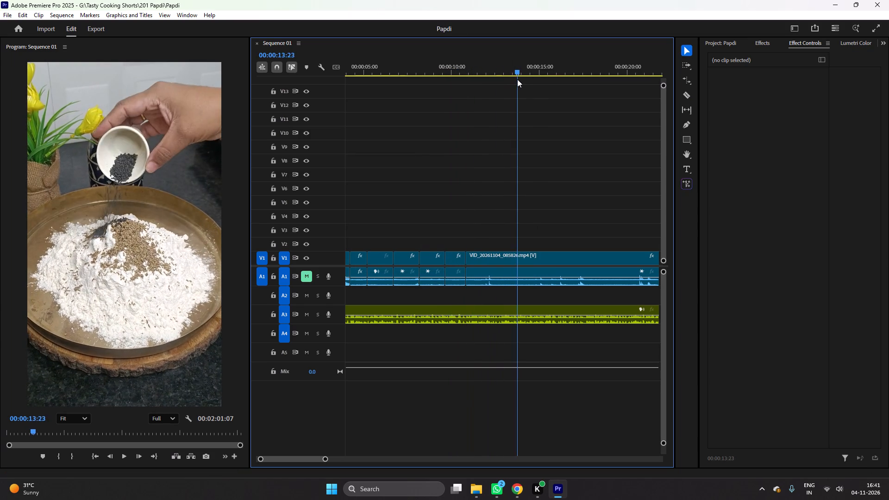
pyautogui.moveTo(517, 79); pyautogui.dragTo(508, 82)
pyautogui.press('c')
pyautogui.click(508, 257)
pyautogui.press('v')
pyautogui.click(488, 260)
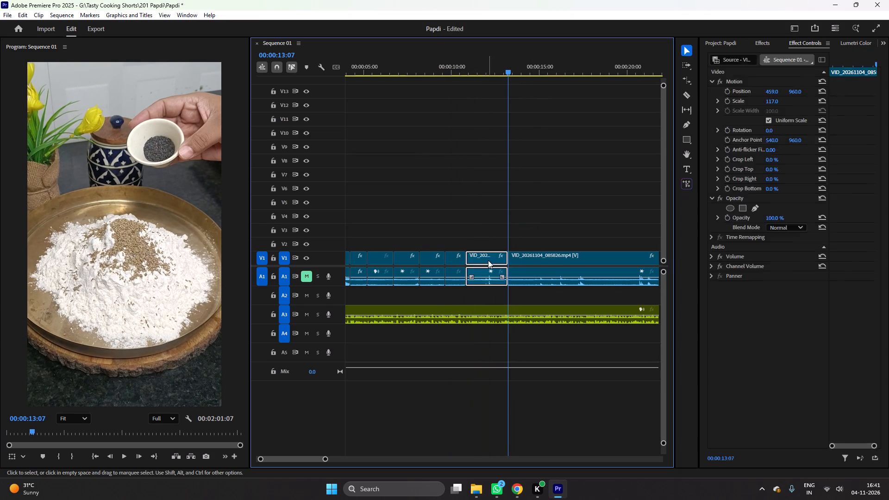
pyautogui.press('Delete')
pyautogui.rightClick(488, 260)
pyautogui.moveTo(491, 263); pyautogui.dragTo(501, 265)
pyautogui.hotkey('ctrl', 's')
# Play the black seeds pour, cut VID_20261104_085826 at 00:00:11:28 and save the project.
pyautogui.hotkey('ctrl', 'space')
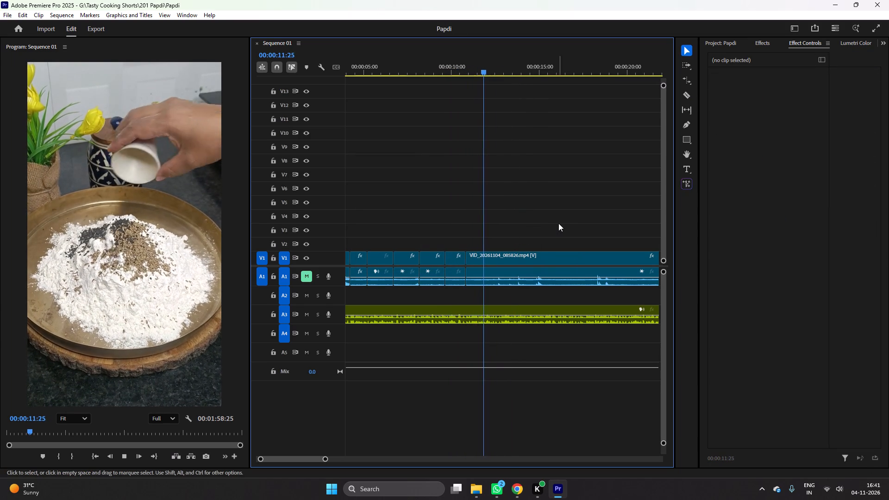
pyautogui.press('space')
pyautogui.press('c')
pyautogui.click(486, 258)
pyautogui.press('v')
pyautogui.hotkey('ctrl', 's')
# Cut VID_20261104_085826 at 00:00:16:07, where the green herb bowl enters, ripple delete the segment back to 00:00:11:28 and save.
pyautogui.hotkey('ctrl', 'space')
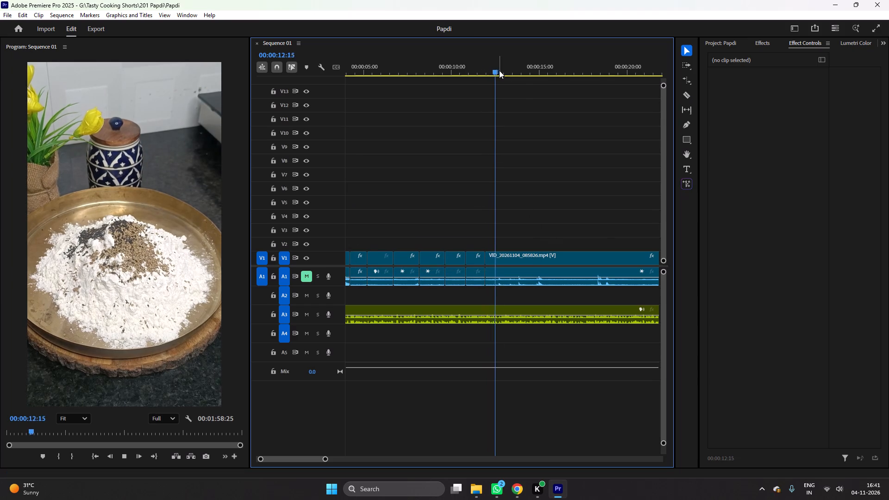
pyautogui.moveTo(499, 70); pyautogui.dragTo(562, 83)
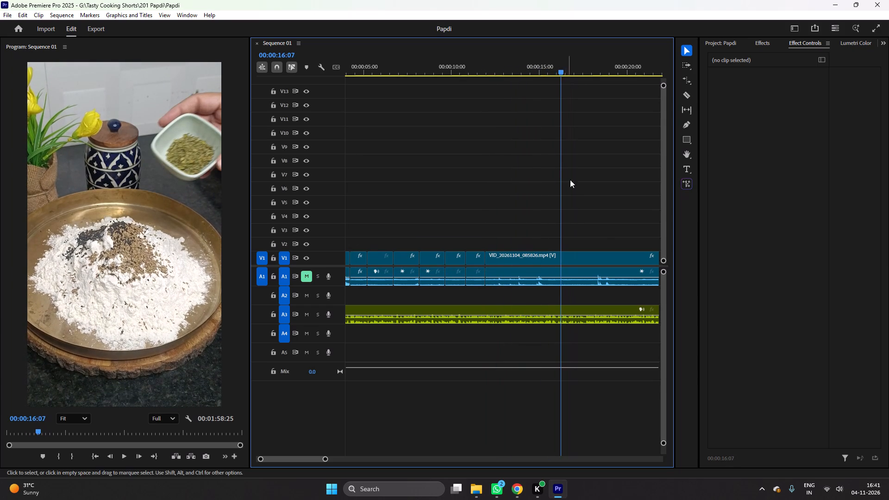
pyautogui.press('c')
pyautogui.click(560, 256)
pyautogui.press('v')
pyautogui.click(510, 257)
pyautogui.rightClick(500, 259)
pyautogui.press('Delete')
pyautogui.click(509, 262)
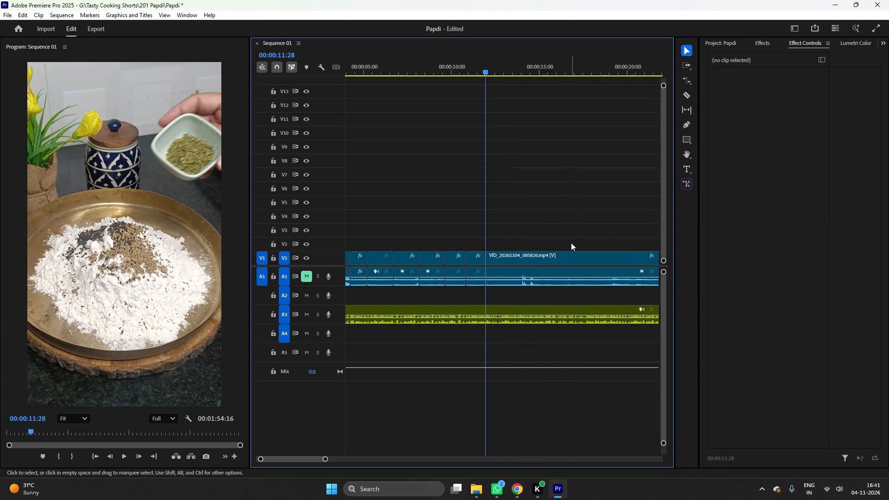
pyautogui.hotkey('ctrl', 's')
# Play the green herb pour, cut VID_20261104_085826 at 00:00:13:11 and save the project.
pyautogui.hotkey('ctrl', 'space')
pyautogui.press('space')
pyautogui.press('c')
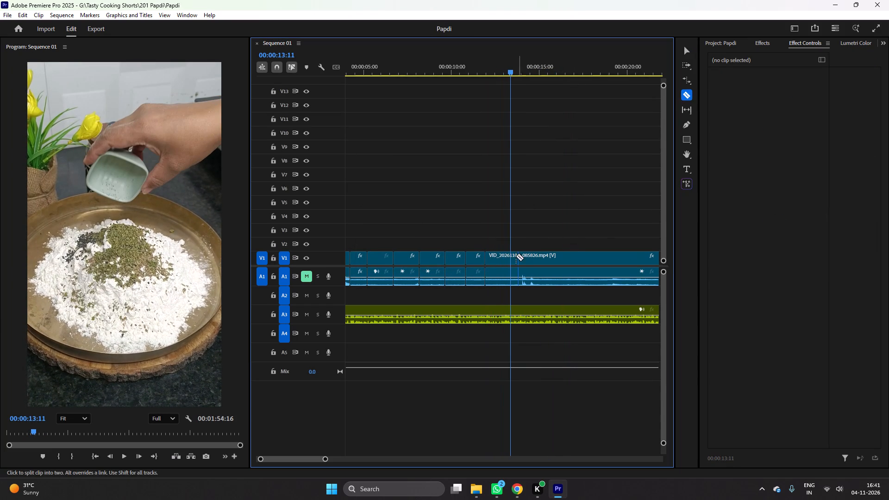
pyautogui.click(511, 256)
pyautogui.press('v')
pyautogui.hotkey('ctrl', 's')
# Cut VID_20261104_085826 at 00:00:15:23, where the hand starts mixing, ripple delete the segment back to 00:00:13:11 and save.
pyautogui.hotkey('ctrl', 'space')
pyautogui.scroll(-6, 578, 194)
pyautogui.press('space')
pyautogui.moveTo(444, 64); pyautogui.dragTo(449, 65)
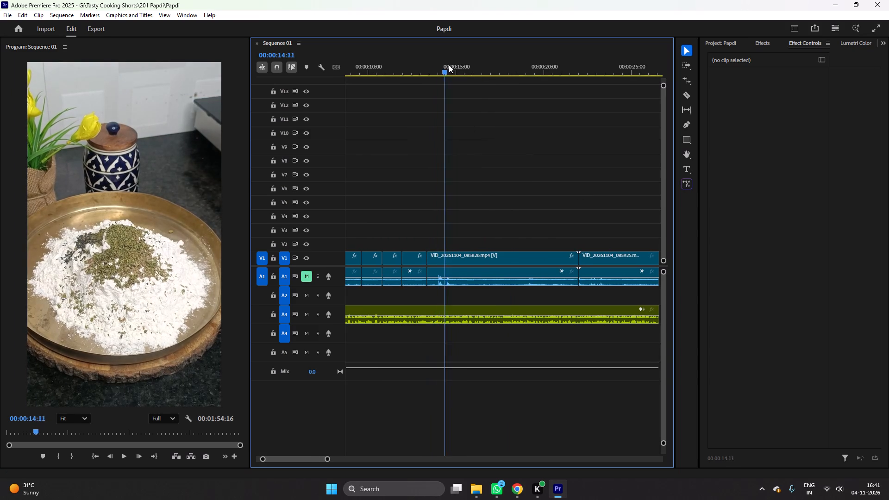
pyautogui.moveTo(449, 65); pyautogui.dragTo(470, 83)
pyautogui.press('c')
pyautogui.click(469, 257)
pyautogui.press('v')
pyautogui.click(445, 259)
pyautogui.press('Delete')
pyautogui.rightClick(444, 259)
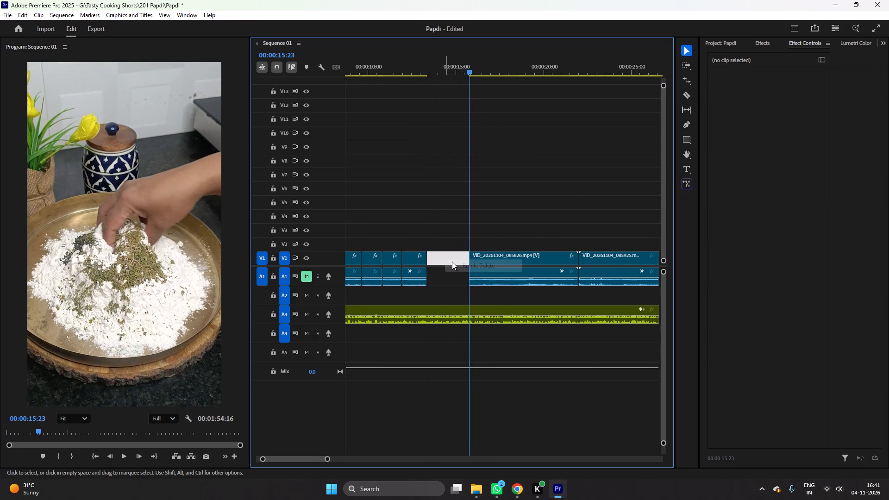
pyautogui.moveTo(453, 262); pyautogui.dragTo(464, 262)
pyautogui.hotkey('ctrl', 's')
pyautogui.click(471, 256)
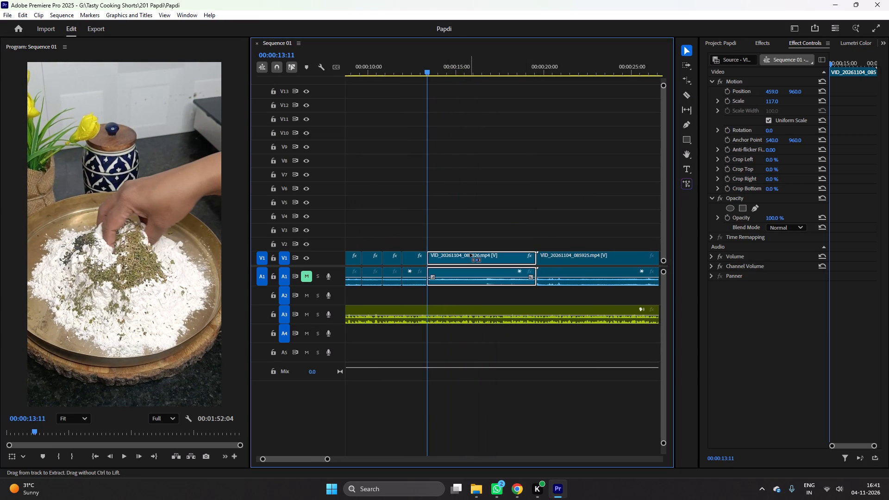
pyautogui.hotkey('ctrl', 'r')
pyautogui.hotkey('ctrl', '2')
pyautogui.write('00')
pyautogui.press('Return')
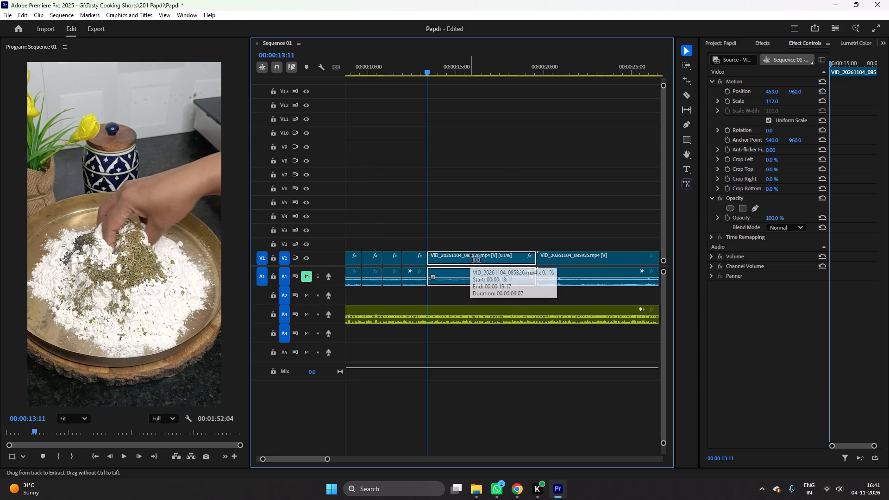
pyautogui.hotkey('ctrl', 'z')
# Set the speed of the hand-mixing VID_20261104_085826 segment starting at 00:00:13:11 to 200% and save the project.
pyautogui.hotkey('ctrl', 'r')
pyautogui.write('200')
pyautogui.press('Return')
pyautogui.hotkey('ctrl', 's')
# Play the mixing segment, cut it at 00:00:15:23, delete the remainder, close the gap before VID_20261104_085925 and save.
pyautogui.hotkey('ctrl', 'space')
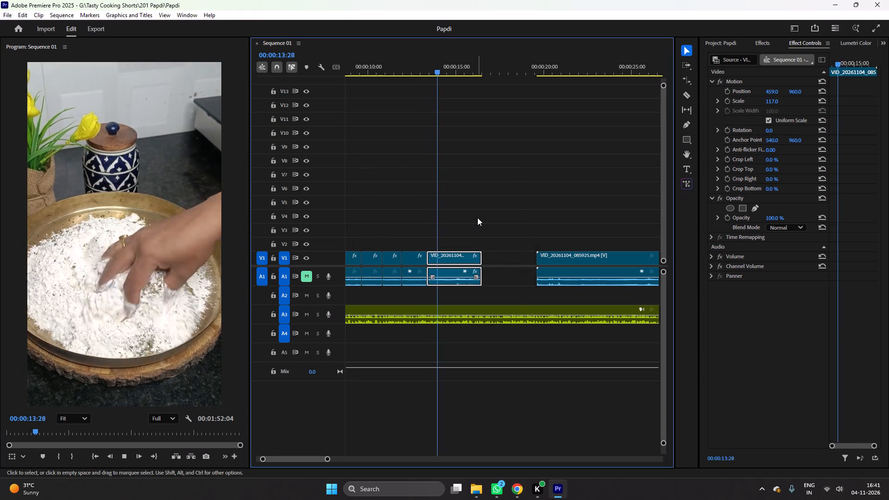
pyautogui.click(477, 218)
pyautogui.write('==')
pyautogui.press('space')
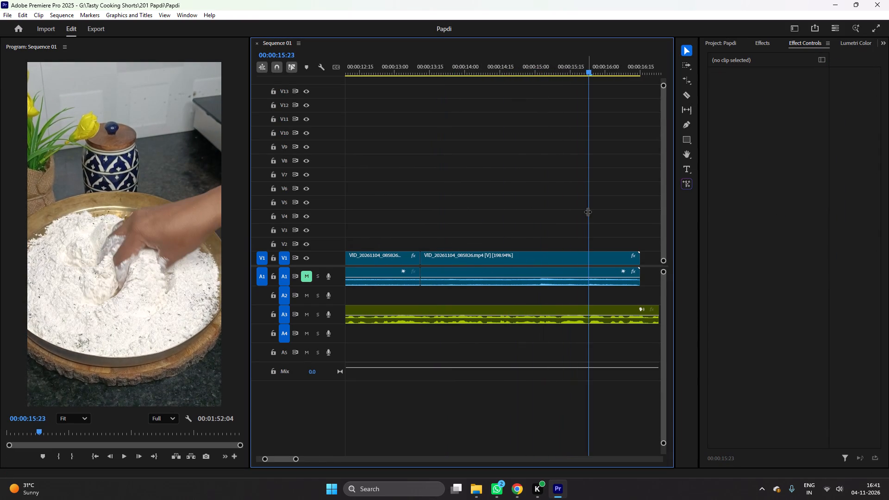
pyautogui.scroll(-3, 585, 243)
pyautogui.press('c')
pyautogui.click(546, 258)
pyautogui.press('v')
pyautogui.click(554, 256)
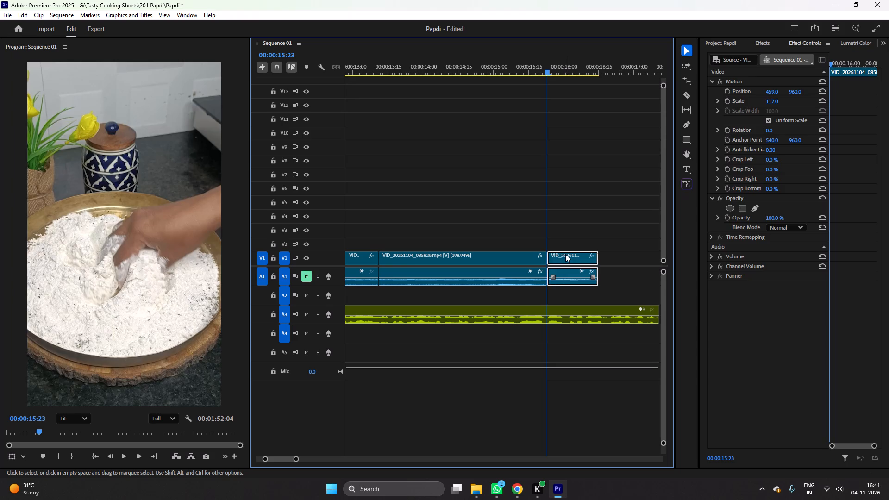
pyautogui.press('Delete')
pyautogui.rightClick(565, 254)
pyautogui.click(569, 256)
pyautogui.hotkey('ctrl', 's')
# Play into VID_20261104_085925 and set its scale to 118.
pyautogui.hotkey('ctrl', 'space')
pyautogui.scroll(-5, 583, 225)
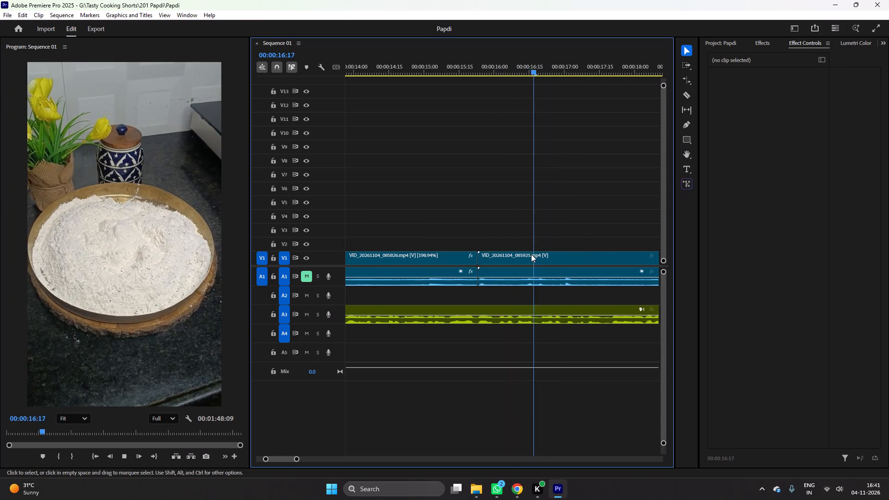
pyautogui.click(531, 254)
pyautogui.press('space')
pyautogui.moveTo(777, 103); pyautogui.dragTo(787, 105)
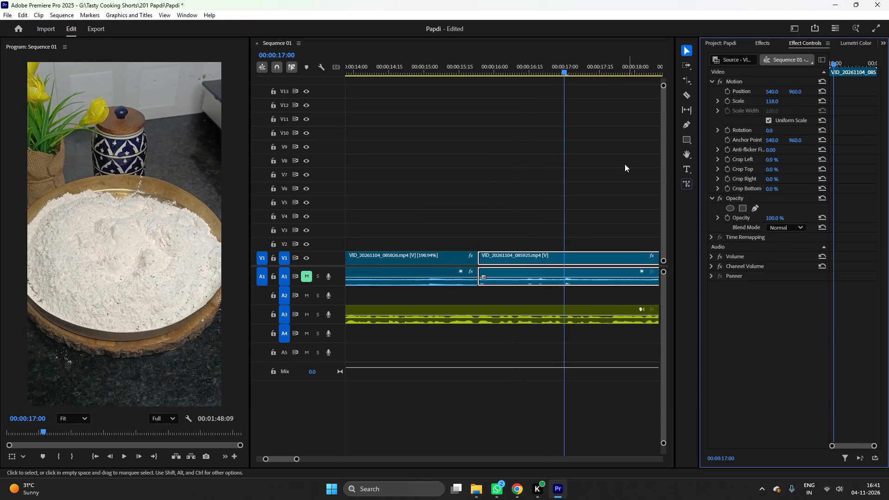
# Cut VID_20261104_085925 at 00:00:18:10, where the steel pot is about to pour, ripple delete the part before it and save.
pyautogui.press('space')
pyautogui.scroll(-7, 597, 172)
pyautogui.scroll(-7, 569, 198)
pyautogui.press('space')
pyautogui.press('c')
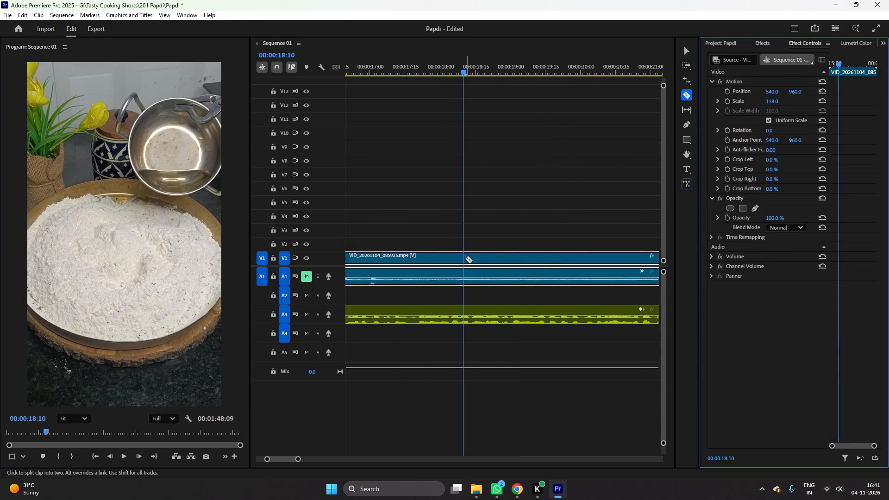
pyautogui.click(464, 262)
pyautogui.press('v')
pyautogui.press('Delete')
pyautogui.rightClick(400, 259)
pyautogui.click(410, 262)
pyautogui.hotkey('ctrl', 's')
# Play the steel pot pour, cut VID_20261104_085925 at 00:00:18:18 and save the project.
pyautogui.hotkey('ctrl', 'space')
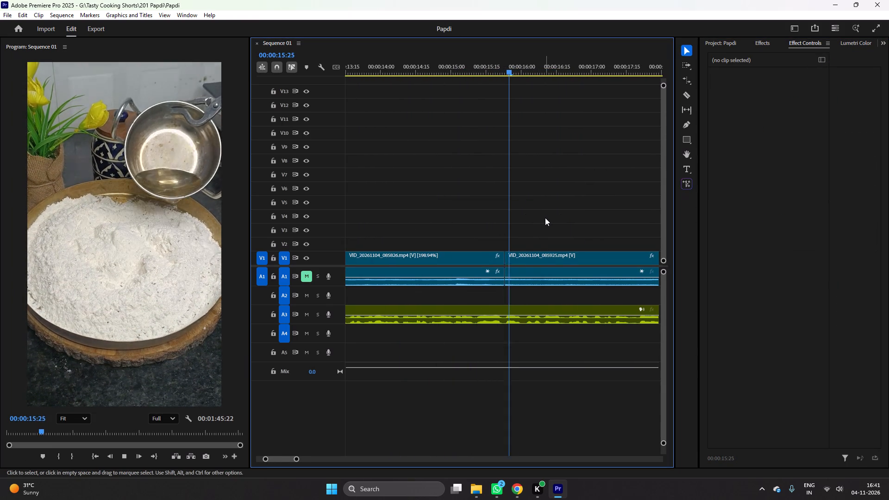
pyautogui.scroll(-9, 545, 218)
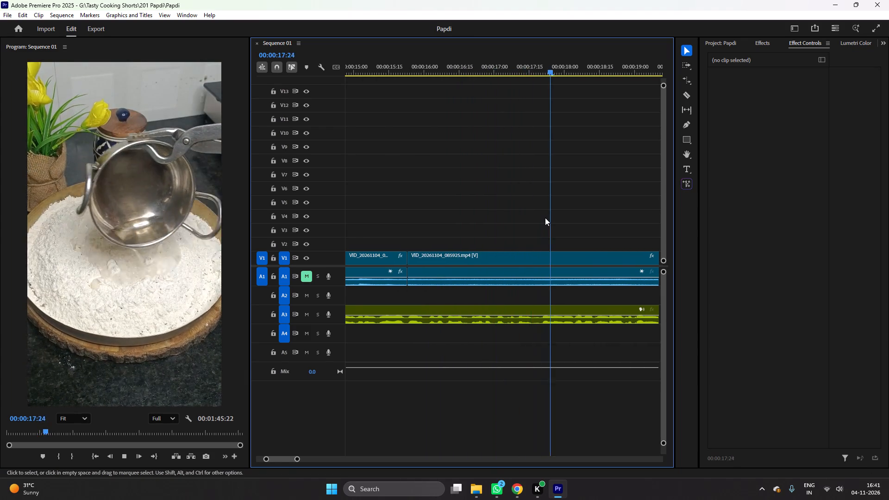
pyautogui.scroll(-3, 545, 218)
pyautogui.press('space')
pyautogui.press('c')
pyautogui.click(540, 261)
pyautogui.press('v')
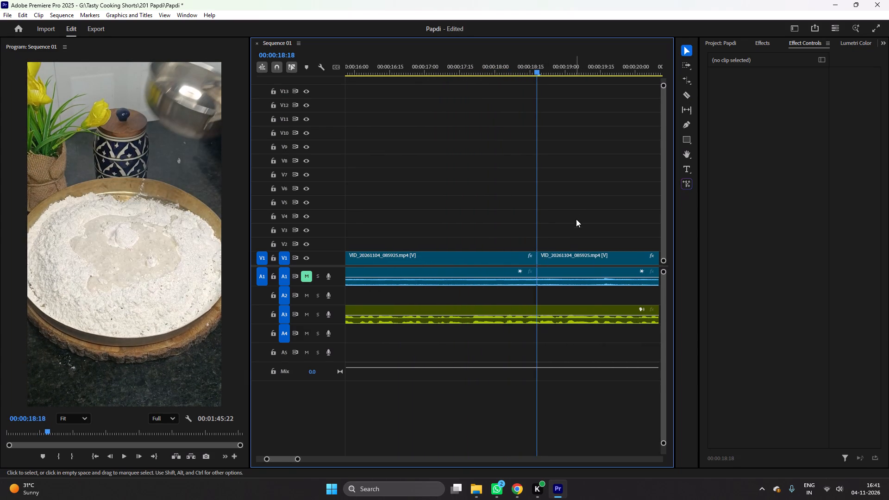
pyautogui.scroll(3, 577, 215)
pyautogui.press('-')
pyautogui.click(420, 63)
pyautogui.hotkey('ctrl', 's')
# Rate stretch the pour segment of VID_20261104_085925 to end at 00:00:17:18, close the gap after it and save.
pyautogui.hotkey('ctrl', 'space')
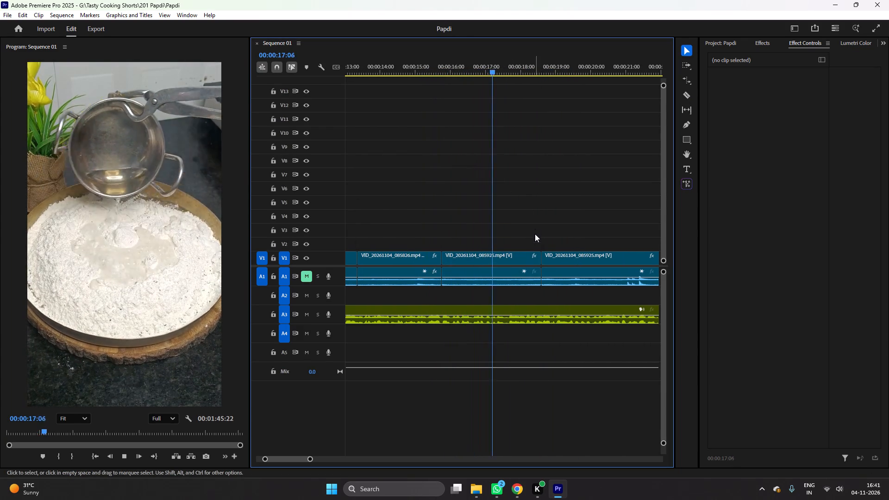
pyautogui.press('space')
pyautogui.press('r')
pyautogui.moveTo(539, 259); pyautogui.dragTo(513, 259)
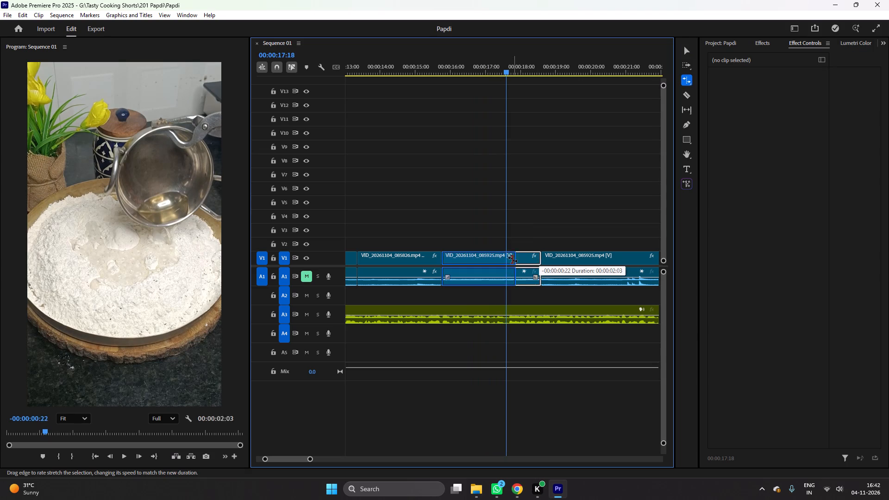
pyautogui.moveTo(513, 259); pyautogui.dragTo(504, 259)
pyautogui.press('b')
pyautogui.rightClick(521, 257)
pyautogui.click(529, 261)
pyautogui.hotkey('ctrl', 's')
pyautogui.press('v')
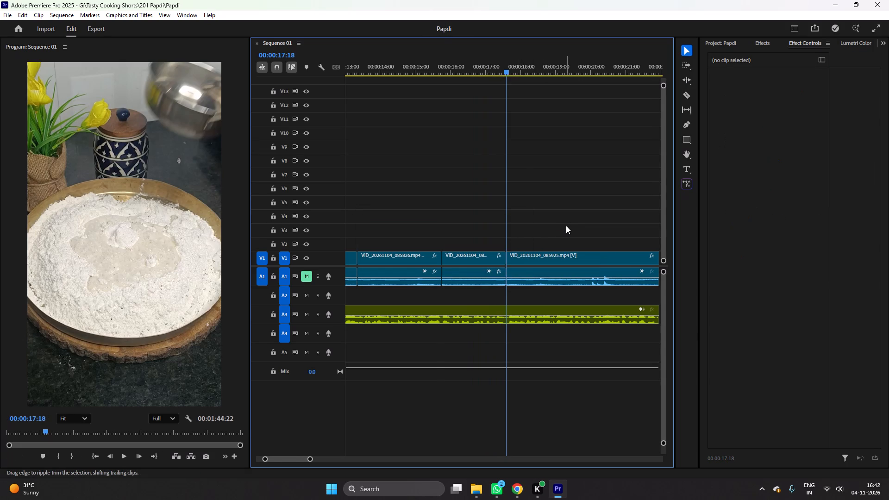
# Scrub through the footage following the pour and cut VID_20261104_085943 at 00:00:26:16, just before the hand starts mixing.
pyautogui.scroll(-6, 566, 225)
pyautogui.click(569, 215)
pyautogui.press('-')
pyautogui.press('-')
pyautogui.press('=')
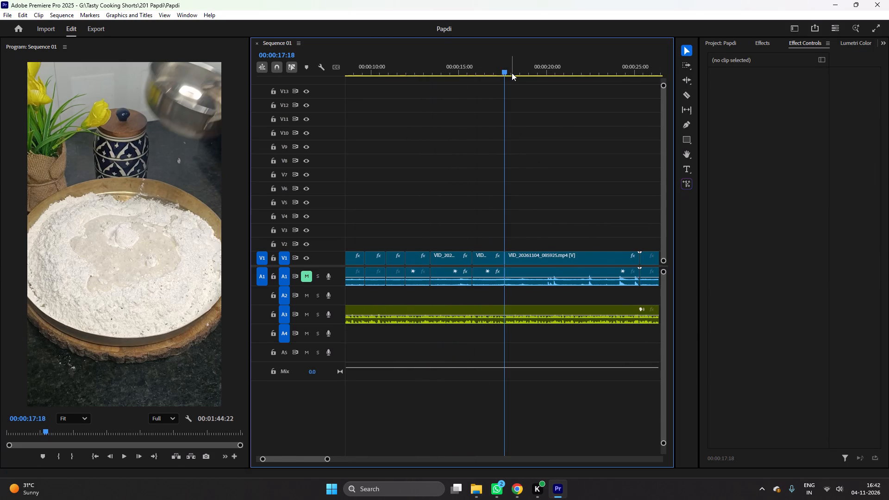
pyautogui.moveTo(511, 68); pyautogui.dragTo(619, 85)
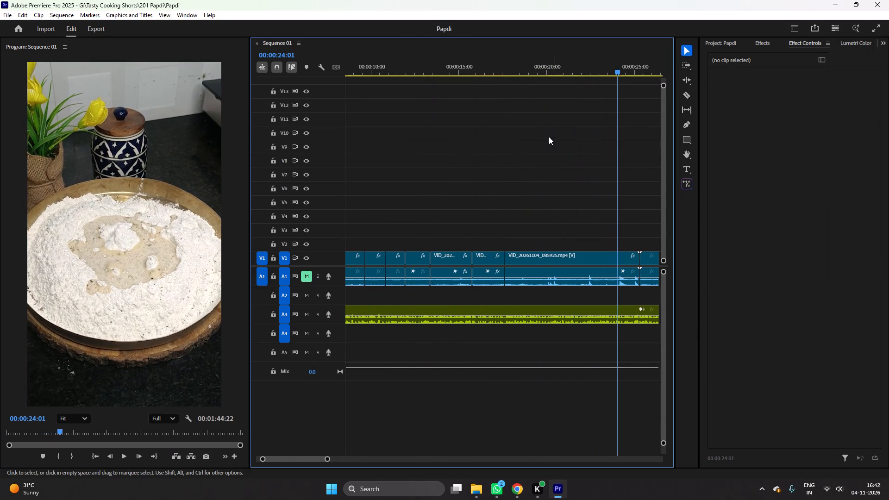
pyautogui.scroll(-7, 543, 138)
pyautogui.press('-')
pyautogui.moveTo(515, 73); pyautogui.dragTo(546, 75)
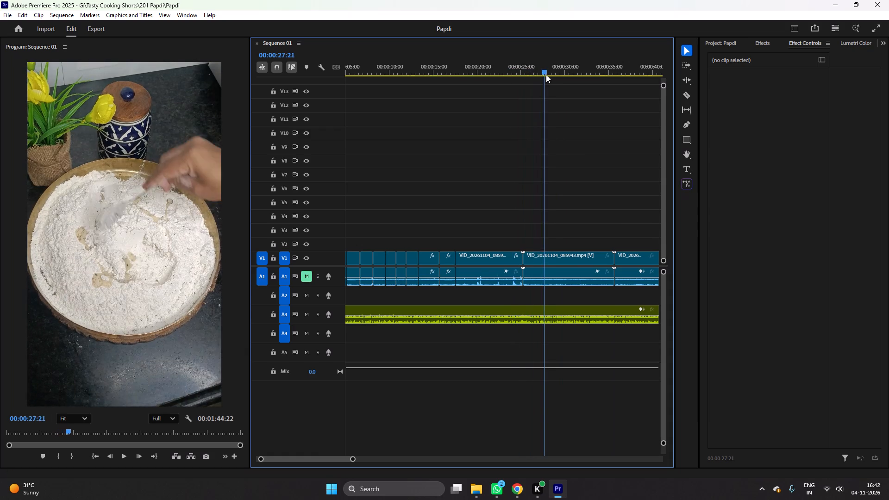
pyautogui.moveTo(546, 75); pyautogui.dragTo(536, 81)
pyautogui.press('c')
pyautogui.click(536, 256)
pyautogui.press('v')
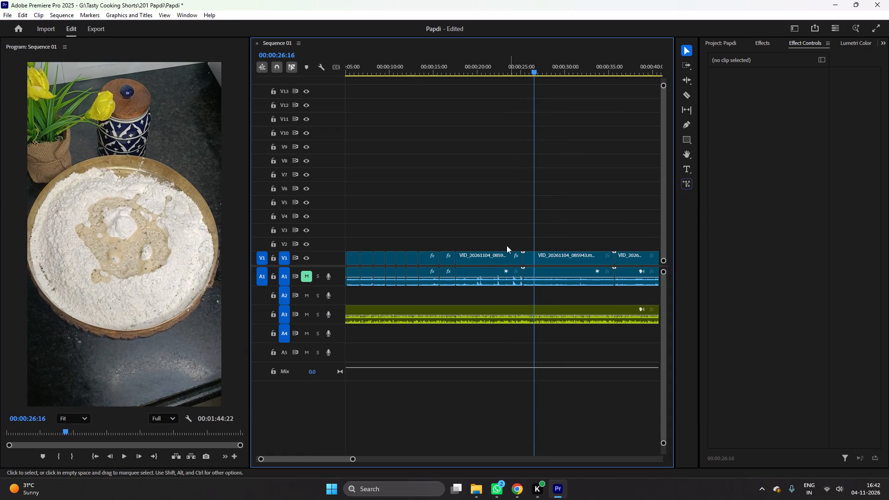
# Delete the remaining VID_20261104_085925 segment and the opening of VID_20261104_085943, close the gap back to 00:00:17:18 and save.
pyautogui.moveTo(506, 245); pyautogui.dragTo(526, 261)
pyautogui.press('Delete')
pyautogui.rightClick(494, 261)
pyautogui.moveTo(501, 264); pyautogui.dragTo(509, 264)
pyautogui.hotkey('ctrl', 's')
# Play on to 00:00:18:11, set VID_20261104_085943's scale to 119 and save the project.
pyautogui.hotkey('ctrl', 'space')
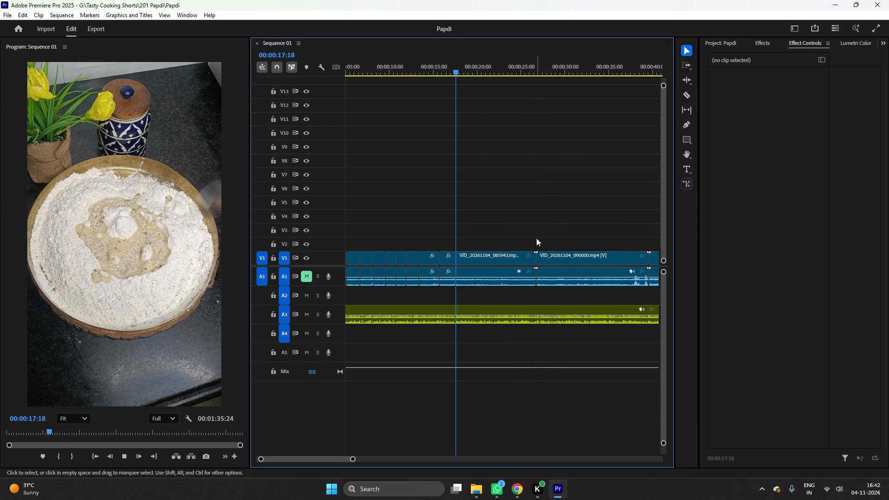
pyautogui.press('space')
pyautogui.click(485, 256)
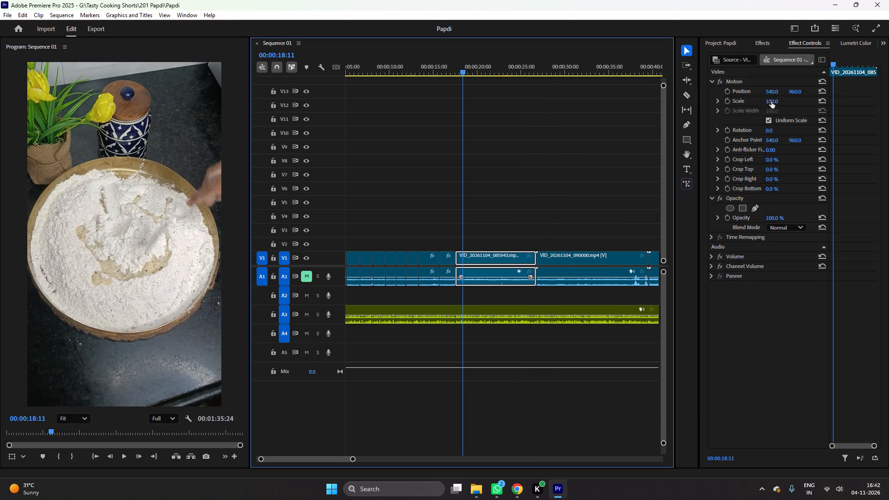
pyautogui.moveTo(771, 101); pyautogui.dragTo(783, 104)
pyautogui.hotkey('ctrl', 's')
# Set VID_20261104_085943's speed to 200%, save the project and play on from 00:00:18:11.
pyautogui.click(526, 223)
pyautogui.write('===')
pyautogui.click(520, 257)
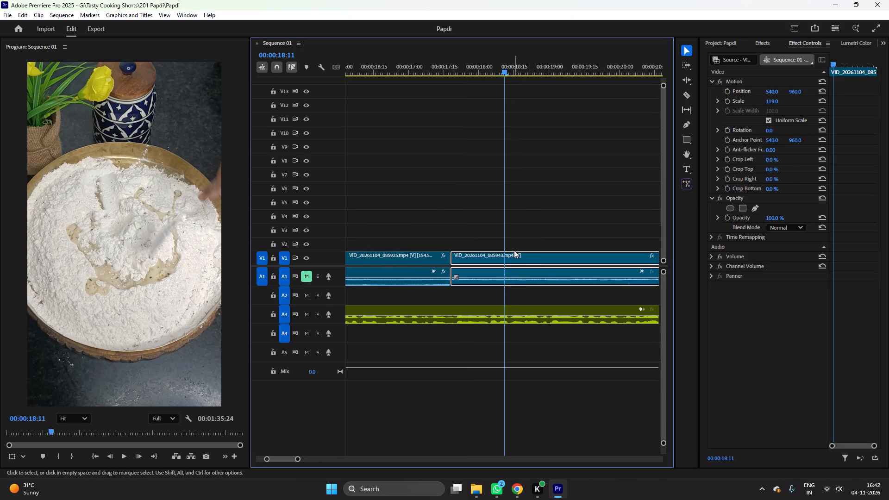
pyautogui.hotkey('ctrl', 'r')
pyautogui.write('200')
pyautogui.press('Return')
pyautogui.hotkey('ctrl', 's')
pyautogui.press('space')
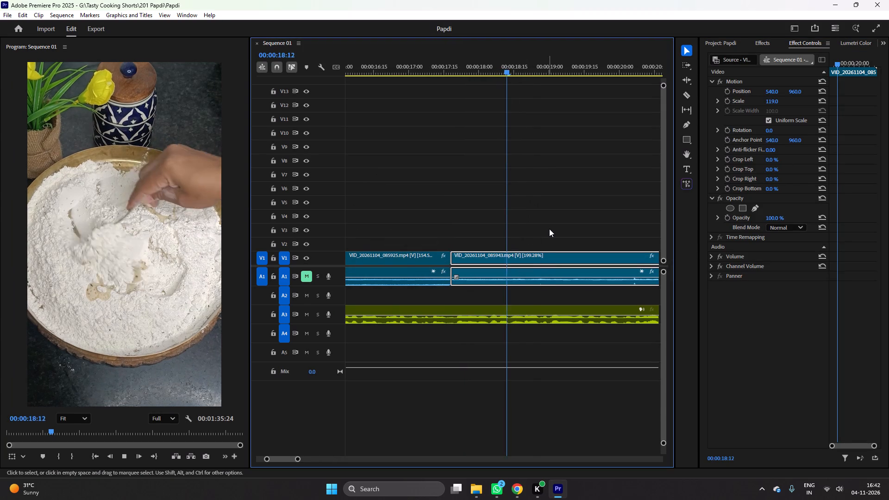
# Play on and cut VID_20261104_085943 at 00:00:20:02, delete its remainder, close the gap and save the project.
pyautogui.scroll(-4, 554, 227)
pyautogui.press('space')
pyautogui.press('c')
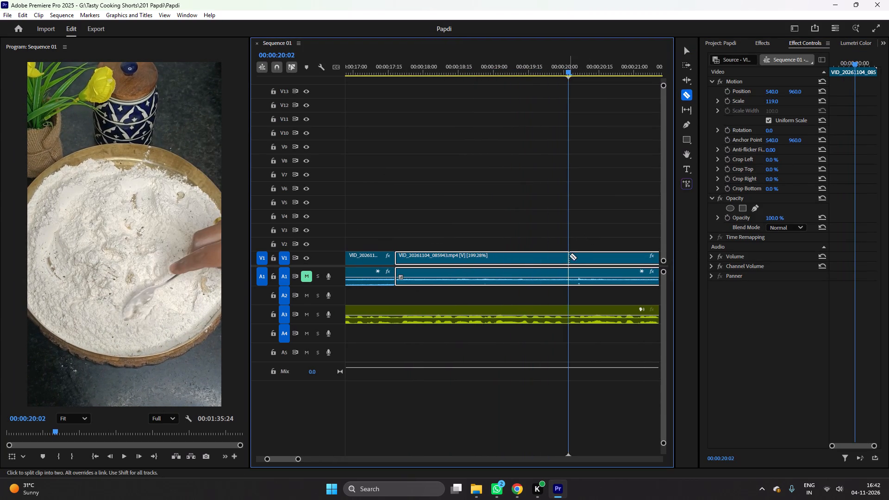
pyautogui.click(569, 260)
pyautogui.press('v')
pyautogui.click(595, 254)
pyautogui.press('Delete')
pyautogui.rightClick(590, 254)
pyautogui.moveTo(595, 259); pyautogui.dragTo(600, 259)
pyautogui.hotkey('ctrl', 's')
pyautogui.hotkey('ctrl', 'space')
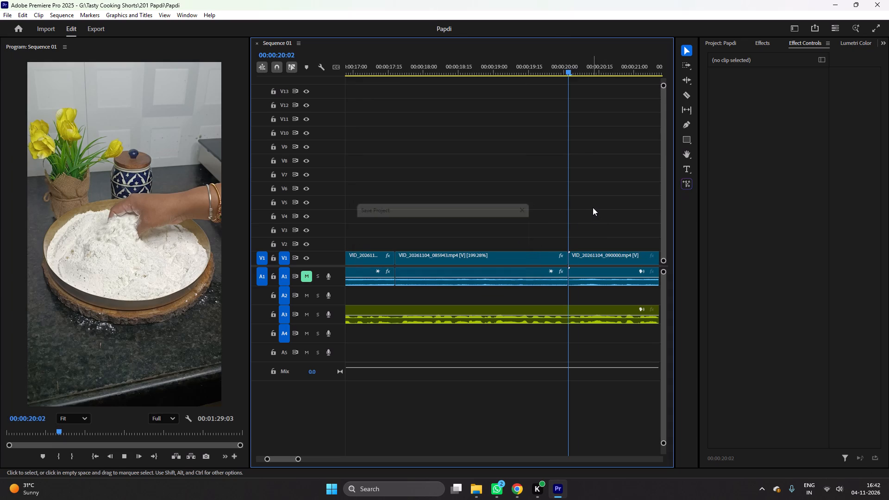
# Review the mixing footage in VID_20261104_090000 and VID_20261104_090224 up to about 00:00:39:05, then return to 00:00:20:02 and save.
pyautogui.scroll(-14, 593, 207)
pyautogui.press('-')
pyautogui.press('-')
pyautogui.press('=')
pyautogui.write('==-')
pyautogui.scroll(-6, 559, 207)
pyautogui.press('-')
pyautogui.write('-===----==--')
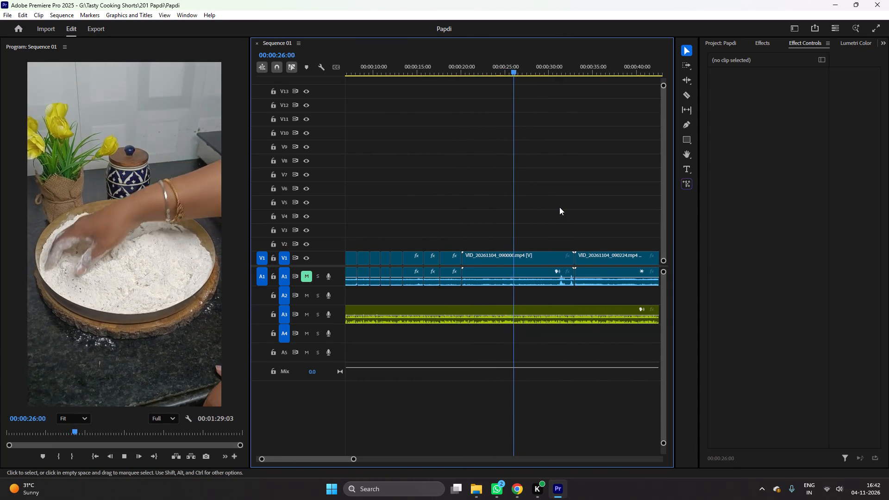
pyautogui.write('-=')
pyautogui.press('=')
pyautogui.press('=')
pyautogui.press('-')
pyautogui.press('-')
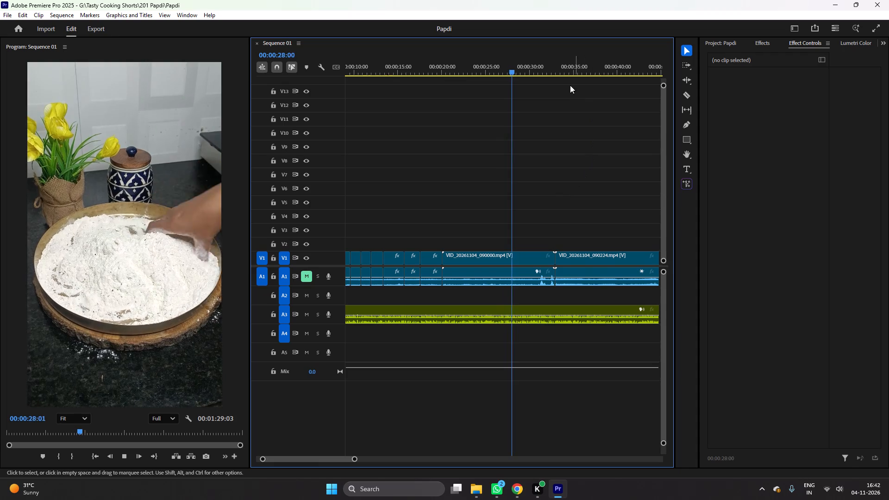
pyautogui.moveTo(568, 66); pyautogui.dragTo(611, 72)
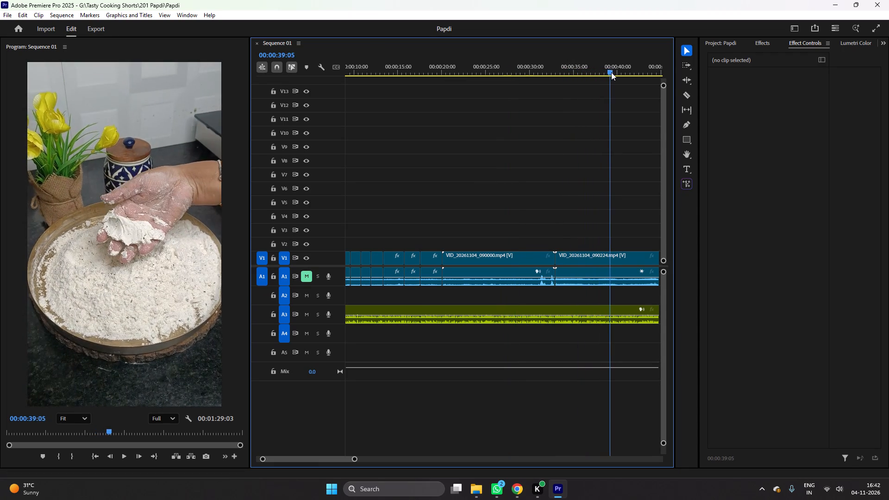
pyautogui.moveTo(611, 72); pyautogui.dragTo(443, 88)
pyautogui.hotkey('ctrl', 's')
pyautogui.click(548, 210)
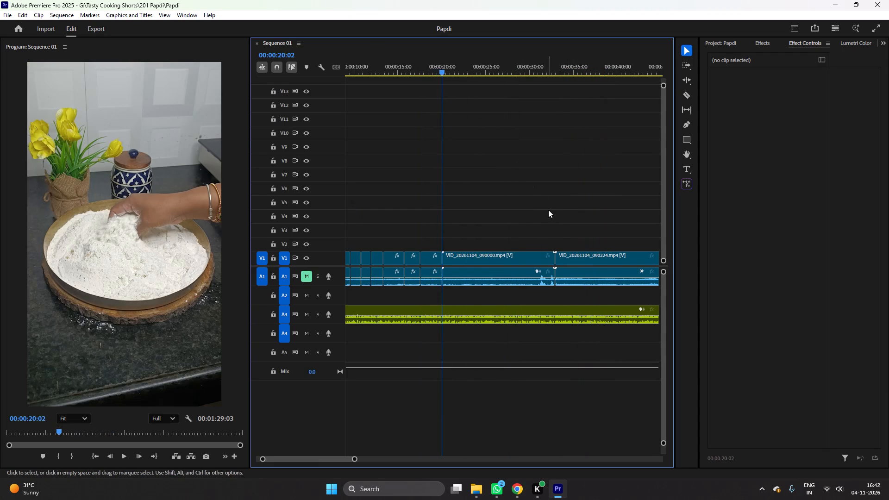
# Set VID_20261104_090000's scale to 127, save the project and play on from 00:00:20:02.
pyautogui.press('=')
pyautogui.press('=')
pyautogui.click(553, 265)
pyautogui.moveTo(780, 99); pyautogui.dragTo(793, 102)
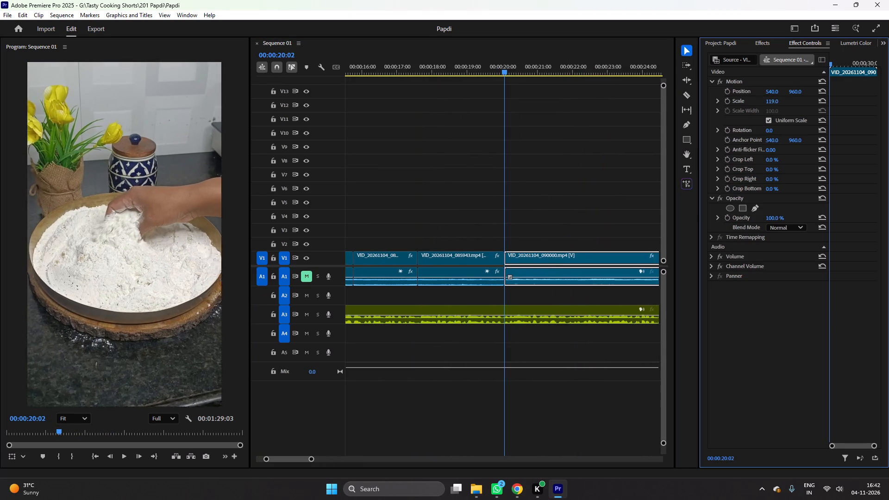
pyautogui.moveTo(793, 102); pyautogui.dragTo(796, 102)
pyautogui.press('space')
pyautogui.hotkey('ctrl', 's')
pyautogui.press('space')
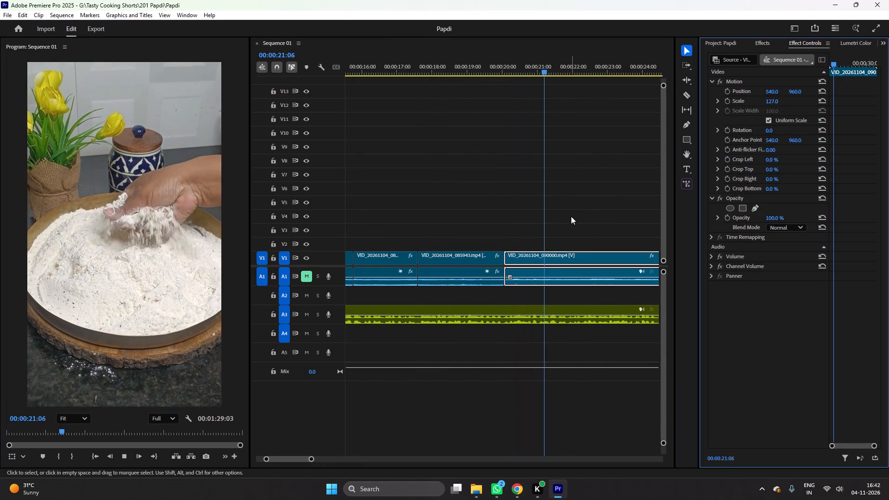
# Cut VID_20261104_090000 at 00:00:25:08, delete the rest of the clip, close the gap and save the project.
pyautogui.scroll(-6, 571, 216)
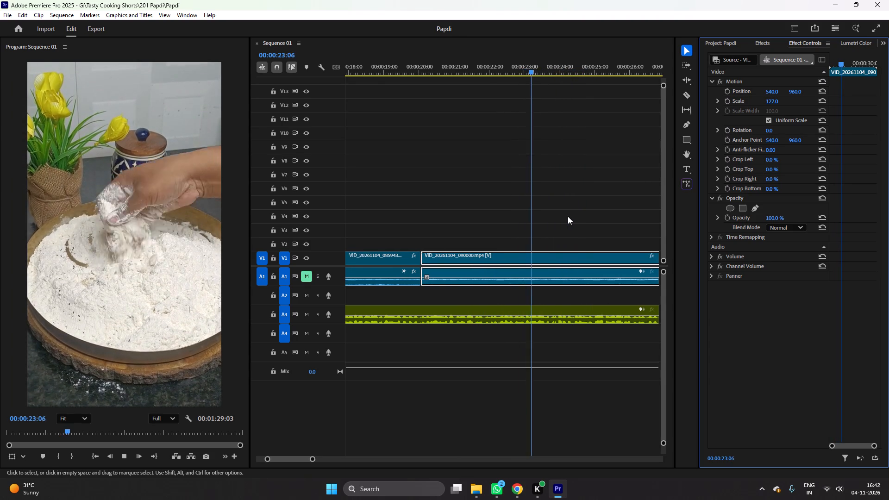
pyautogui.scroll(-8, 568, 216)
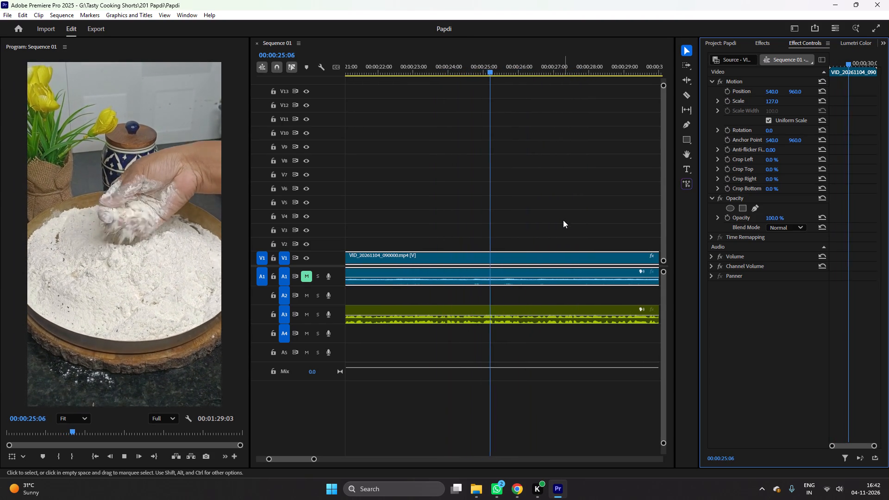
pyautogui.press('space')
pyautogui.press('c')
pyautogui.click(493, 257)
pyautogui.press('v')
pyautogui.click(523, 251)
pyautogui.press('Delete')
pyautogui.rightClick(520, 252)
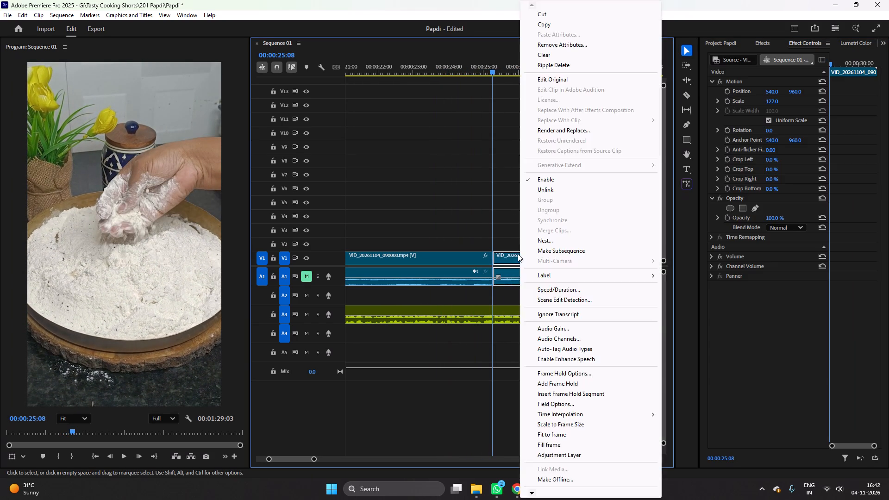
pyautogui.click(517, 254)
pyautogui.press('Delete')
pyautogui.rightClick(512, 254)
pyautogui.click(537, 266)
pyautogui.hotkey('ctrl', 's')
pyautogui.hotkey('ctrl', 'space')
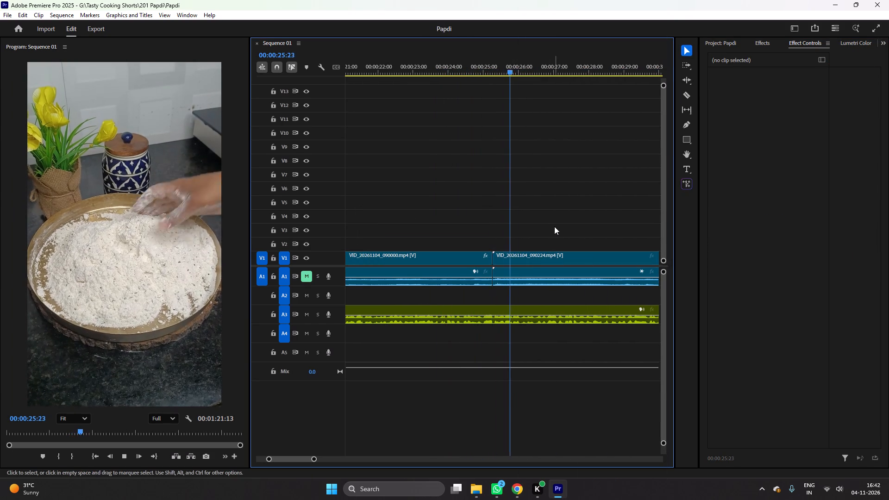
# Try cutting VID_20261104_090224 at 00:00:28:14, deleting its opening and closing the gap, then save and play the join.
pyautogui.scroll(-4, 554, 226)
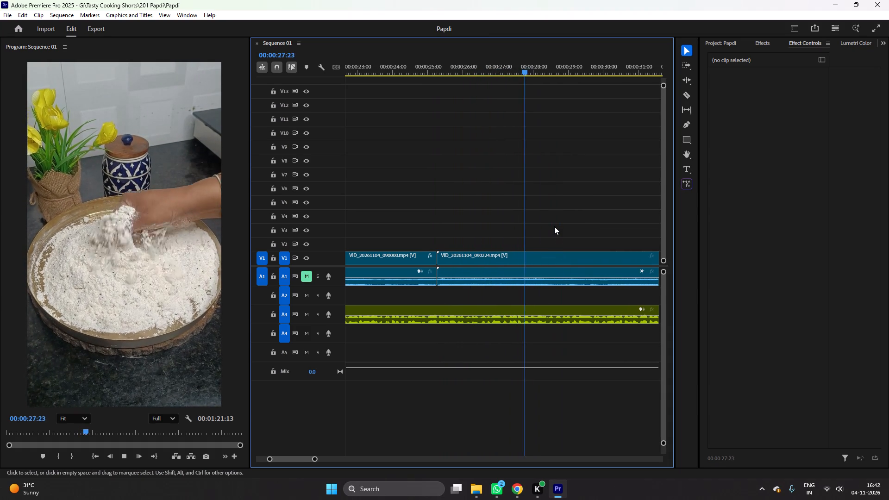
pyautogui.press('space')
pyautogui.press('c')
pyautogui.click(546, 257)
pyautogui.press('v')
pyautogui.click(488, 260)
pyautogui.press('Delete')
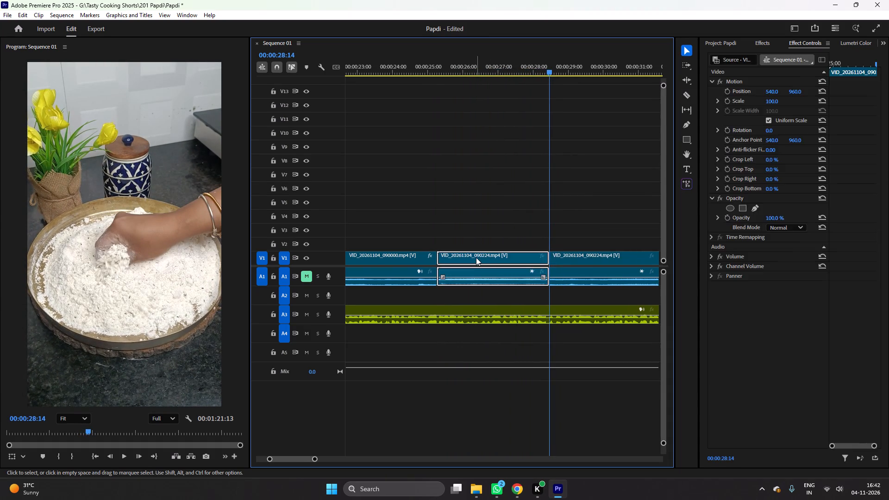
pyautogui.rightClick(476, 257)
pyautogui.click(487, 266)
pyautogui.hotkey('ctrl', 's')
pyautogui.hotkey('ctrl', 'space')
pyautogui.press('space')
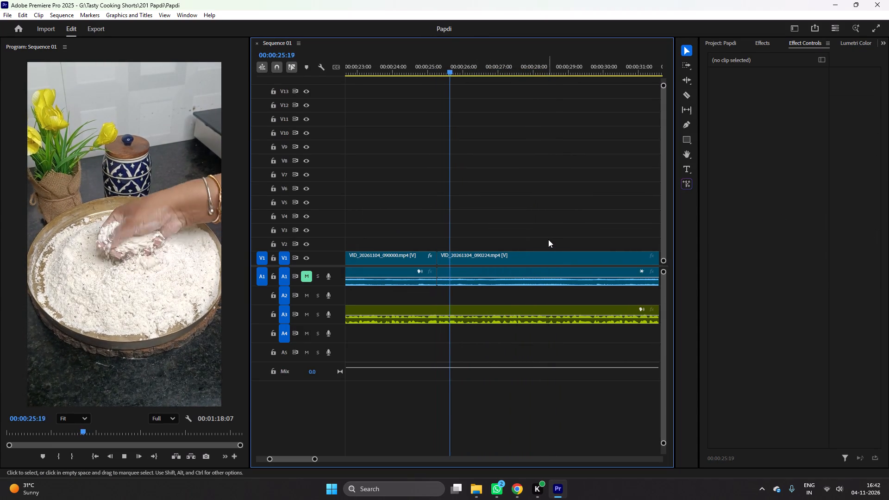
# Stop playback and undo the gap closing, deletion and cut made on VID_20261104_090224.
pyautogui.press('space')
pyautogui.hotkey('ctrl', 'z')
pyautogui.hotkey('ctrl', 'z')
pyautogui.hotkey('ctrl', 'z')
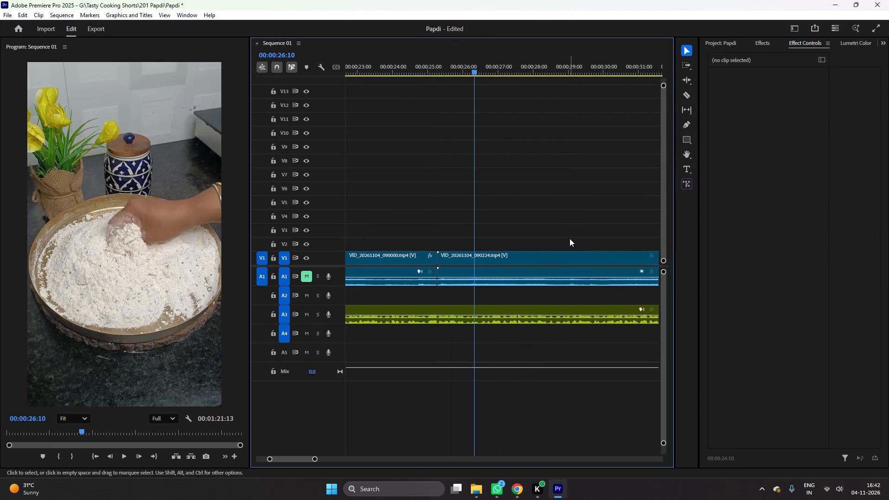
# Replay VID_20261104_090224, cut it at about 00:00:29:00 and delete its opening segment.
pyautogui.press('space')
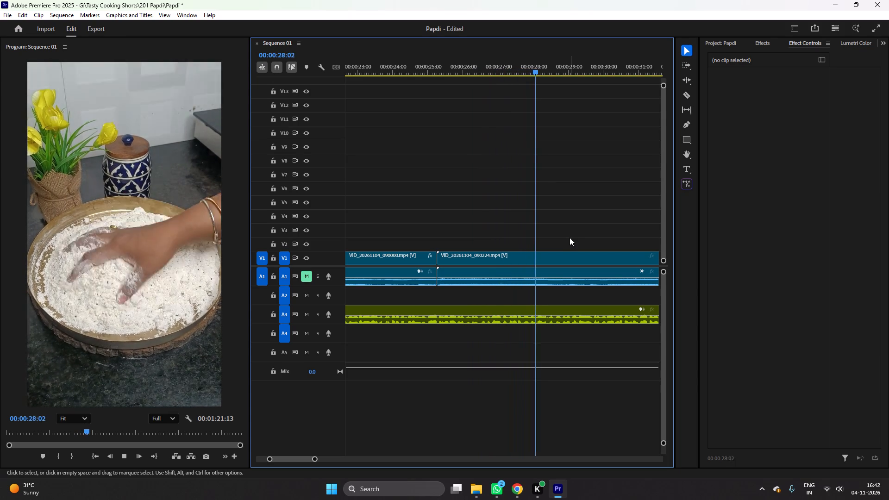
pyautogui.press('space')
pyautogui.press('space')
pyautogui.press('space')
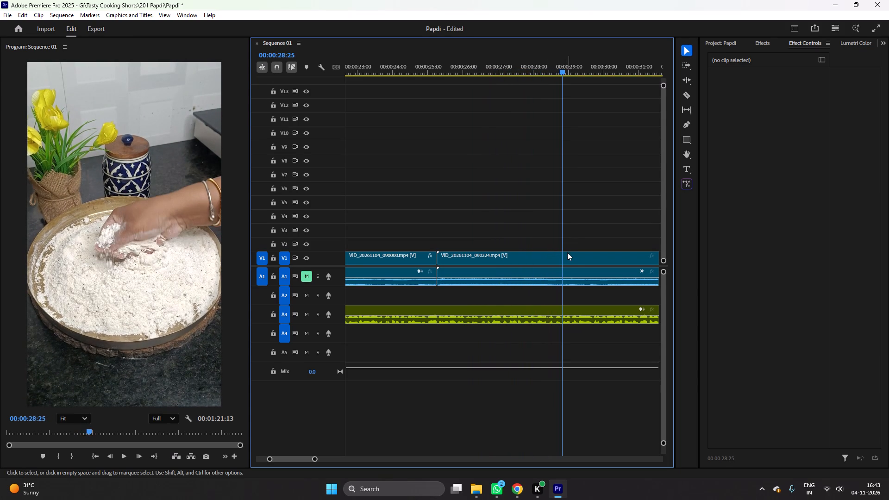
pyautogui.press('c')
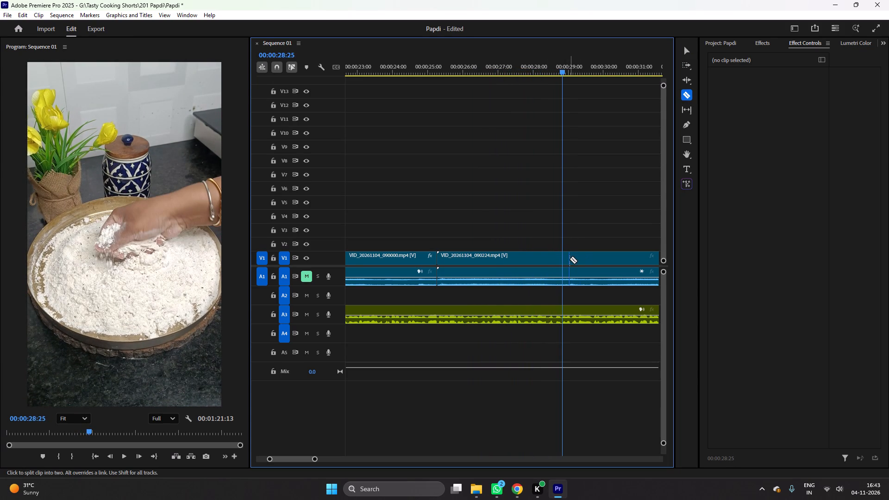
pyautogui.click(570, 259)
pyautogui.press('v')
pyautogui.click(520, 261)
pyautogui.press('Delete')
# Move the remaining VID_20261104_090224 back against the end of VID_20261104_090000, save the project and play across the join.
pyautogui.click(493, 70)
pyautogui.press('space')
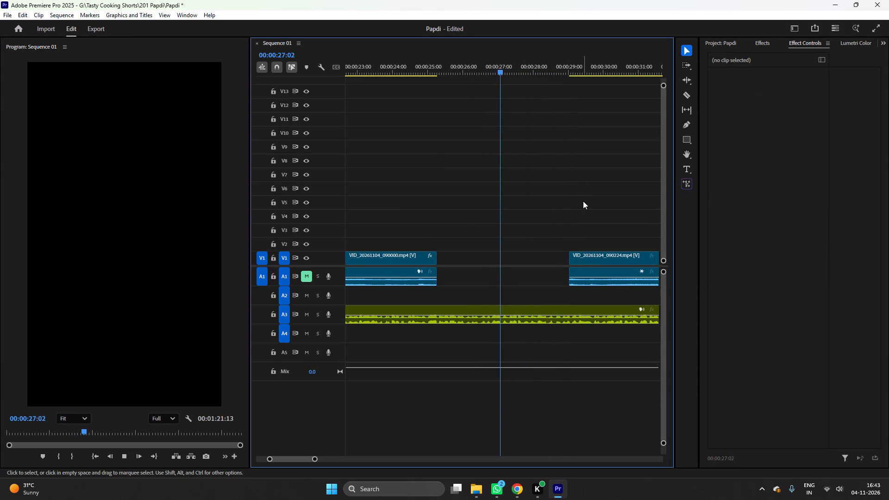
pyautogui.press('space')
pyautogui.moveTo(492, 63); pyautogui.dragTo(497, 66)
pyautogui.moveTo(601, 250); pyautogui.dragTo(546, 256)
pyautogui.moveTo(592, 256); pyautogui.dragTo(525, 261)
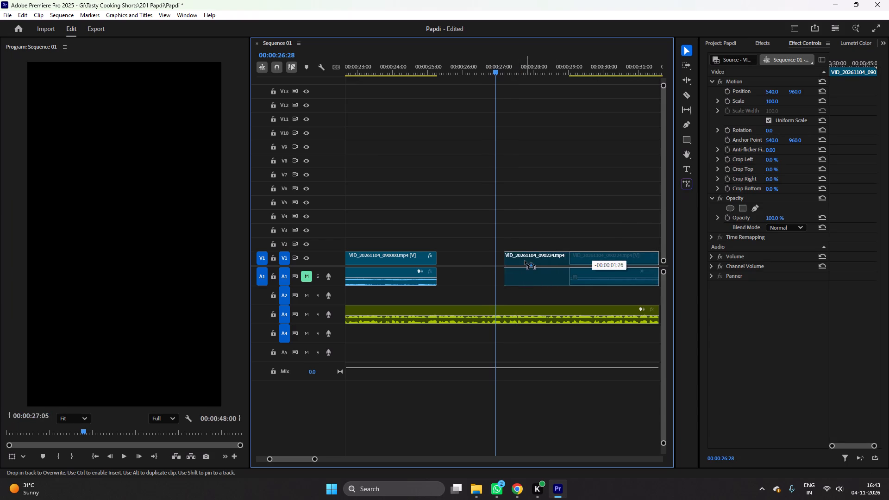
pyautogui.moveTo(525, 261); pyautogui.dragTo(521, 262)
pyautogui.moveTo(497, 259); pyautogui.dragTo(409, 258)
pyautogui.click(432, 72)
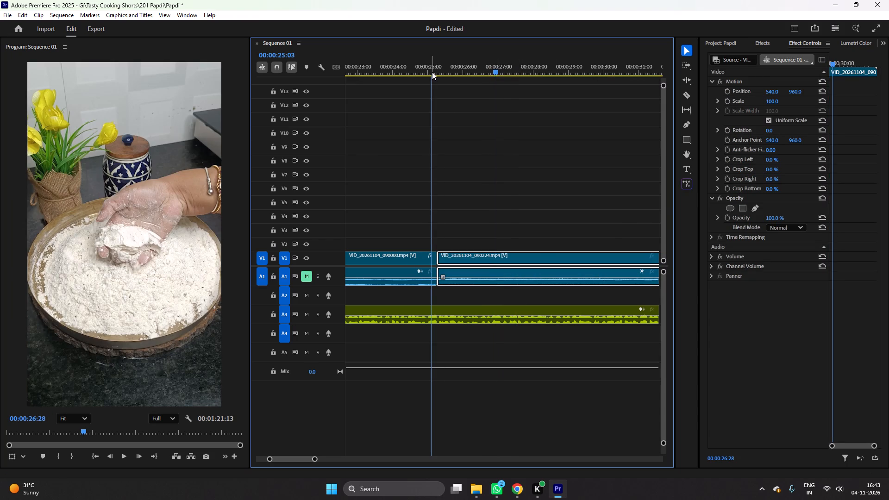
pyautogui.hotkey('ctrl', 's')
pyautogui.hotkey('ctrl', 'space')
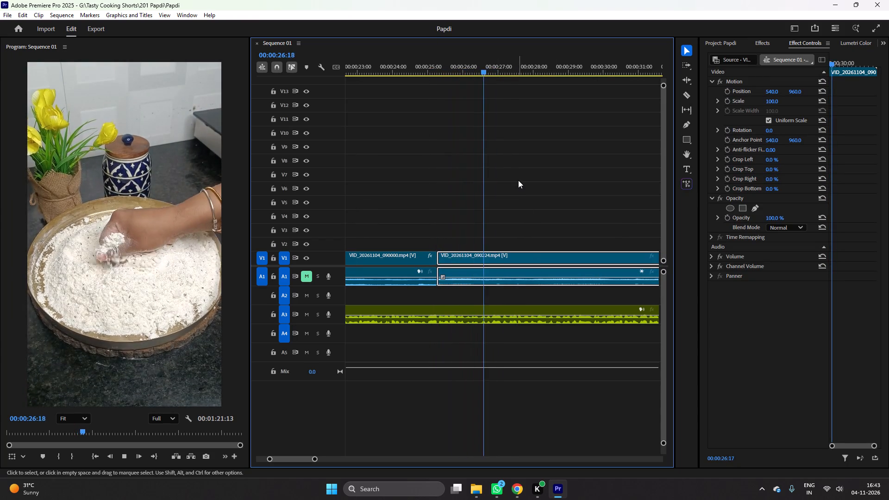
# Play on and cut VID_20261104_090224 at 00:00:29:21 while the open hand shows the flour, then save the project.
pyautogui.scroll(-6, 518, 178)
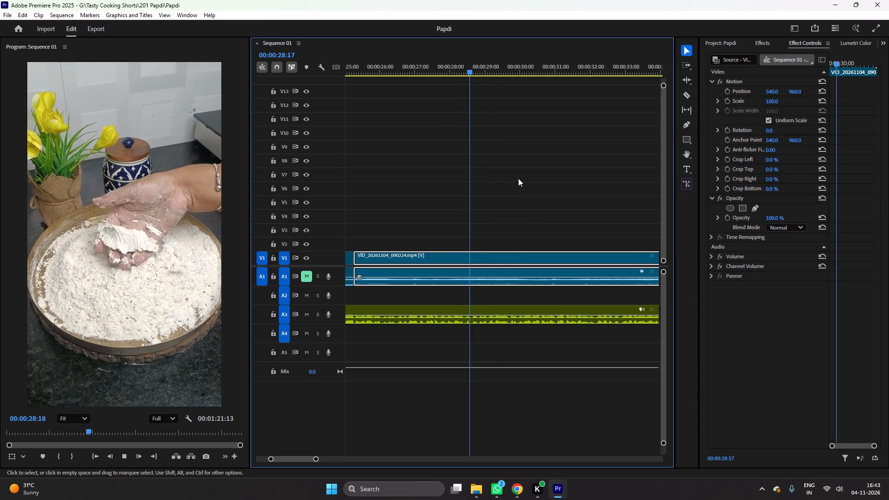
pyautogui.press('space')
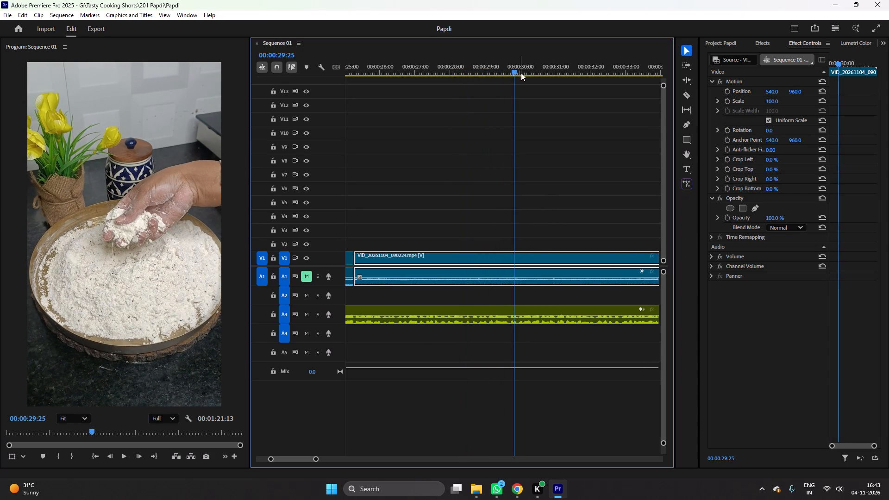
pyautogui.moveTo(520, 66); pyautogui.dragTo(511, 71)
pyautogui.press('c')
pyautogui.click(510, 256)
pyautogui.press('v')
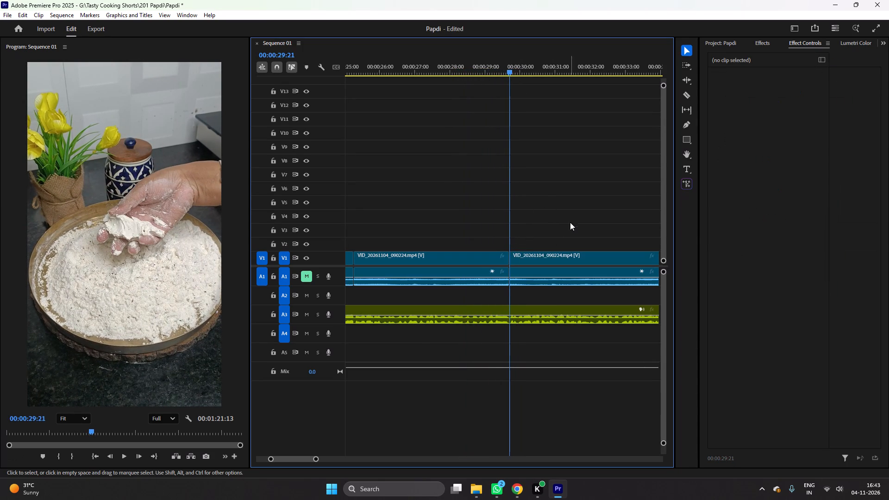
pyautogui.hotkey('ctrl', 's')
# Scan the following footage and cut VID_20261104_090224 at 00:00:35:25, as the jug enters the frame.
pyautogui.hotkey('ctrl', 'space')
pyautogui.press('space')
pyautogui.scroll(-6, 568, 218)
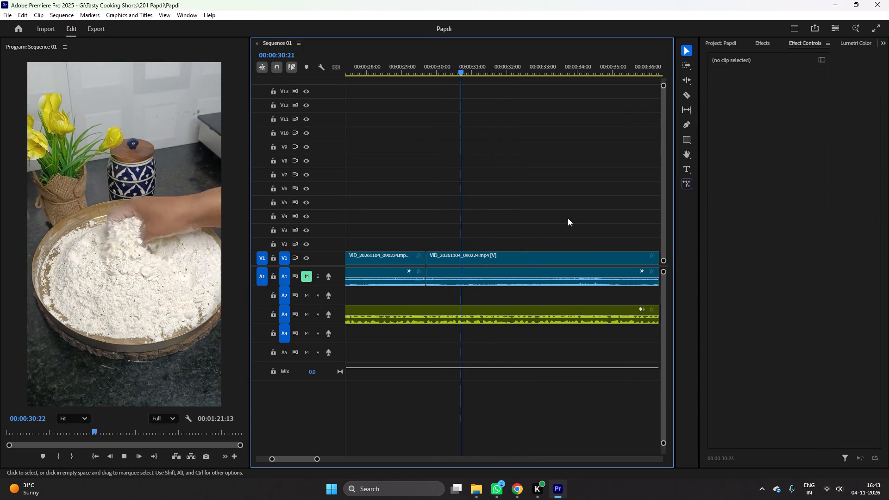
pyautogui.scroll(-6, 568, 218)
pyautogui.write('--')
pyautogui.press('=')
pyautogui.press('-')
pyautogui.scroll(-4, 545, 140)
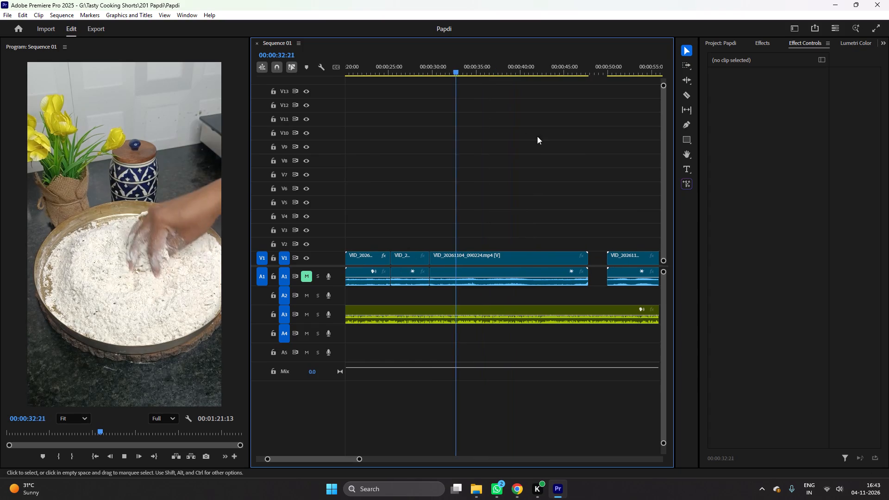
pyautogui.press('space')
pyautogui.moveTo(467, 68); pyautogui.dragTo(485, 78)
pyautogui.press('c')
pyautogui.click(484, 260)
pyautogui.press('v')
# Delete the VID_20261104_090224 segment between 00:00:29:21 and 00:00:35:25, close the gap and save the project.
pyautogui.click(449, 260)
pyautogui.rightClick(444, 257)
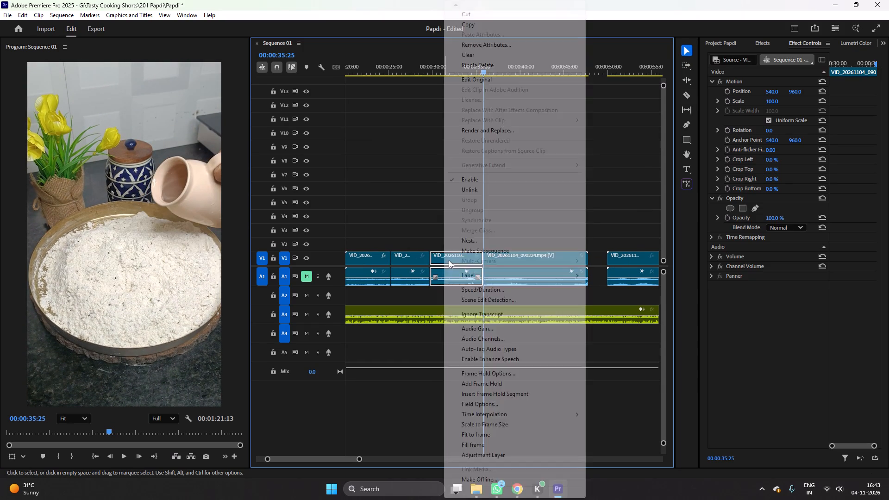
pyautogui.click(435, 256)
pyautogui.press('Delete')
pyautogui.click(438, 256)
pyautogui.rightClick(439, 259)
pyautogui.click(456, 263)
pyautogui.hotkey('ctrl', 's')
pyautogui.hotkey('ctrl', 'space')
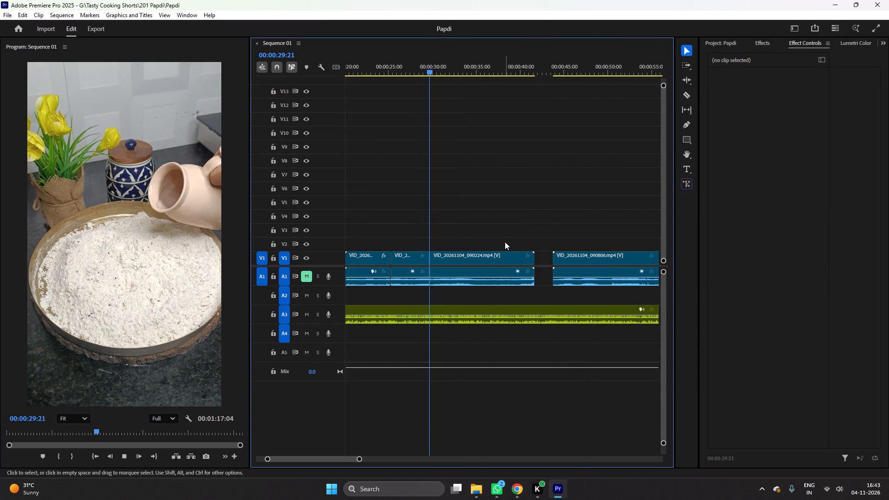
# Play through the water pour and cut VID_20261104_090224 at 00:00:32:04, as the jug leaves the frame.
pyautogui.press('space')
pyautogui.press('space')
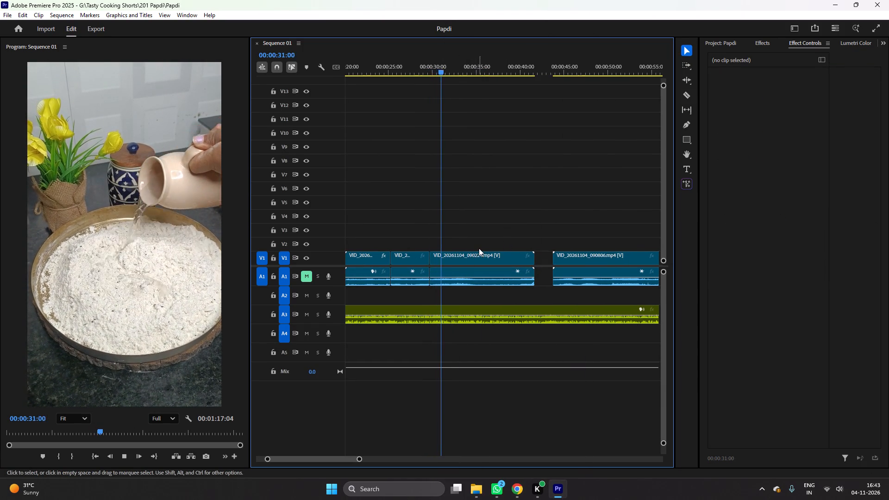
pyautogui.press('space')
pyautogui.press('c')
pyautogui.click(453, 259)
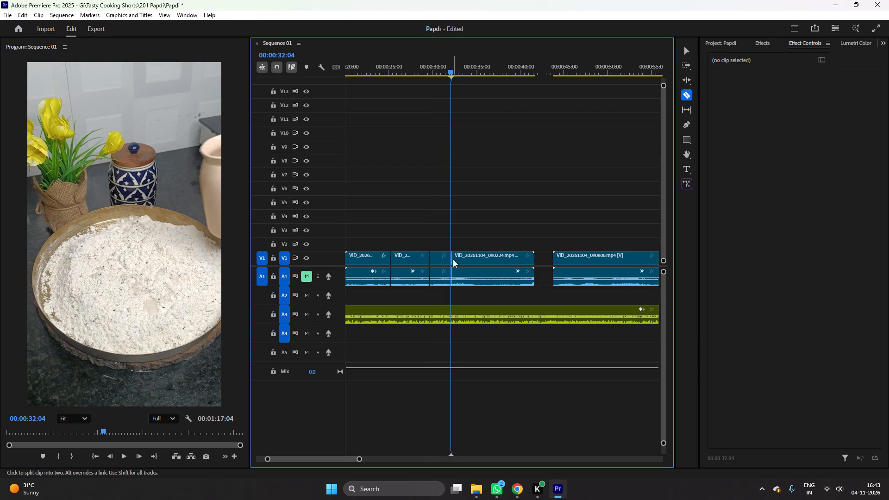
pyautogui.press('v')
# Cut VID_20261104_090224 again at about 00:00:35:15, delete the segment following the pour, close the gap and save.
pyautogui.moveTo(457, 69); pyautogui.dragTo(469, 75)
pyautogui.press('c')
pyautogui.click(482, 256)
pyautogui.press('v')
pyautogui.click(462, 258)
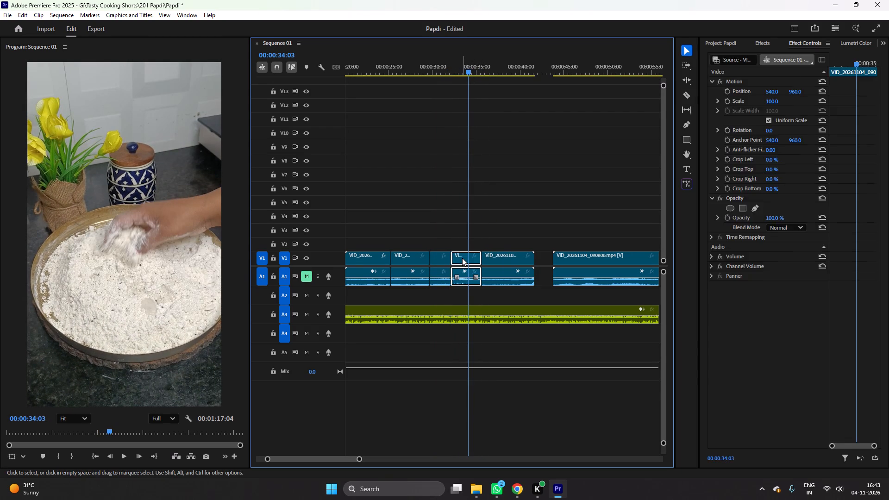
pyautogui.press('Delete')
pyautogui.rightClick(462, 258)
pyautogui.click(473, 265)
pyautogui.hotkey('ctrl', 's')
# Play the mixing footage after the pour, then return the playhead to 00:00:31:24 and save the project.
pyautogui.hotkey('ctrl', 'space')
pyautogui.click(520, 229)
pyautogui.write('==-==')
pyautogui.scroll(-3, 520, 229)
pyautogui.write('--')
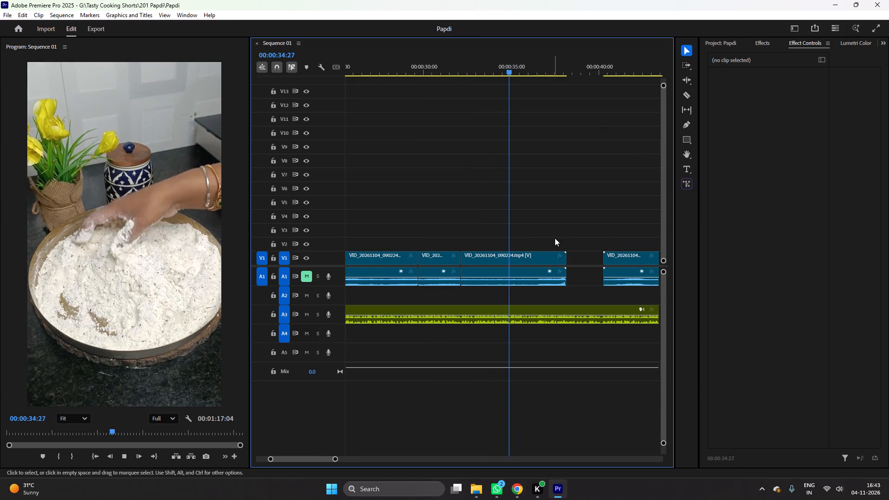
pyautogui.press('space')
pyautogui.click(457, 68)
pyautogui.hotkey('ctrl', 's')
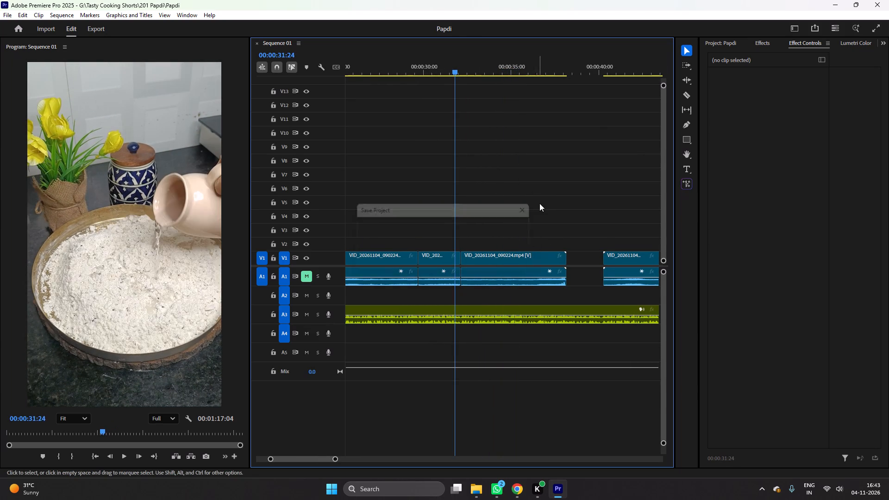
# Play the flour-mixing footage, cut VID_20261104_090224 at 00:00:34:29, delete the segment after the cut, close the gap and save.
pyautogui.hotkey('ctrl', 'space')
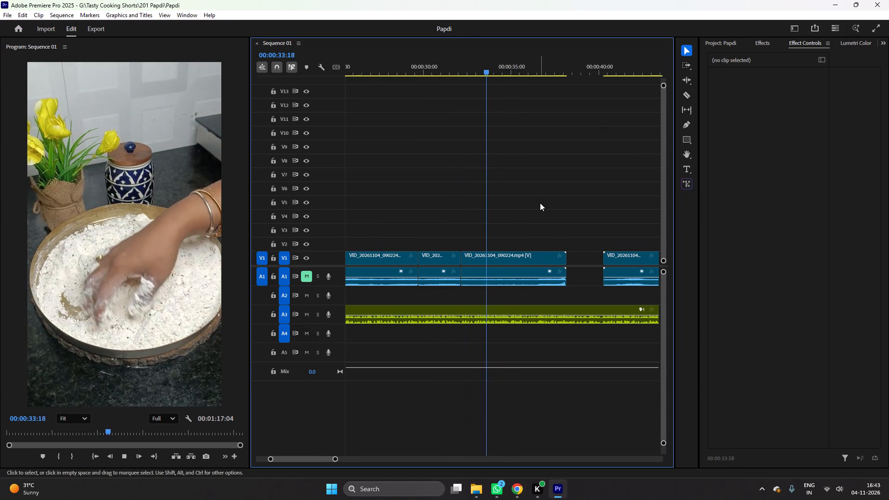
pyautogui.press('space')
pyautogui.press('c')
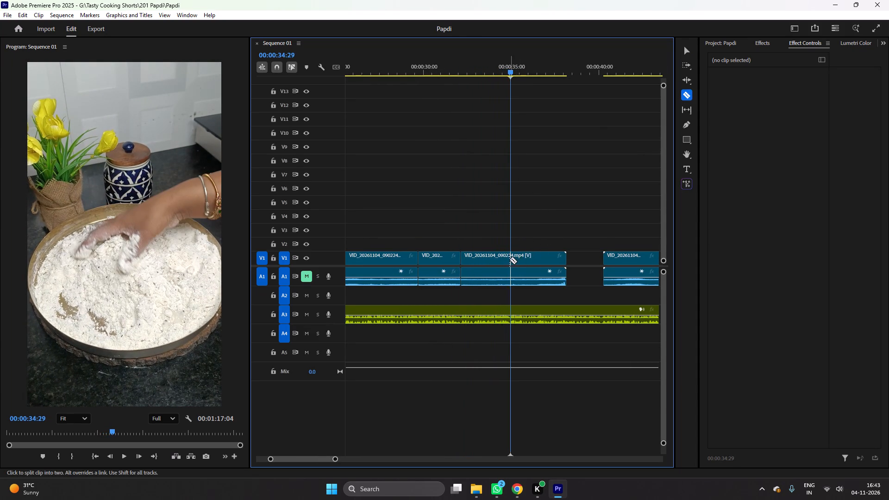
pyautogui.click(509, 259)
pyautogui.press('v')
pyautogui.click(532, 256)
pyautogui.press('Delete')
pyautogui.rightClick(532, 256)
pyautogui.click(539, 259)
pyautogui.hotkey('ctrl', 's')
# Cut VID_20261104_090806 at about 00:00:37:20, delete its opening segment, close the gap, move the playhead back and save.
pyautogui.hotkey('ctrl', 'space')
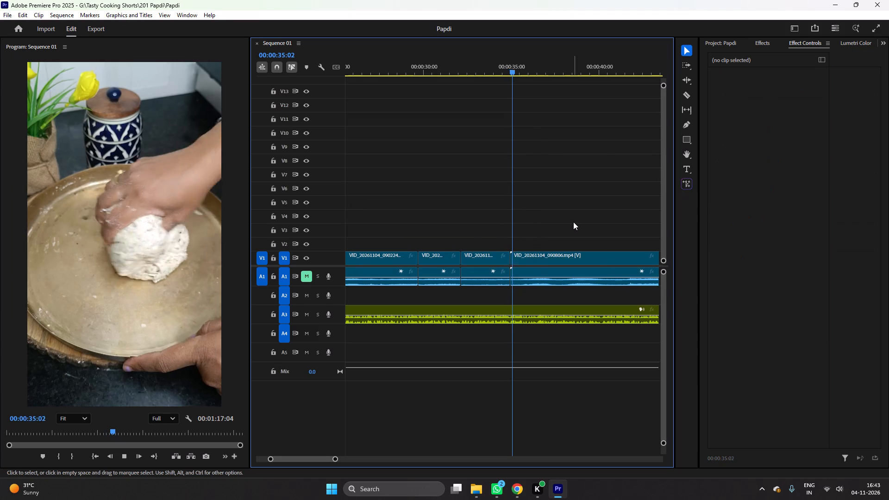
pyautogui.hotkey('ctrl', 's')
pyautogui.press('c')
pyautogui.click(559, 255)
pyautogui.press('v')
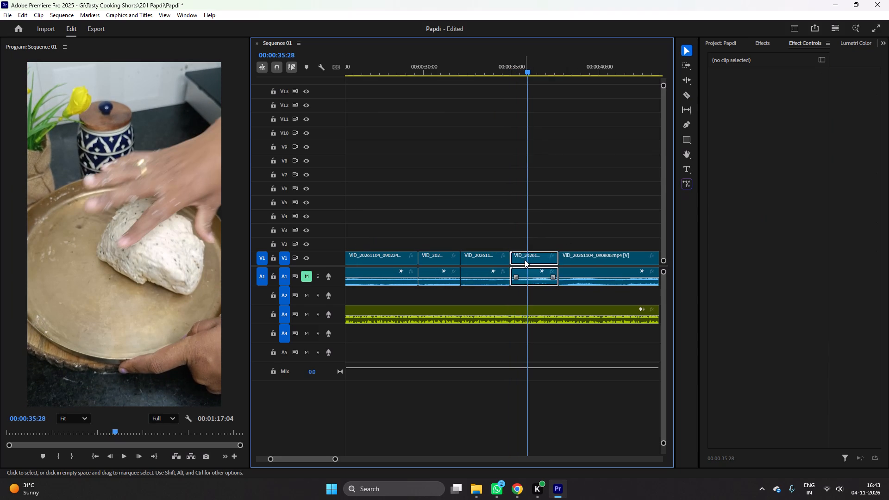
pyautogui.click(525, 260)
pyautogui.press('Delete')
pyautogui.rightClick(524, 258)
pyautogui.click(542, 262)
pyautogui.click(485, 67)
pyautogui.hotkey('ctrl', 's')
# Play through the transition into the dough kneading, cut VID_20261104_090806 at 00:00:37:06 and save the project.
pyautogui.hotkey('ctrl', 'space')
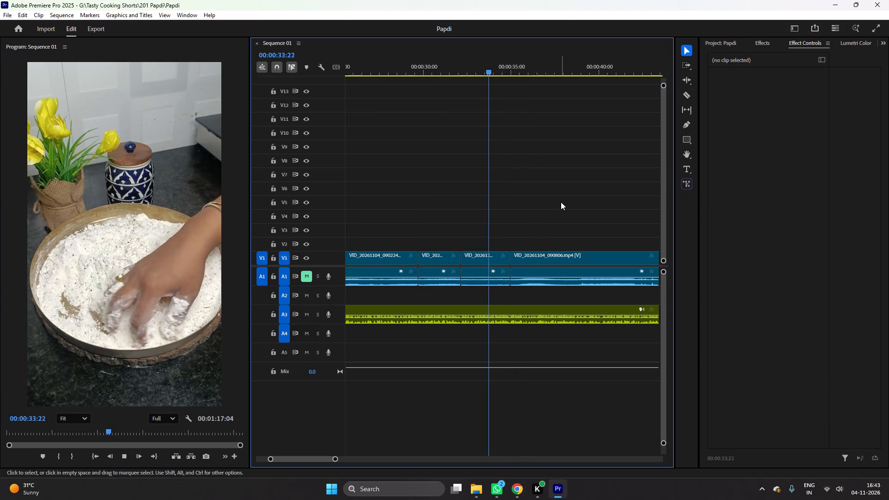
pyautogui.scroll(-3, 561, 202)
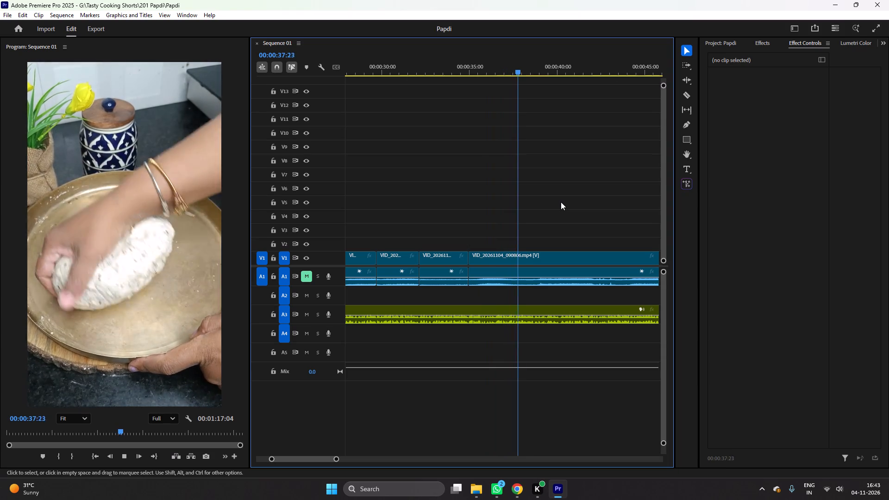
pyautogui.press('space')
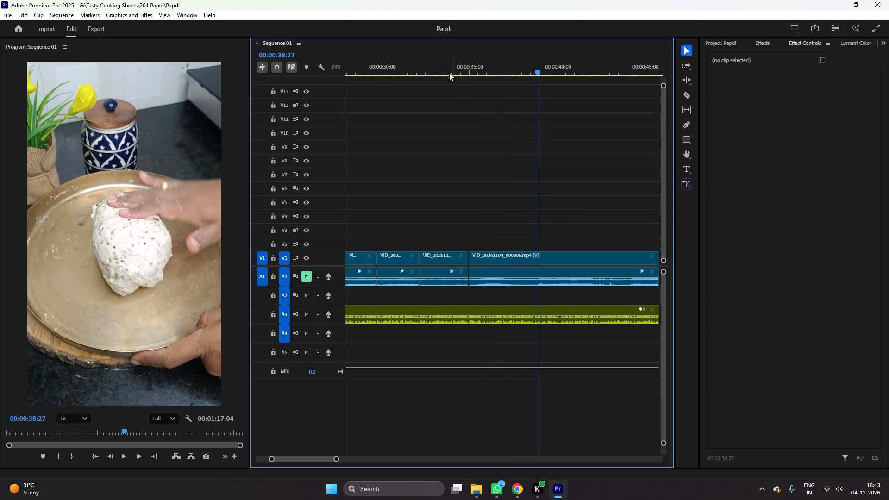
pyautogui.click(429, 76)
pyautogui.click(430, 68)
pyautogui.hotkey('ctrl', 's')
pyautogui.hotkey('ctrl', 'space')
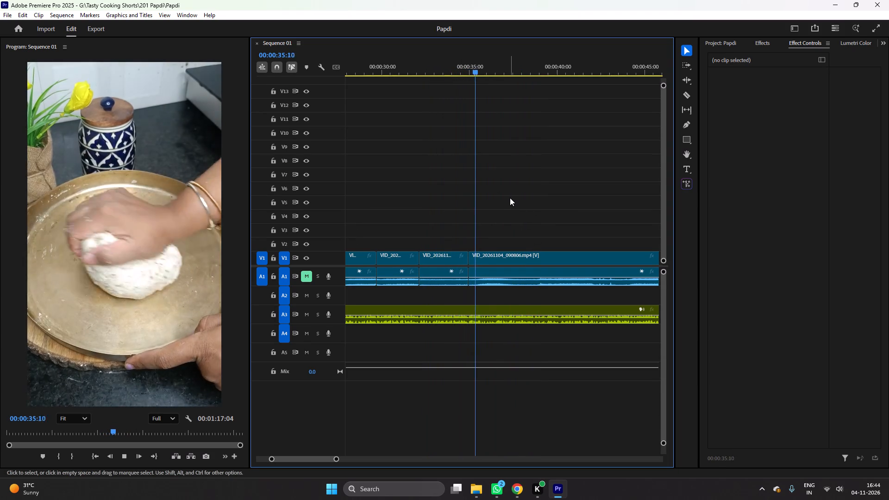
pyautogui.click(561, 218)
pyautogui.press('=')
pyautogui.press('space')
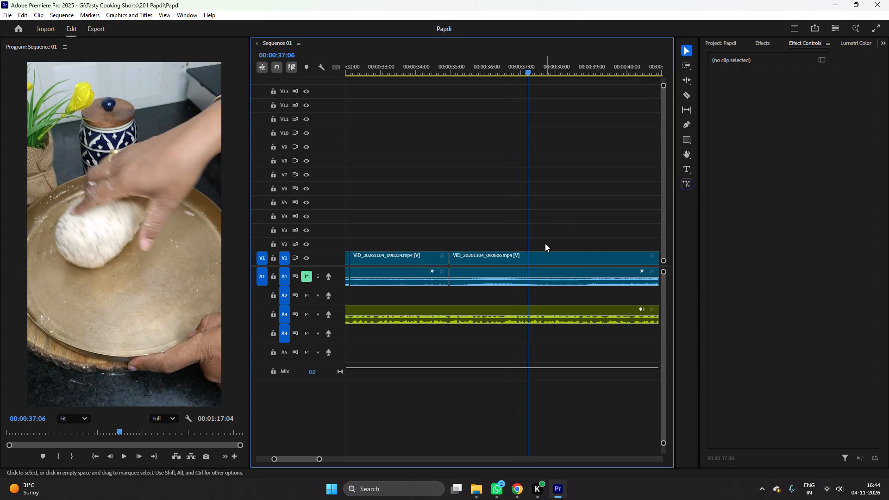
pyautogui.press('c')
pyautogui.click(529, 258)
pyautogui.press('v')
pyautogui.hotkey('ctrl', 's')
# Cut VID_20261104_090806 at 00:00:44:06, where the oil jug appears, delete the segment back to 00:00:37:06, close the gap and save.
pyautogui.hotkey('ctrl', 'space')
pyautogui.scroll(-7, 581, 219)
pyautogui.press('-')
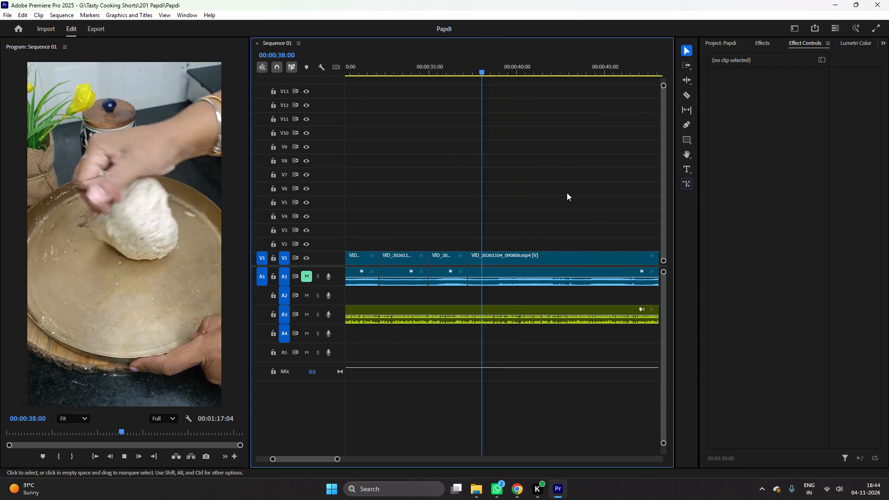
pyautogui.press('-')
pyautogui.press('-')
pyautogui.press('space')
pyautogui.moveTo(508, 74); pyautogui.dragTo(532, 81)
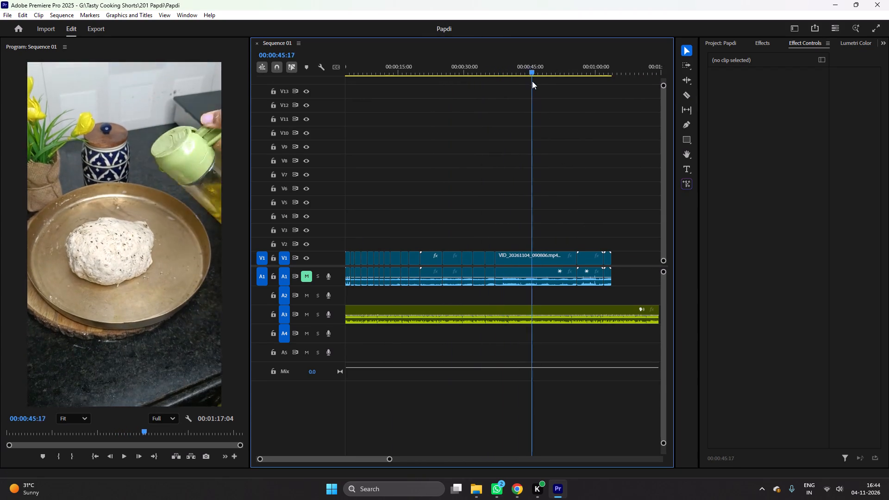
pyautogui.moveTo(532, 81); pyautogui.dragTo(527, 86)
pyautogui.press('c')
pyautogui.click(525, 255)
pyautogui.press('v')
pyautogui.click(507, 256)
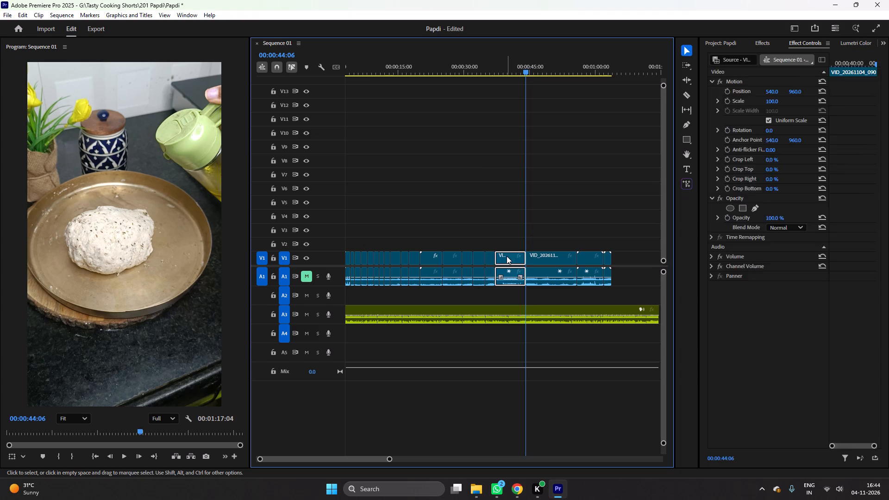
pyautogui.press('Delete')
pyautogui.rightClick(507, 256)
pyautogui.moveTo(510, 262); pyautogui.dragTo(517, 264)
pyautogui.hotkey('ctrl', 's')
# Play through the oil pour, cut VID_20261104_090806 at 00:00:38:29 once the oil jug has left the frame, and save.
pyautogui.click(556, 207)
pyautogui.write('==')
pyautogui.press('=')
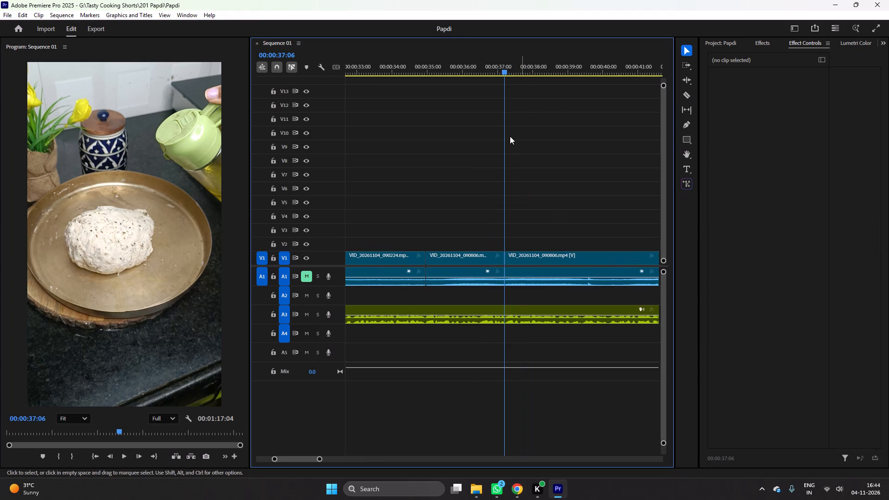
pyautogui.click(490, 69)
pyautogui.hotkey('ctrl', 's')
pyautogui.hotkey('ctrl', 'space')
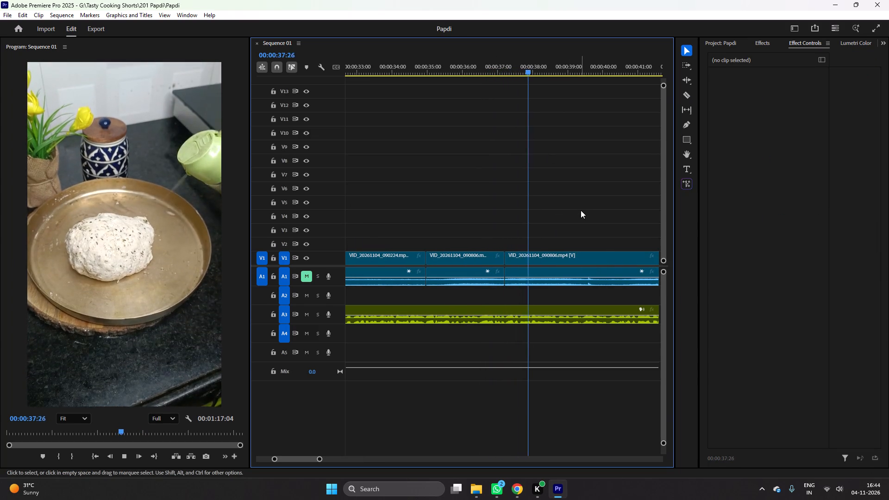
pyautogui.scroll(-4, 581, 210)
pyautogui.press('space')
pyautogui.press('c')
pyautogui.click(511, 258)
pyautogui.press('v')
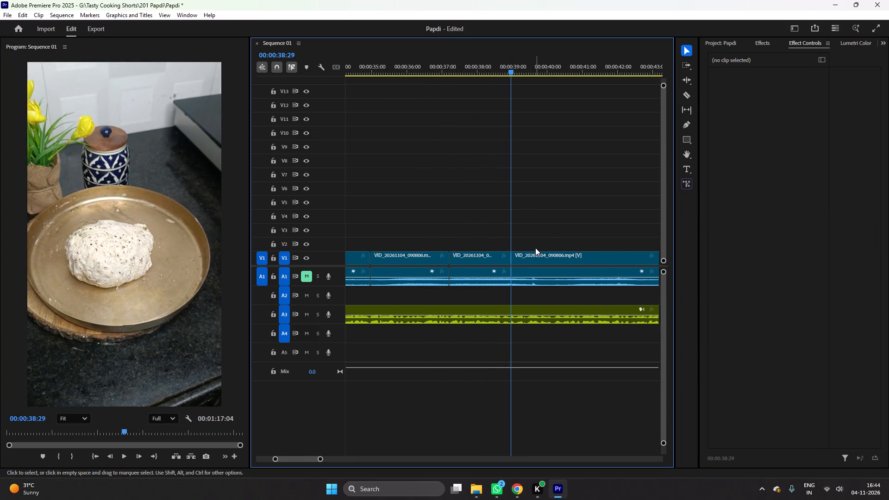
pyautogui.hotkey('ctrl', 's')
# Cut VID_20261104_090910 at 00:00:51:13, as the glass bowl enters the frame, and delete its opening segment.
pyautogui.hotkey('ctrl', 'space')
pyautogui.scroll(-12, 607, 227)
pyautogui.write('--==')
pyautogui.press('=')
pyautogui.scroll(-5, 588, 213)
pyautogui.press('-')
pyautogui.press('-')
pyautogui.press('-')
pyautogui.write('==')
pyautogui.press('-')
pyautogui.press('-')
pyautogui.press('space')
pyautogui.moveTo(516, 65); pyautogui.dragTo(537, 71)
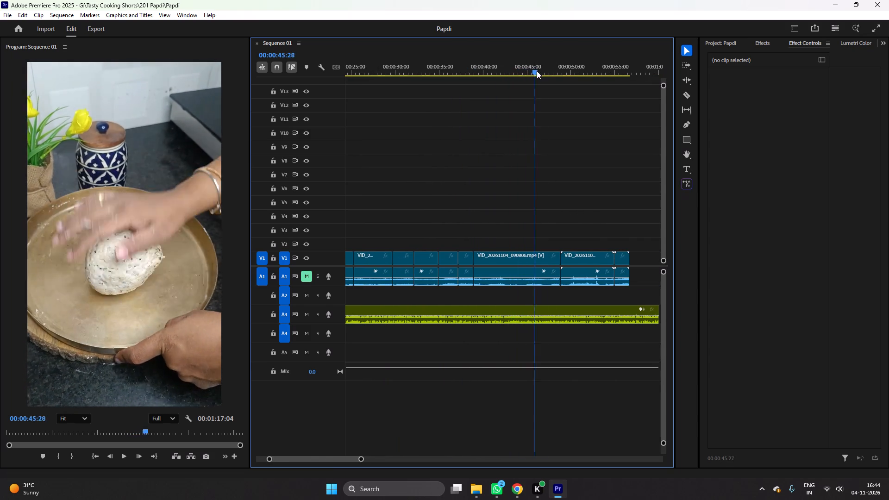
pyautogui.moveTo(537, 71); pyautogui.dragTo(585, 75)
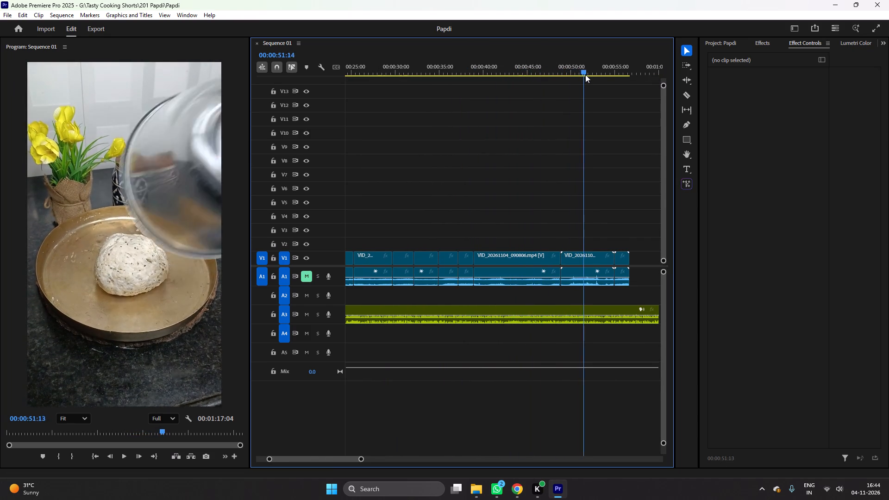
pyautogui.moveTo(585, 75); pyautogui.dragTo(584, 76)
pyautogui.press('c')
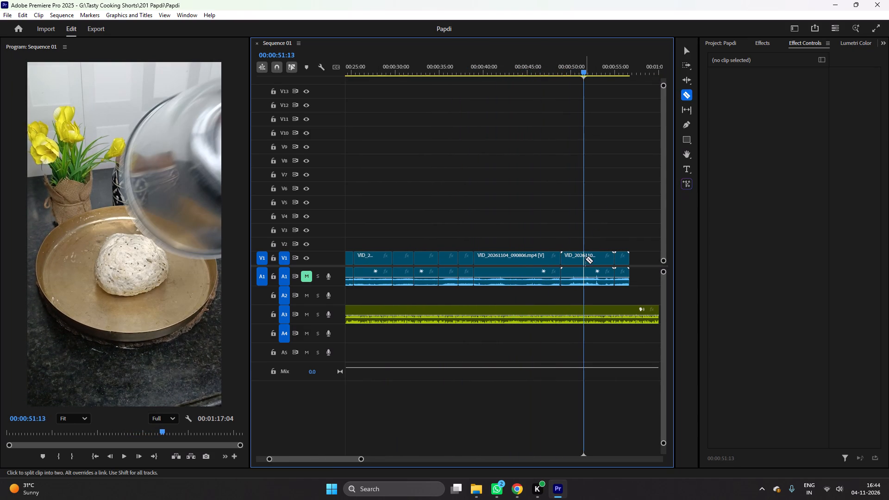
pyautogui.click(585, 259)
pyautogui.press('v')
pyautogui.click(570, 259)
pyautogui.press('Delete')
# Save, play the kneading from about 00:00:34:20, and move the oil-pouring segment earlier to start at 00:00:36:15, overwriting the kneading's end.
pyautogui.click(445, 76)
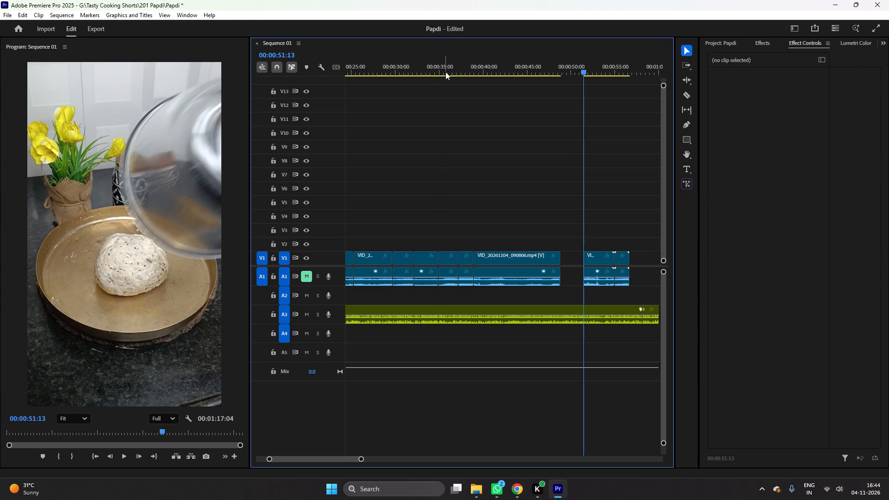
pyautogui.click(437, 72)
pyautogui.click(507, 177)
pyautogui.press('=')
pyautogui.press('=')
pyautogui.click(586, 210)
pyautogui.hotkey('ctrl', 's')
pyautogui.hotkey('ctrl', 'space')
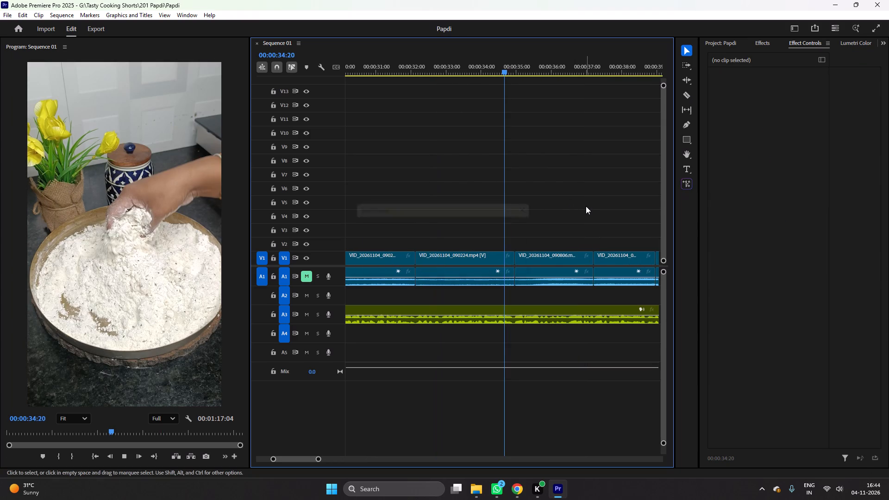
pyautogui.scroll(-4, 586, 206)
pyautogui.press('space')
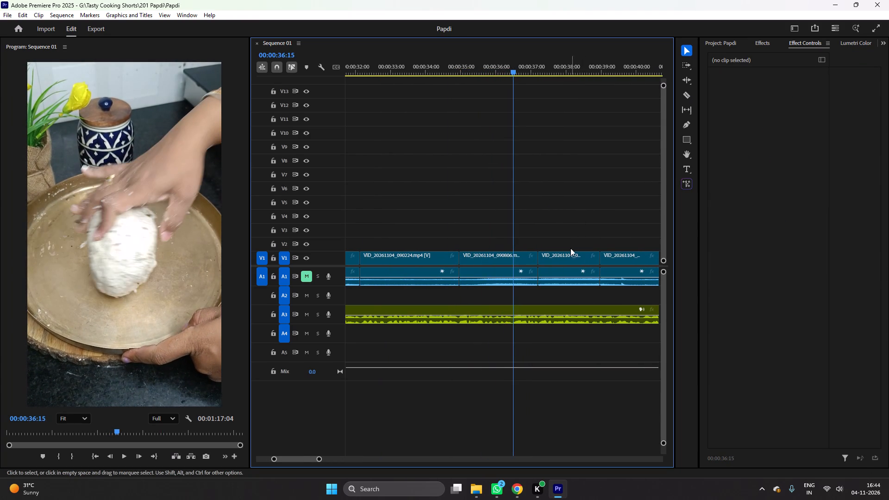
pyautogui.moveTo(558, 256); pyautogui.dragTo(538, 256)
# Play the oil pour and move the following VID_20261104_090806 segment to start at 00:00:38:05, overwriting the pour's tail.
pyautogui.press('space')
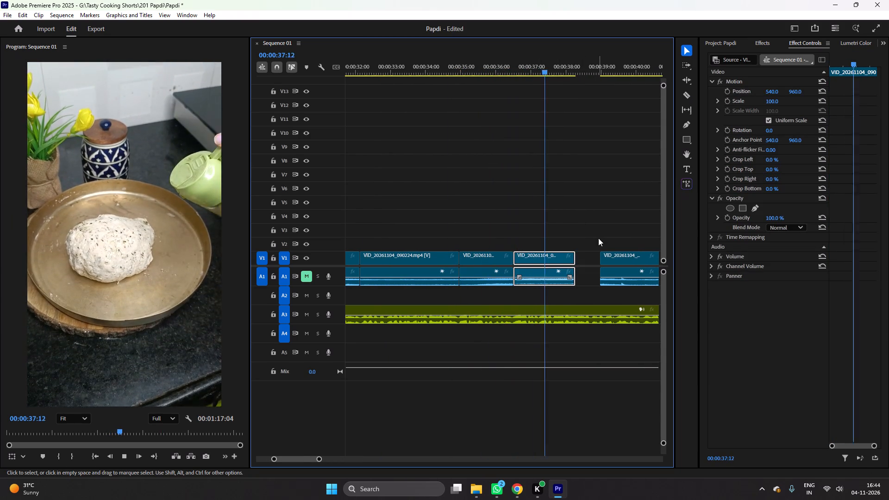
pyautogui.press('space')
pyautogui.moveTo(616, 258); pyautogui.dragTo(588, 258)
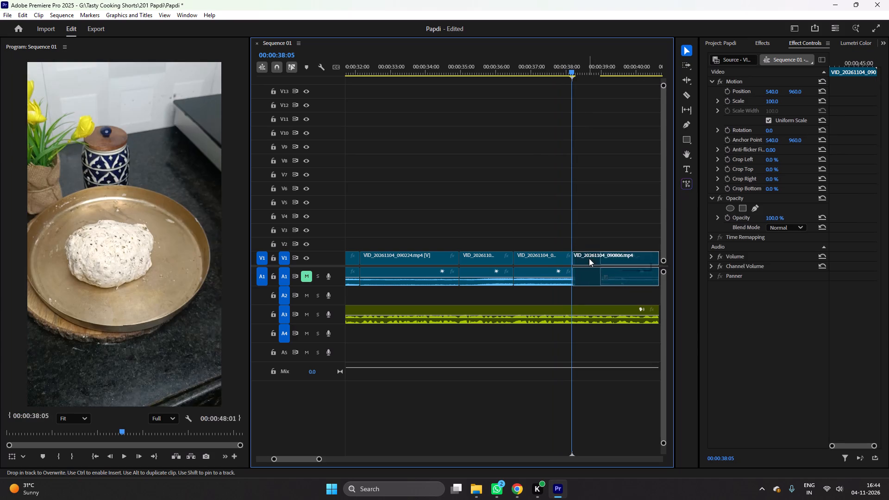
# Cut VID_20261104_090806 at about 00:00:41:16, delete the segment between 00:00:38:05 and the cut, close the gap and save.
pyautogui.press('space')
pyautogui.scroll(-4, 604, 245)
pyautogui.press('space')
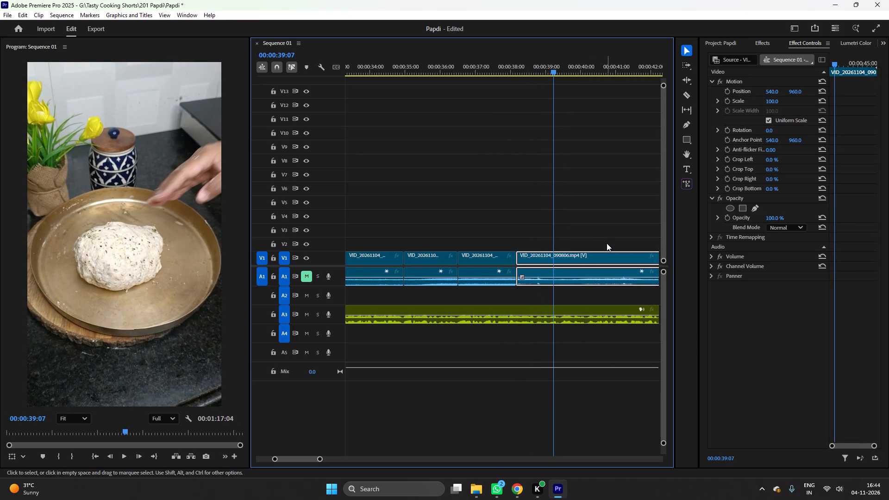
pyautogui.press('space')
pyautogui.scroll(-4, 606, 244)
pyautogui.press('space')
pyautogui.press('c')
pyautogui.click(580, 261)
pyautogui.press('v')
pyautogui.click(517, 264)
pyautogui.press('Delete')
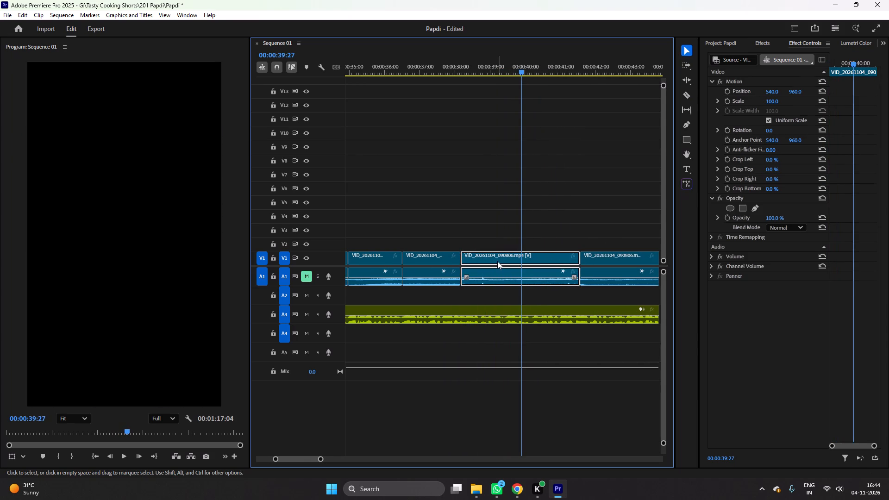
pyautogui.rightClick(496, 260)
pyautogui.click(512, 266)
pyautogui.hotkey('ctrl', 's')
# Play the second kneading shot, cut it at 00:00:39:15, delete the remainder, close the gap before VID_20261104_090910 and save.
pyautogui.hotkey('ctrl', 'space')
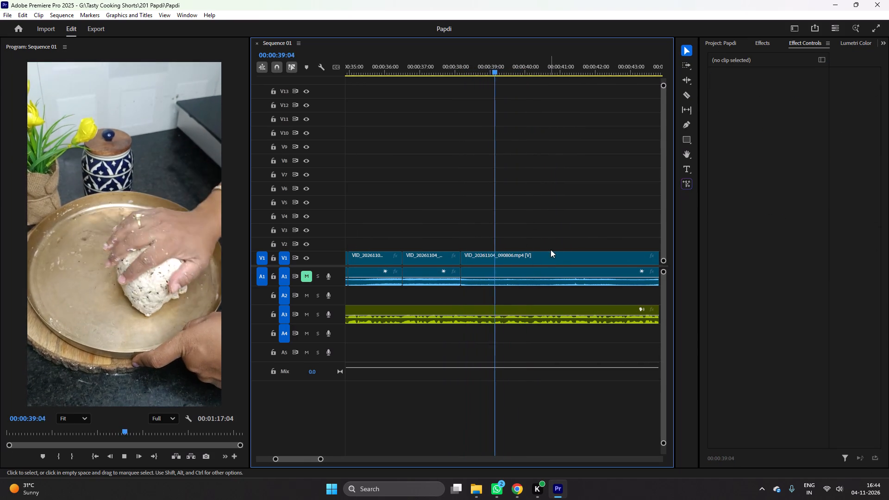
pyautogui.press('space')
pyautogui.press('c')
pyautogui.click(510, 261)
pyautogui.press('v')
pyautogui.click(540, 262)
pyautogui.press('Delete')
pyautogui.rightClick(531, 256)
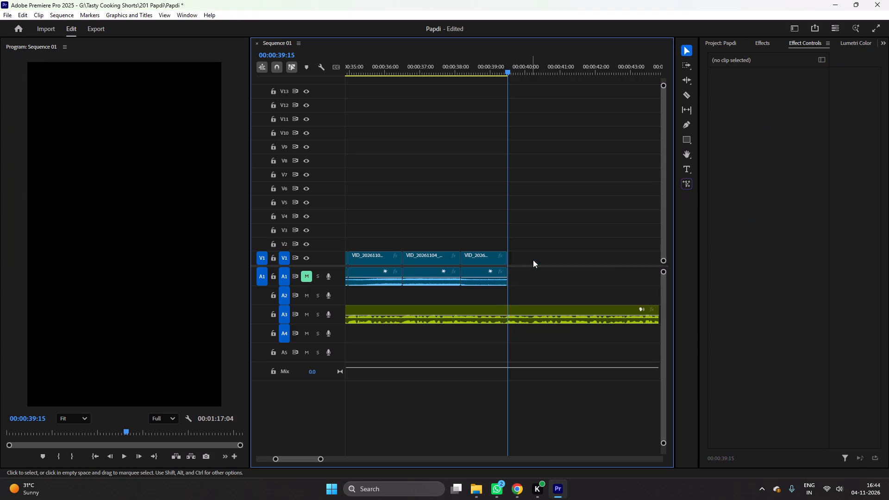
pyautogui.click(546, 263)
pyautogui.hotkey('ctrl', 's')
# Cut VID_20261104_090910 at 00:00:41:11, after the dough is covered with the bowl, delete the remainder, close the gap and save.
pyautogui.hotkey('ctrl', 'space')
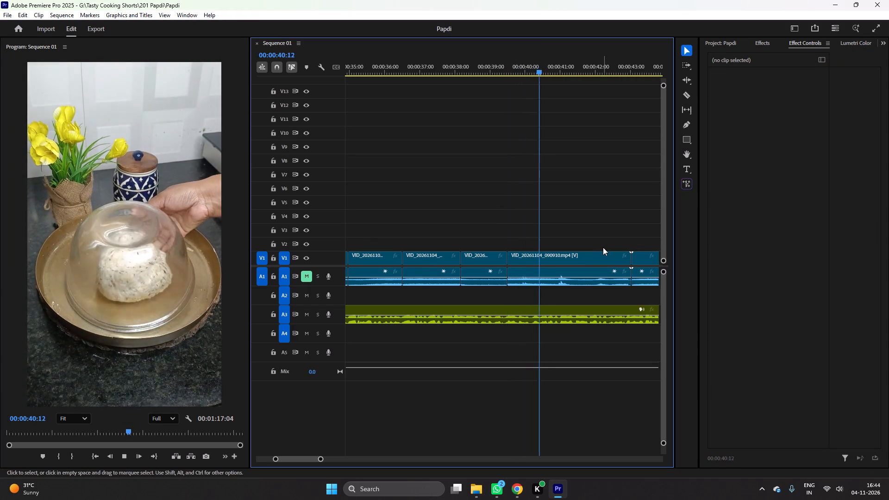
pyautogui.press('space')
pyautogui.press('c')
pyautogui.click(575, 262)
pyautogui.press('v')
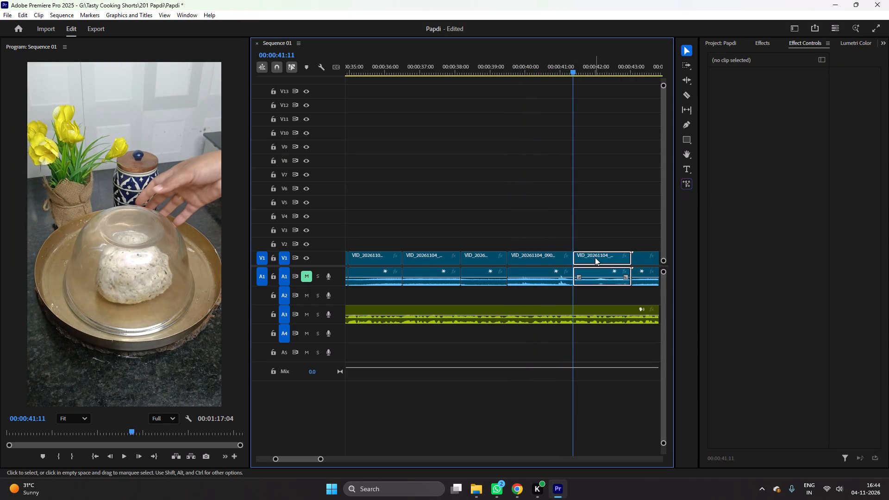
pyautogui.click(595, 257)
pyautogui.press('Delete')
pyautogui.rightClick(595, 257)
pyautogui.click(602, 262)
pyautogui.hotkey('ctrl', 's')
# Review the covered-dough footage, save, and rate-stretch the VID_20261104_090910 segment 7 frames shorter to a duration of 00:00:01:19.
pyautogui.hotkey('ctrl', 'space')
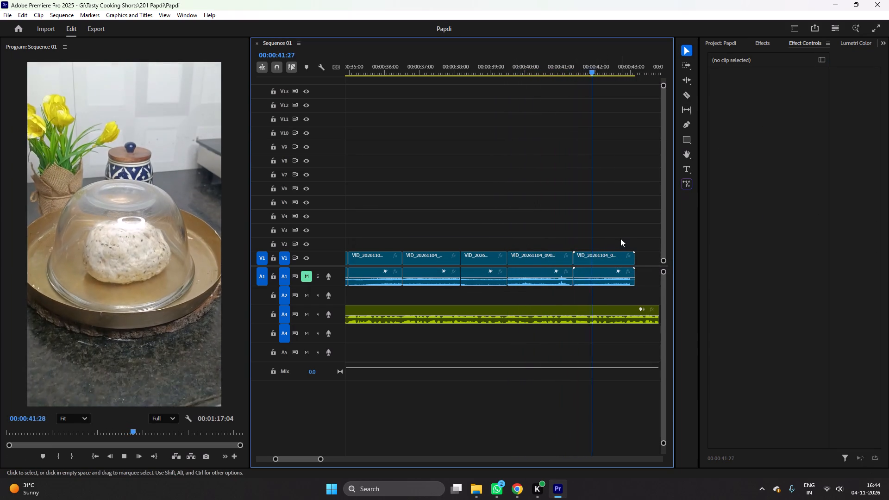
pyautogui.scroll(-4, 620, 238)
pyautogui.press('space')
pyautogui.click(423, 77)
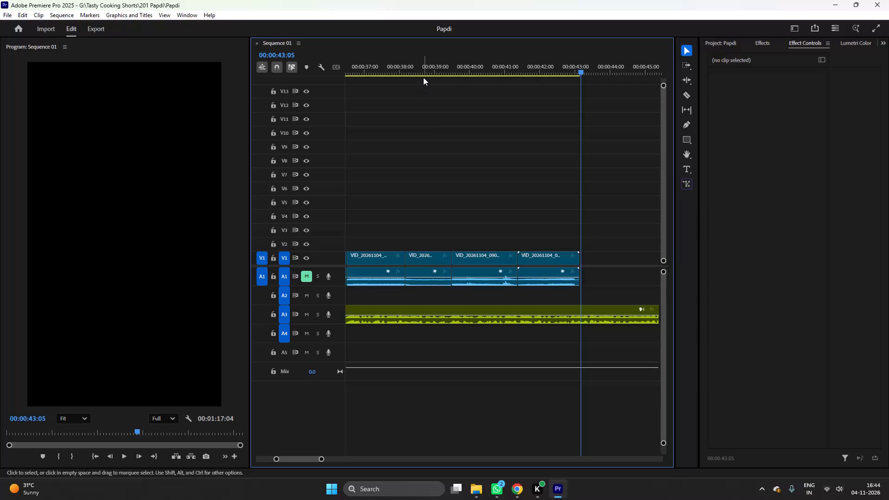
pyautogui.click(431, 69)
pyautogui.hotkey('ctrl', 's')
pyautogui.press('space')
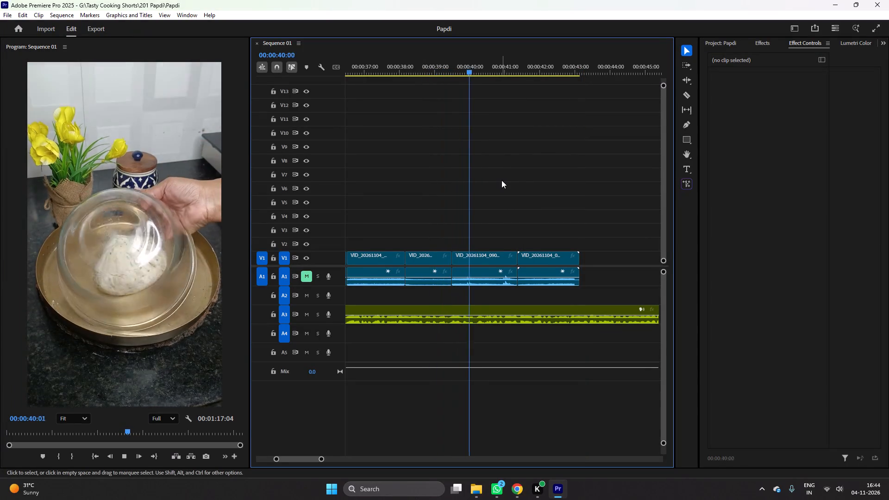
pyautogui.press('space')
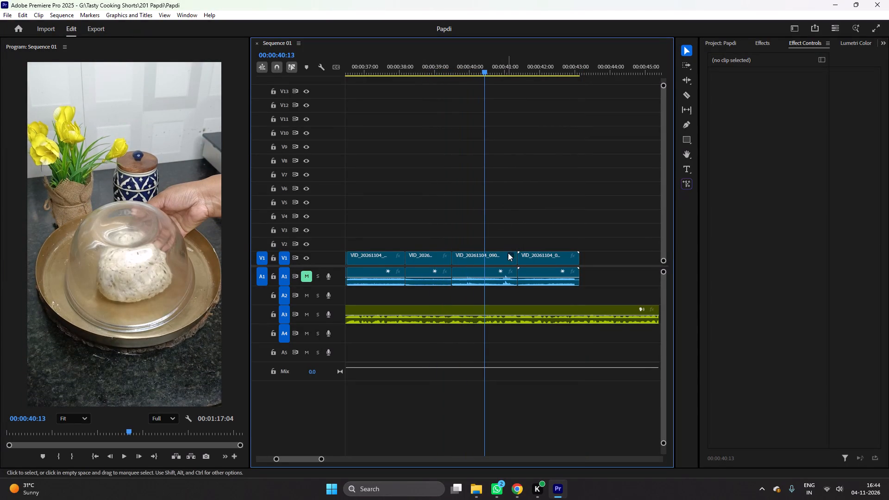
pyautogui.press('r')
pyautogui.press('space')
pyautogui.press('space')
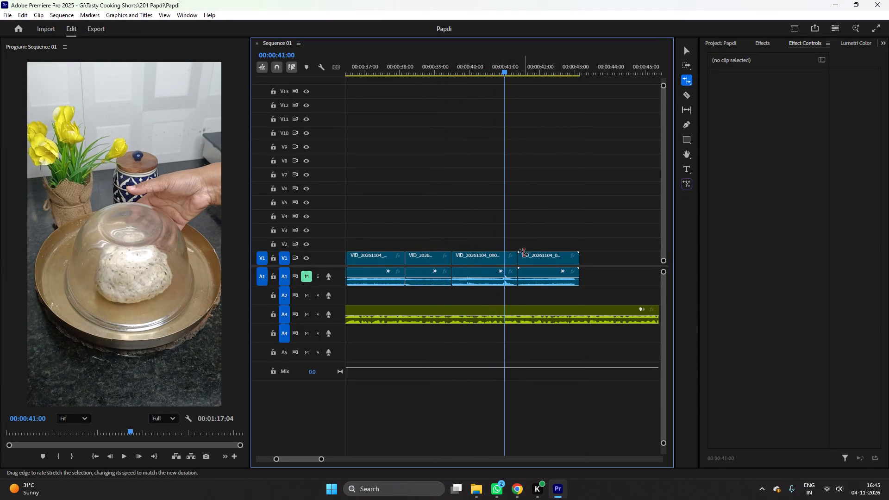
pyautogui.press('c')
pyautogui.press('r')
pyautogui.moveTo(517, 261); pyautogui.dragTo(508, 261)
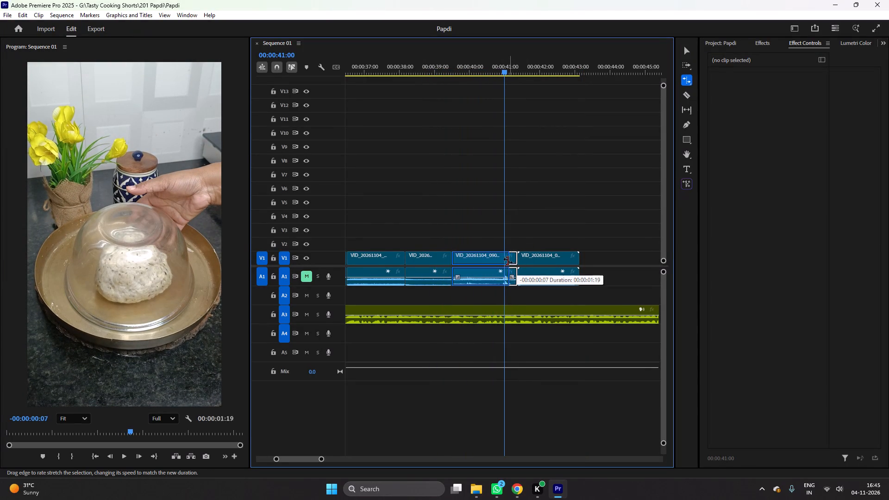
# Rate-stretch the VID_20261104_090910 segment to end at 00:00:41:00, delete the clip after it and save the project.
pyautogui.moveTo(508, 261); pyautogui.dragTo(504, 261)
pyautogui.press('v')
pyautogui.click(530, 257)
pyautogui.press('Delete')
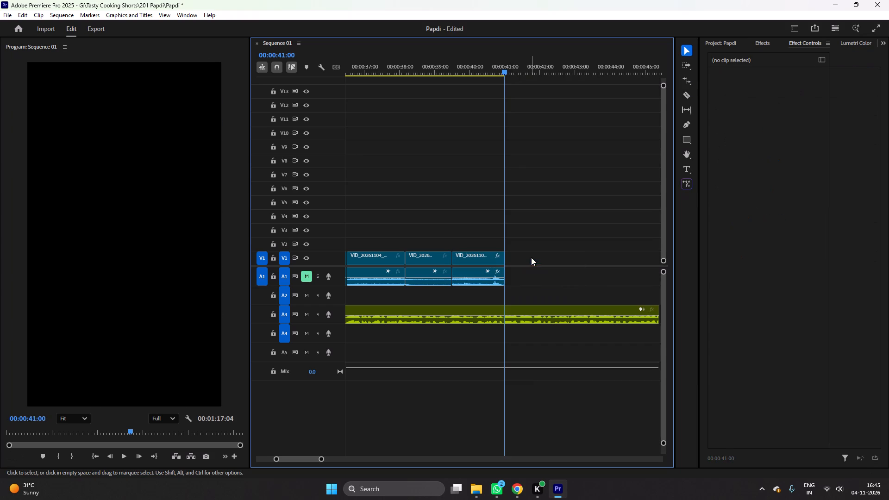
pyautogui.rightClick(531, 257)
pyautogui.click(546, 258)
pyautogui.hotkey('ctrl', 's')
# Add the ten videos VID_20261104_104256 through VID_20261104_115330 from the 201 Papdi folder to V1 at about 00:00:44:00, and save.
pyautogui.click(477, 487)
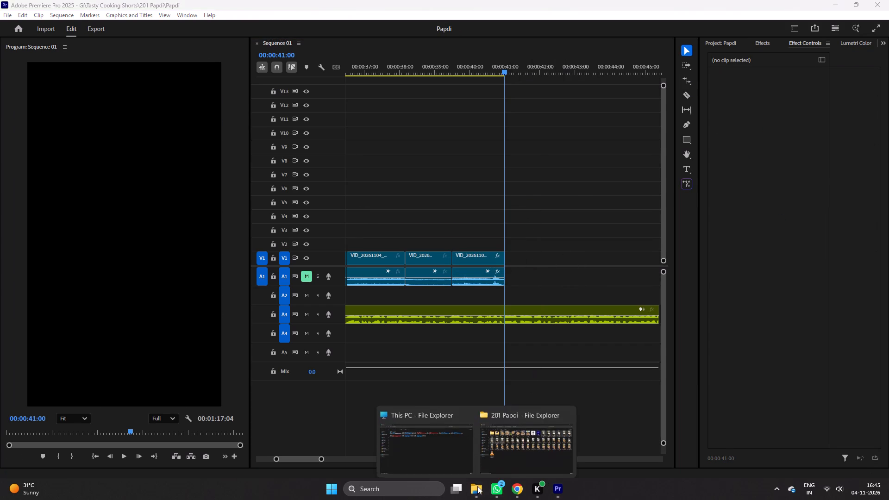
pyautogui.click(513, 461)
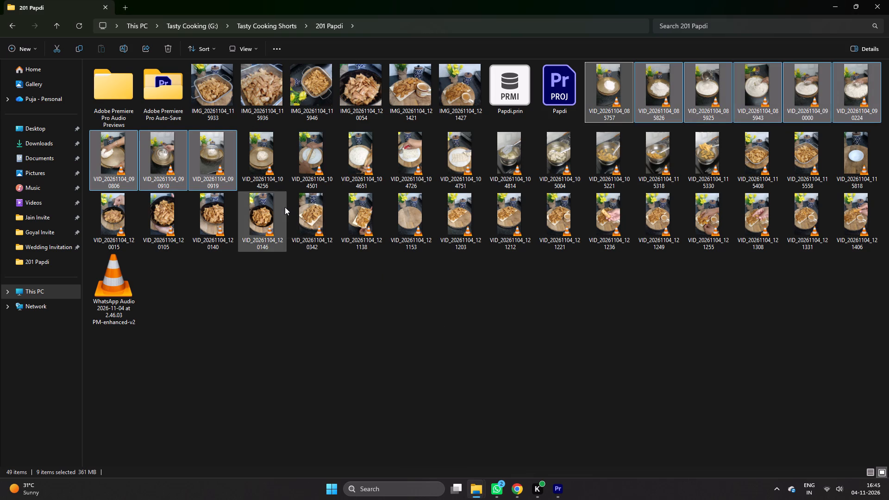
pyautogui.click(263, 158)
pyautogui.keyDown('ctrl'); pyautogui.click(317, 167); pyautogui.keyUp('ctrl')
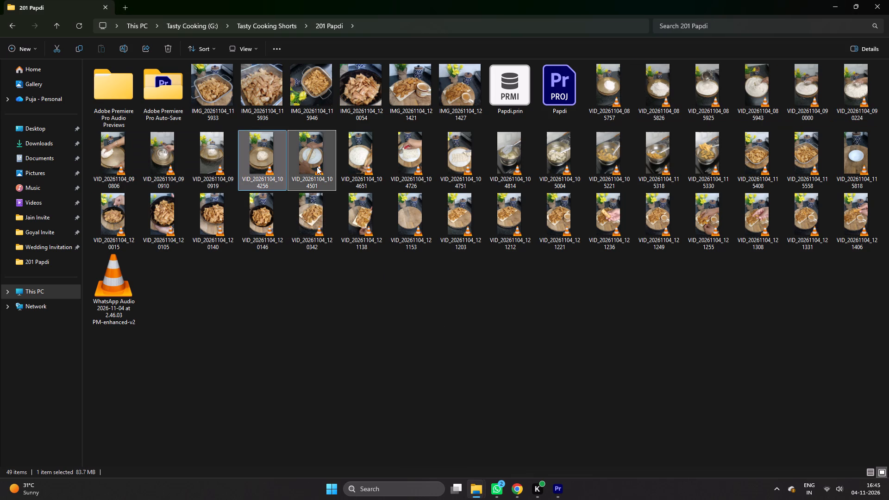
pyautogui.keyDown('ctrl'); pyautogui.click(361, 161); pyautogui.keyUp('ctrl')
pyautogui.keyDown('ctrl'); pyautogui.click(394, 157); pyautogui.keyUp('ctrl')
pyautogui.keyDown('ctrl'); pyautogui.click(452, 158); pyautogui.keyUp('ctrl')
pyautogui.keyDown('ctrl'); pyautogui.click(528, 160); pyautogui.keyUp('ctrl')
pyautogui.keyDown('ctrl'); pyautogui.click(547, 158); pyautogui.keyUp('ctrl')
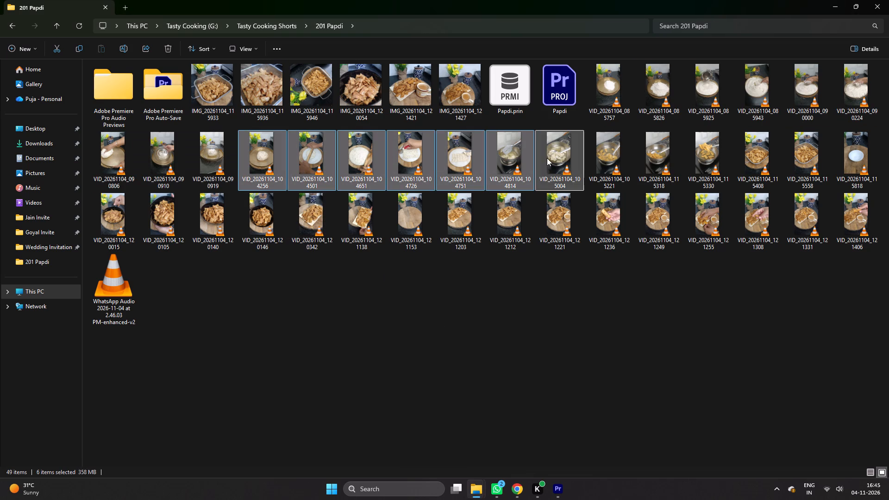
pyautogui.keyDown('ctrl'); pyautogui.click(615, 159); pyautogui.keyUp('ctrl')
pyautogui.keyDown('ctrl'); pyautogui.click(660, 162); pyautogui.keyUp('ctrl')
pyautogui.keyDown('ctrl'); pyautogui.click(707, 161); pyautogui.keyUp('ctrl')
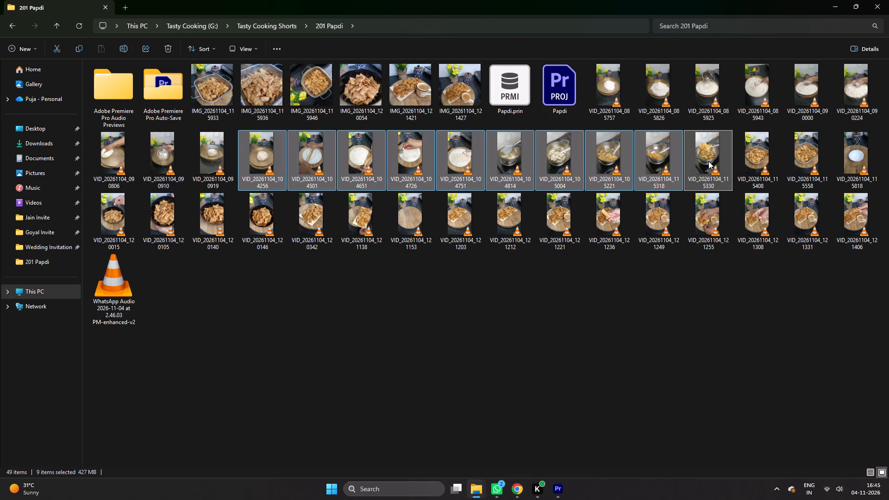
pyautogui.moveTo(259, 159); pyautogui.dragTo(559, 488)
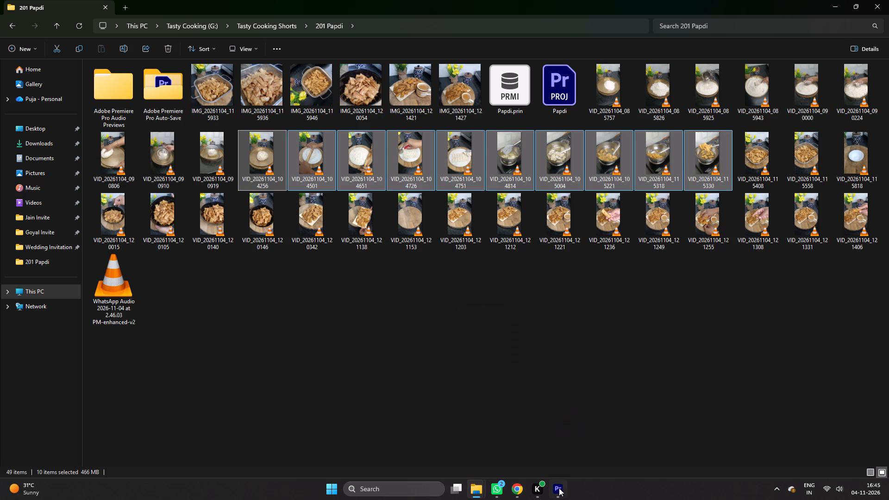
pyautogui.moveTo(559, 488); pyautogui.dragTo(610, 261)
pyautogui.hotkey('ctrl', 's')
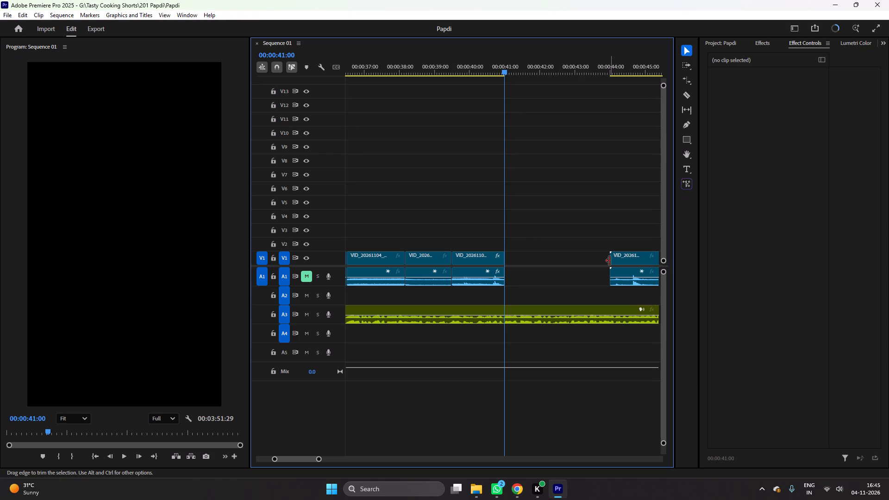
# Close the gap between 00:00:41:00 and VID_20261104_104256 on V1 and save.
pyautogui.hotkey('ctrl', 's')
pyautogui.rightClick(537, 256)
pyautogui.click(560, 262)
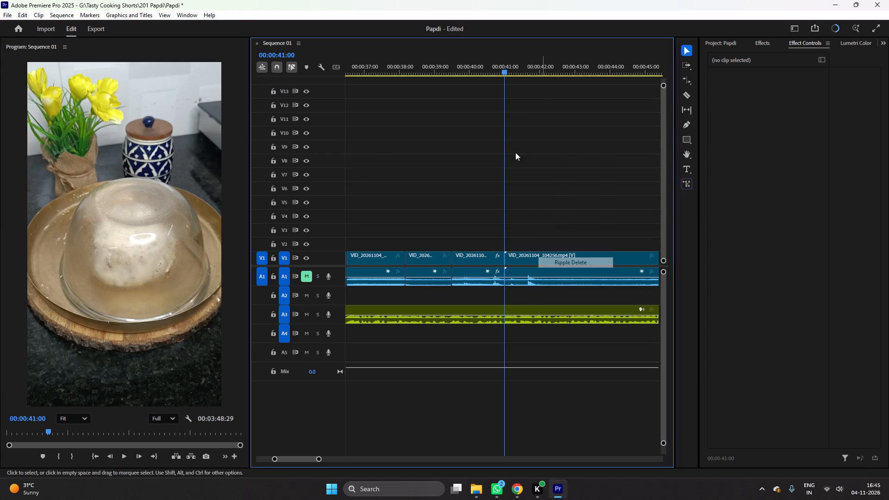
pyautogui.click(488, 60)
pyautogui.hotkey('ctrl', 's')
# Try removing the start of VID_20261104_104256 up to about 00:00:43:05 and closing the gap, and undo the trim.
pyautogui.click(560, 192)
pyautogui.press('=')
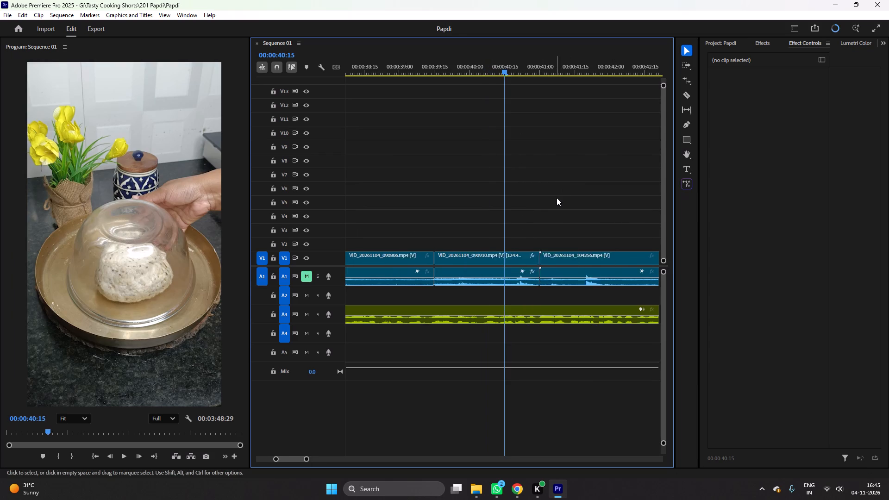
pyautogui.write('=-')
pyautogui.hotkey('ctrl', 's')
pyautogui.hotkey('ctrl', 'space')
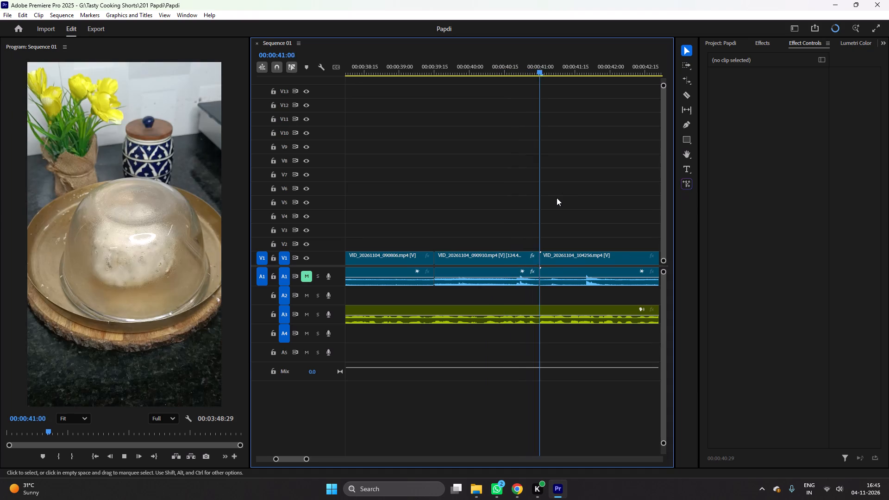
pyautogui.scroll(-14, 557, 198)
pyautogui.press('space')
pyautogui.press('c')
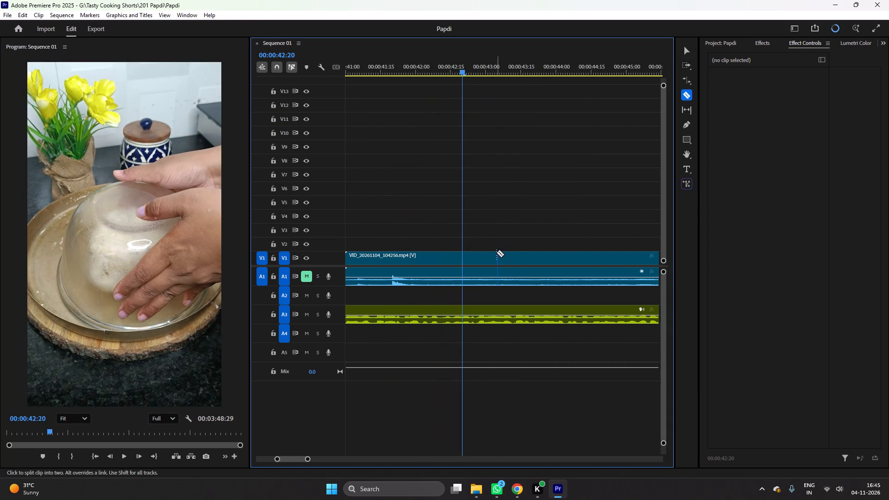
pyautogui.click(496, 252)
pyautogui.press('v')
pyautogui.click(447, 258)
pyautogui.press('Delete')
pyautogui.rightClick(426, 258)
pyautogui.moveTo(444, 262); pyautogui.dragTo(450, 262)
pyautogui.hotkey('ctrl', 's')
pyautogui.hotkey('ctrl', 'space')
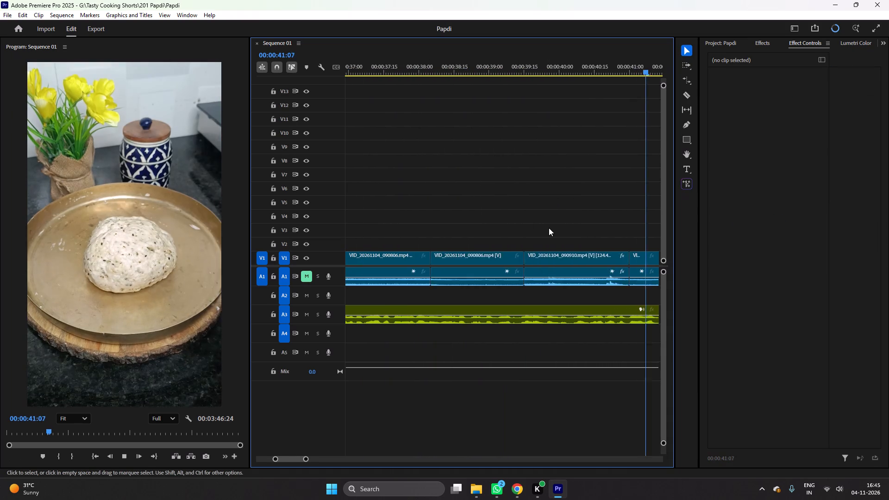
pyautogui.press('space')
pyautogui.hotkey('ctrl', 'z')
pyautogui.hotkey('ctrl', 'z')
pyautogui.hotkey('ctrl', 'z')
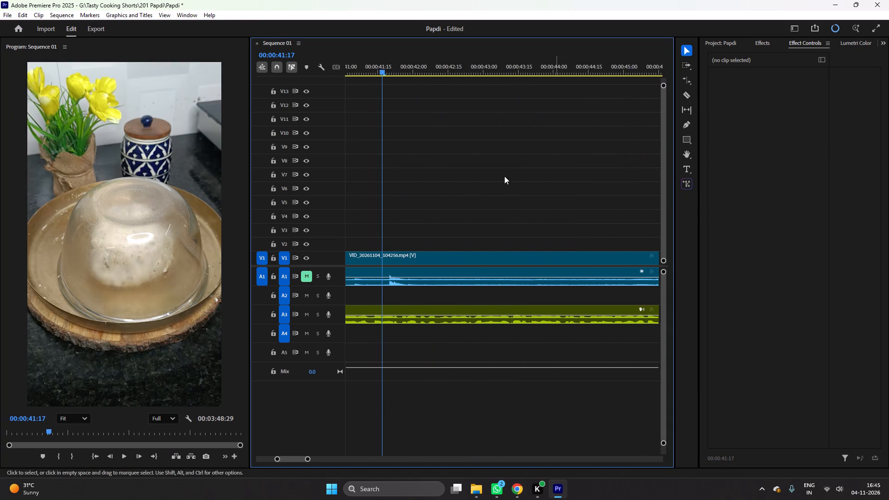
# Cut VID_20261104_104256 at 00:00:42:10, where hands grip the bowl, delete the part before the cut, close the gap and save.
pyautogui.moveTo(389, 67); pyautogui.dragTo(437, 70)
pyautogui.press('c')
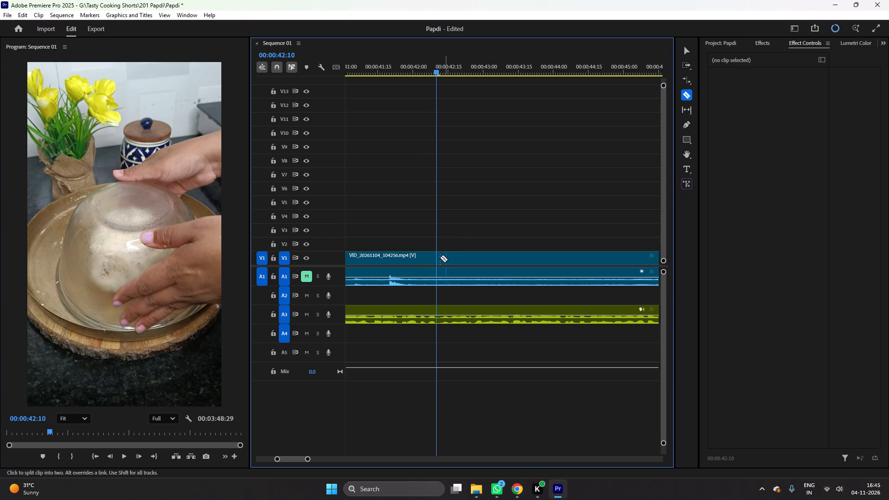
pyautogui.click(439, 257)
pyautogui.press('v')
pyautogui.click(389, 258)
pyautogui.press('Delete')
pyautogui.rightClick(389, 258)
pyautogui.moveTo(406, 264); pyautogui.dragTo(419, 268)
pyautogui.hotkey('ctrl', 's')
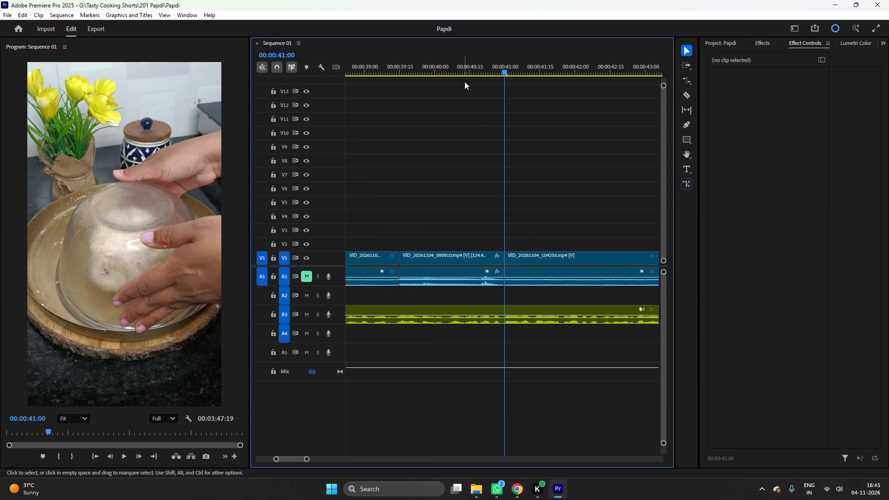
# Review the bowl shots, rate-stretch the VID_20261104_090910 segment to end at 00:00:40:13, close the gap after it and save.
pyautogui.click(467, 72)
pyautogui.hotkey('ctrl', 's')
pyautogui.hotkey('ctrl', 'space')
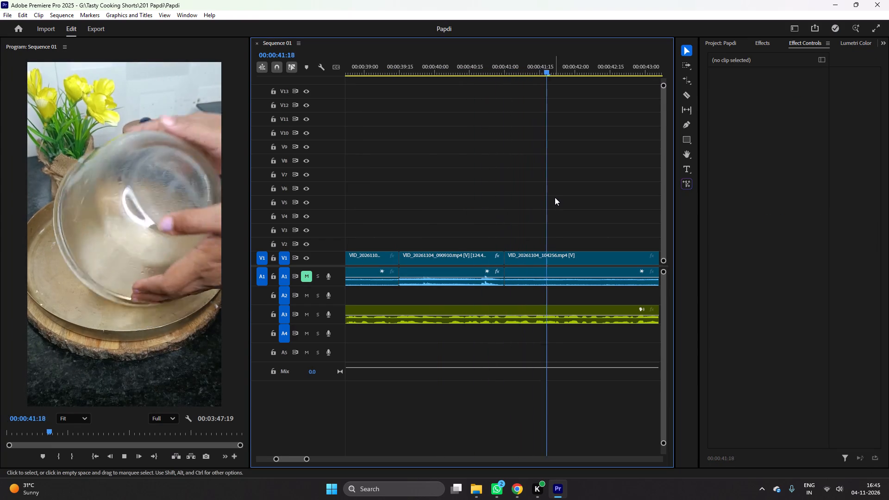
pyautogui.press('space')
pyautogui.click(364, 64)
pyautogui.press('space')
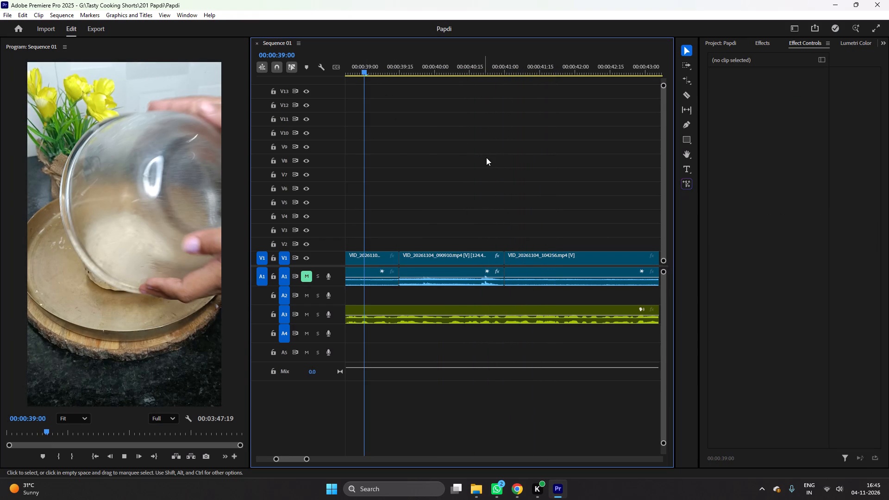
pyautogui.press('space')
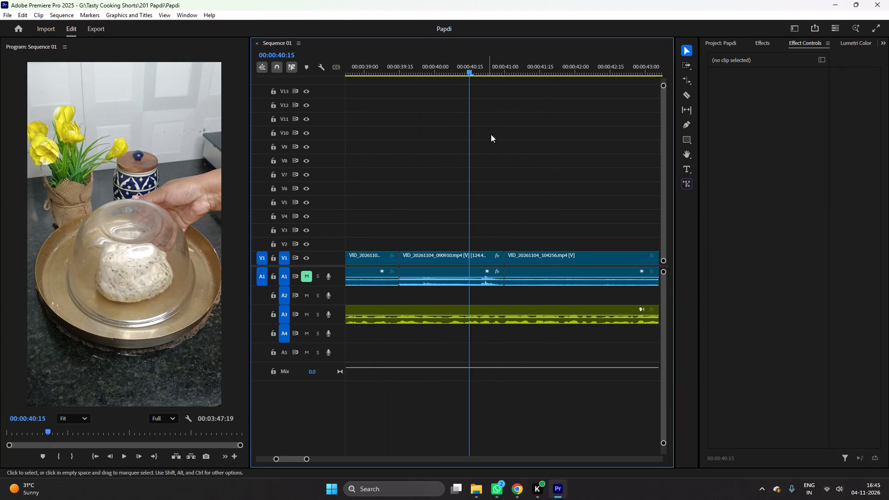
pyautogui.moveTo(471, 67); pyautogui.dragTo(467, 69)
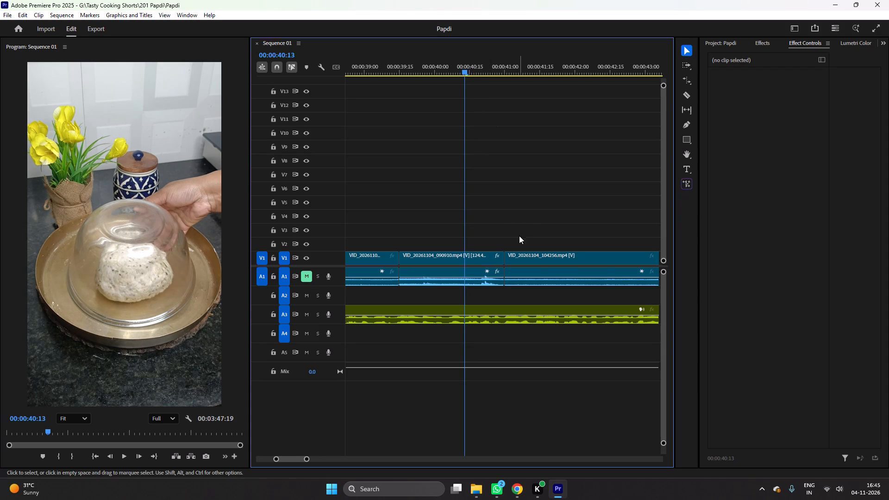
pyautogui.press('r')
pyautogui.moveTo(502, 259); pyautogui.dragTo(464, 261)
pyautogui.press('b')
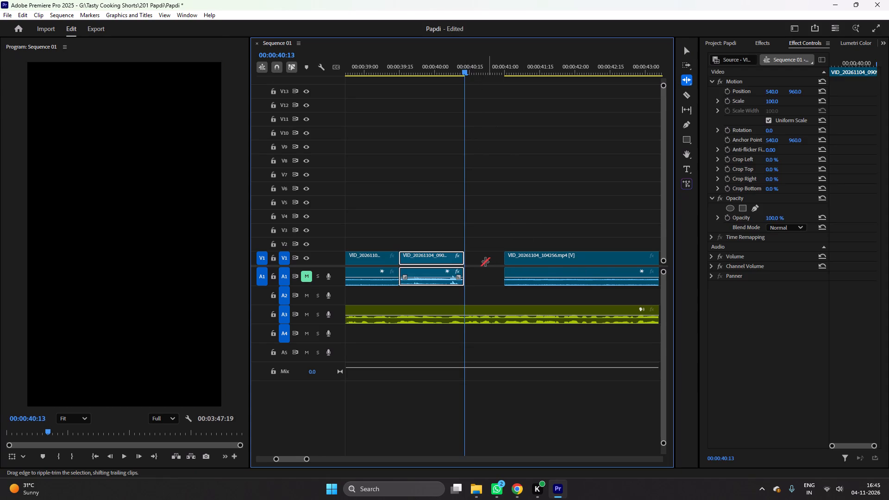
pyautogui.rightClick(487, 262)
pyautogui.click(497, 266)
pyautogui.scroll(5, 407, 126)
pyautogui.click(409, 62)
pyautogui.click(417, 73)
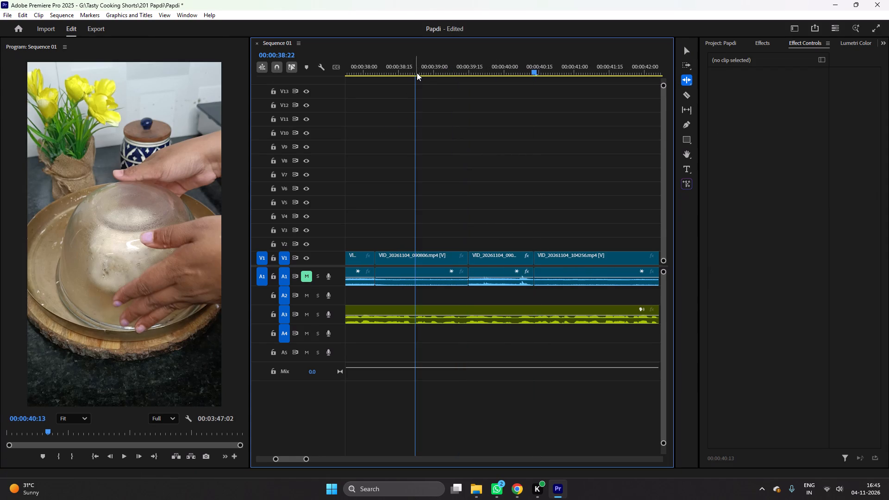
pyautogui.press('v')
pyautogui.click(417, 73)
pyautogui.hotkey('ctrl', 's')
# Play through the bowl removal, cut VID_20261104_104256 at about 00:00:41:28 and save.
pyautogui.hotkey('ctrl', 'space')
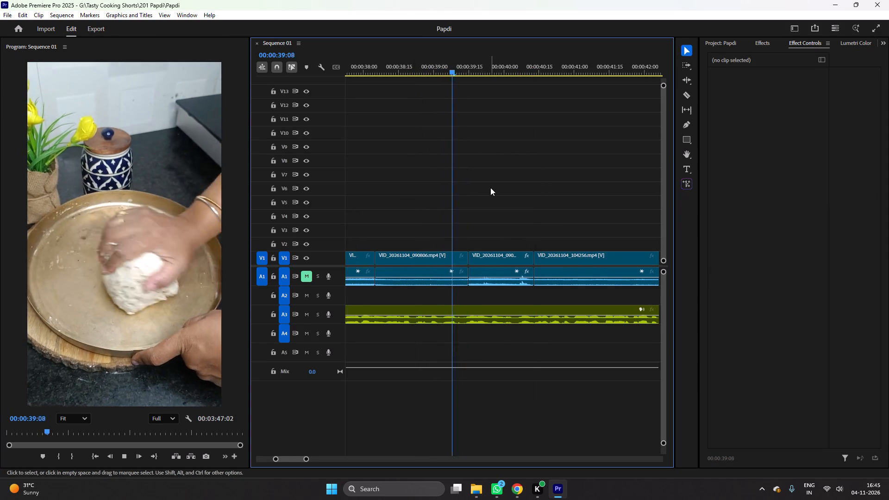
pyautogui.scroll(-4, 490, 187)
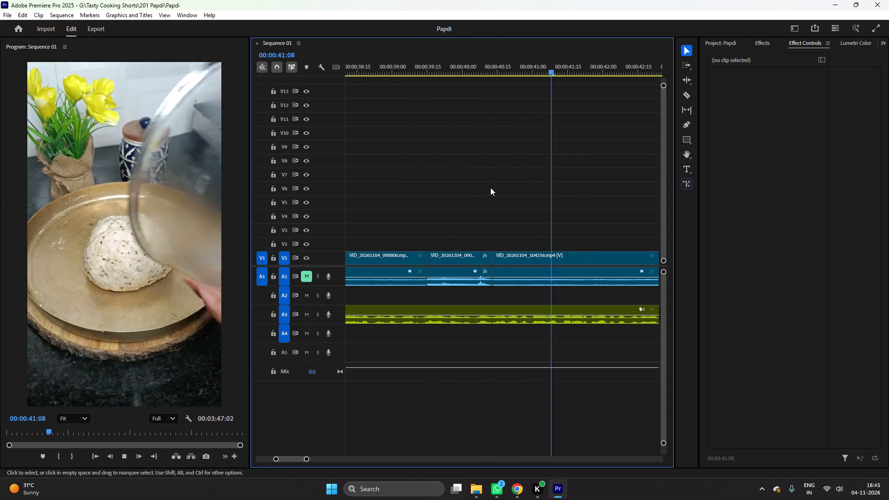
pyautogui.press('space')
pyautogui.press('c')
pyautogui.click(583, 258)
pyautogui.press('v')
pyautogui.hotkey('ctrl', 's')
# Cut VID_20261104_104256 at about 00:00:56:06, delete the segment from about 00:00:41:28 to the cut, close the gap and save.
pyautogui.hotkey('ctrl', 'space')
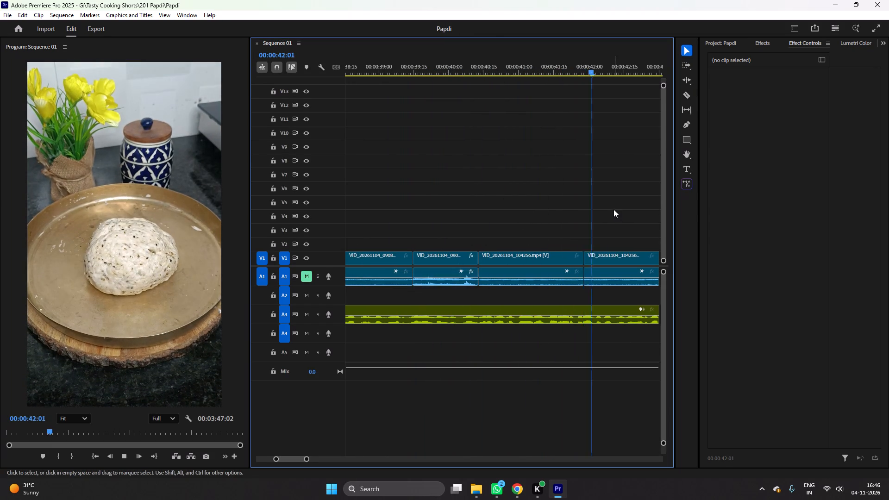
pyautogui.scroll(-15, 614, 209)
pyautogui.press('-')
pyautogui.press('-')
pyautogui.press('-')
pyautogui.click(588, 68)
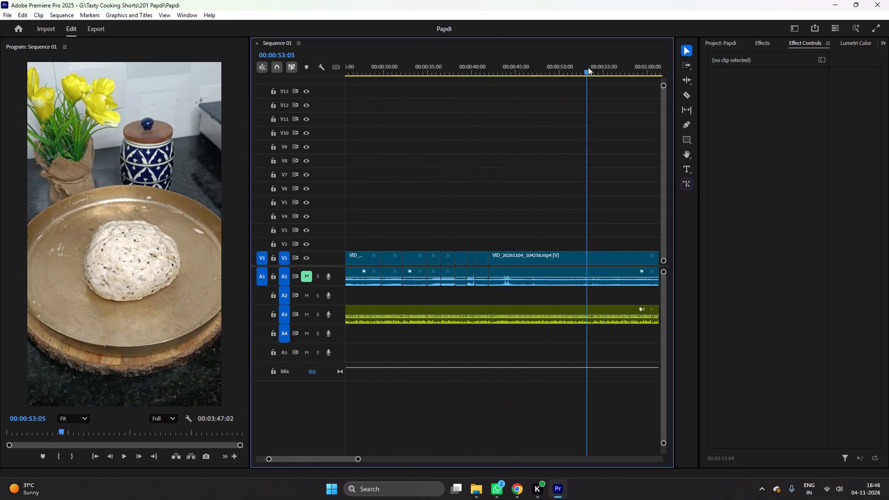
pyautogui.press('c')
pyautogui.click(614, 264)
pyautogui.press('v')
pyautogui.click(545, 261)
pyautogui.press('Delete')
pyautogui.rightClick(514, 259)
pyautogui.click(530, 267)
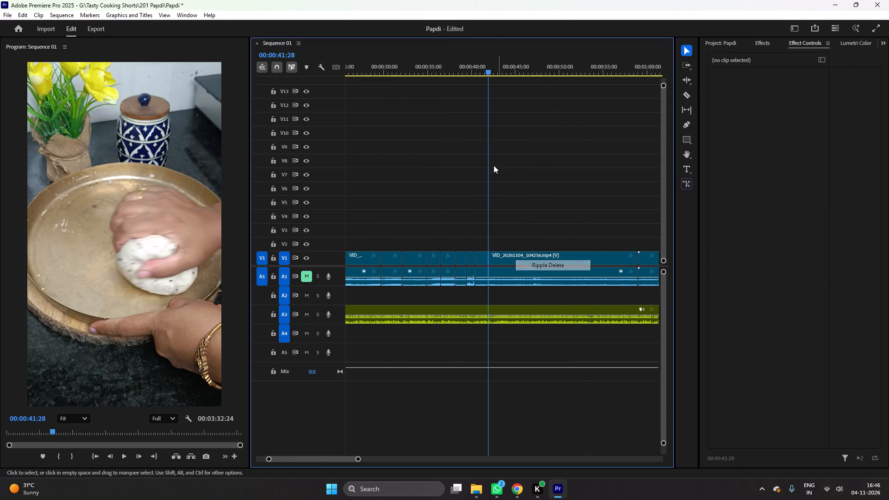
pyautogui.hotkey('ctrl', 's')
# Play from the bowl shots into the kneading footage, cut VID_20261104_104256 at about 00:00:44:16 and save.
pyautogui.click(477, 62)
pyautogui.click(542, 176)
pyautogui.press('=')
pyautogui.press('=')
pyautogui.press('=')
pyautogui.click(577, 190)
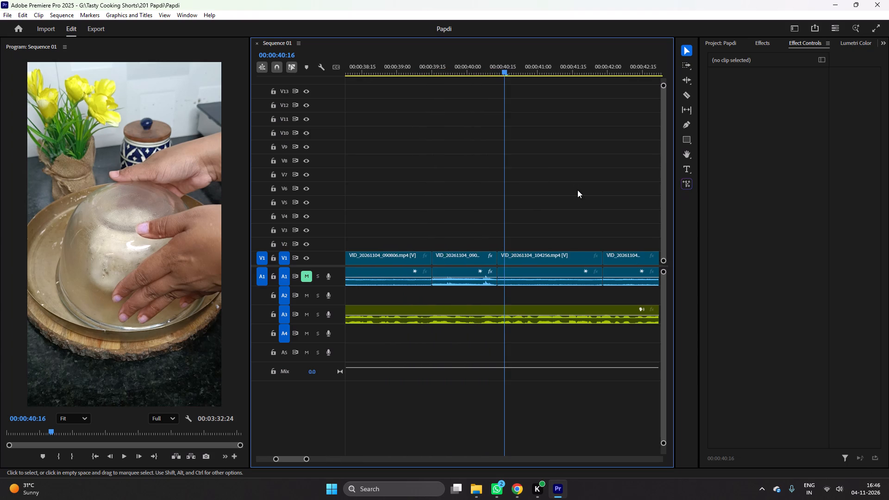
pyautogui.hotkey('ctrl', 's')
pyautogui.hotkey('ctrl', 'space')
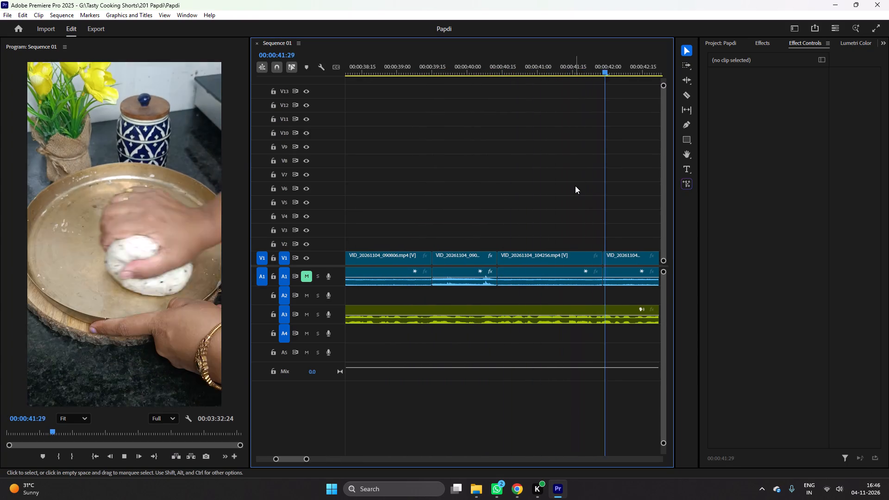
pyautogui.scroll(-14, 575, 186)
pyautogui.scroll(-7, 568, 190)
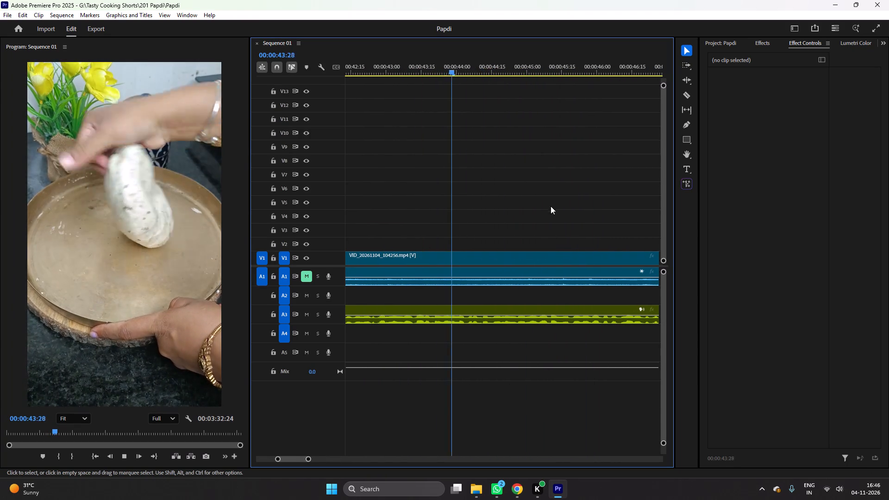
pyautogui.press('space')
pyautogui.press('c')
pyautogui.click(497, 256)
pyautogui.press('v')
pyautogui.hotkey('ctrl', 's')
# Delete the rest of VID_20261104_104256 after the cut at 00:00:44:16, close the gap and save.
pyautogui.hotkey('ctrl', 'space')
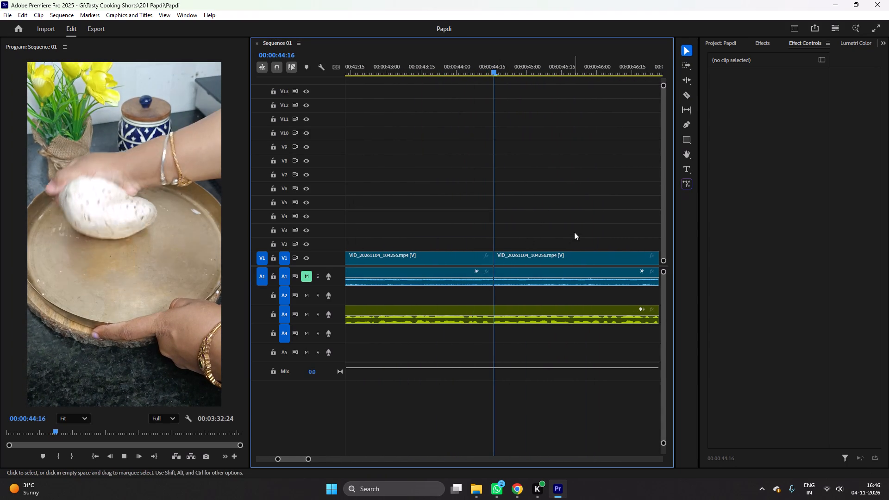
pyautogui.scroll(-7, 574, 232)
pyautogui.press('-')
pyautogui.press('-')
pyautogui.press('-')
pyautogui.press('-')
pyautogui.press('=')
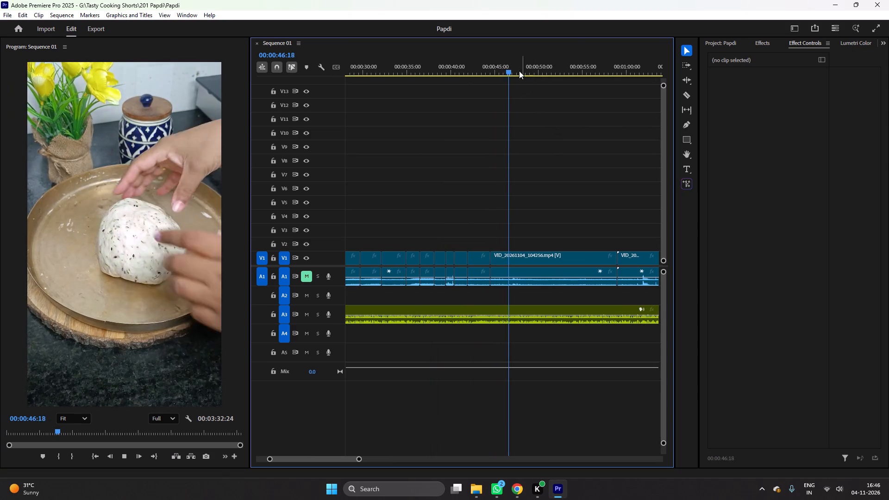
pyautogui.moveTo(518, 66); pyautogui.dragTo(598, 73)
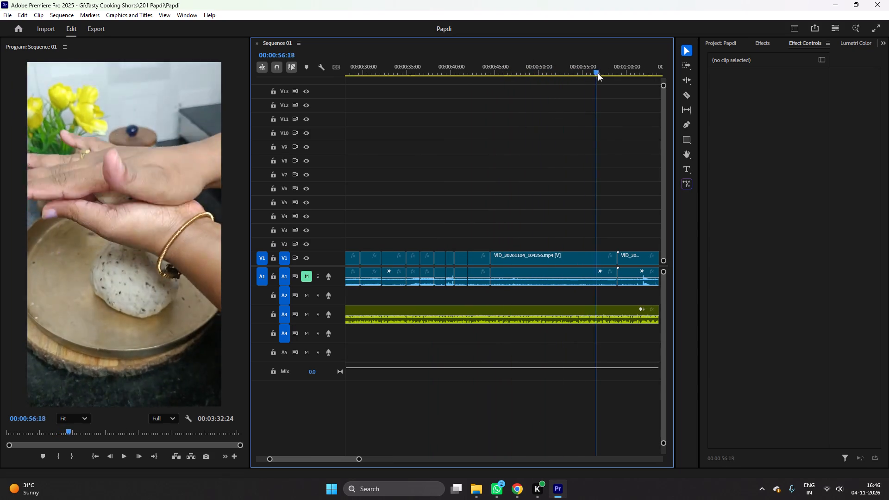
pyautogui.moveTo(598, 73); pyautogui.dragTo(625, 77)
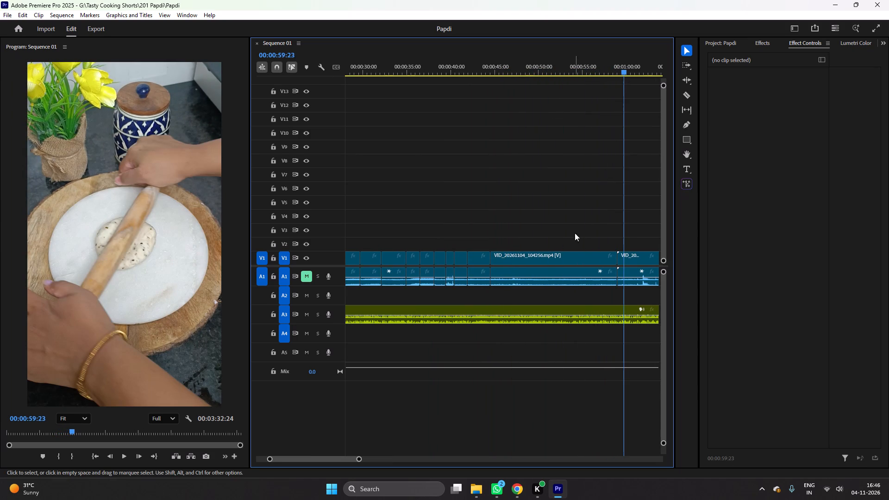
pyautogui.click(511, 261)
pyautogui.press('Delete')
pyautogui.rightClick(511, 261)
pyautogui.click(537, 275)
pyautogui.rightClick(528, 261)
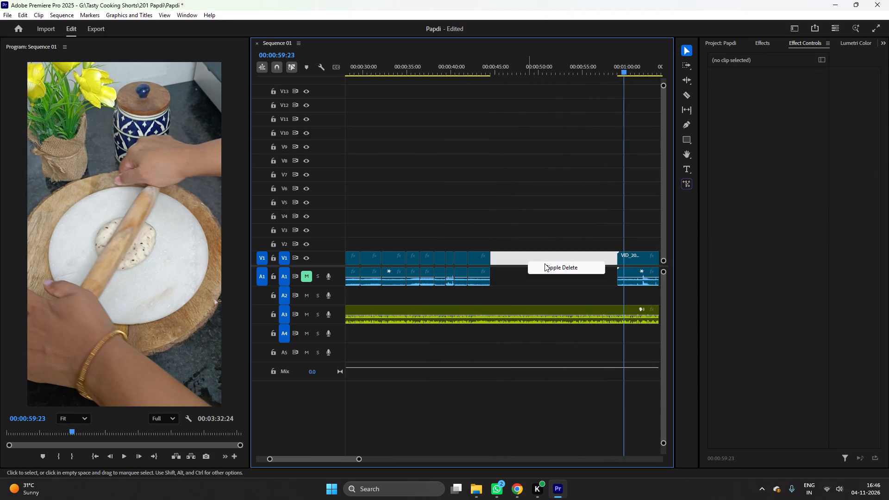
pyautogui.click(545, 263)
pyautogui.click(478, 59)
pyautogui.hotkey('ctrl', 's')
# Play into the rolling footage, cut VID_20261104_104501 at about 00:00:45:14, delete the segment before the cut, close the gap and save.
pyautogui.hotkey('ctrl', 'space')
pyautogui.click(538, 204)
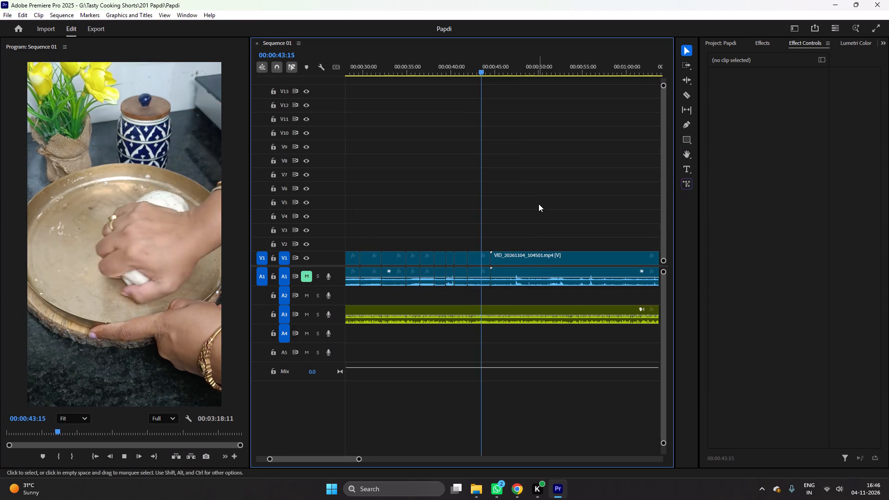
pyautogui.press('=')
pyautogui.write('==-')
pyautogui.scroll(-3, 538, 203)
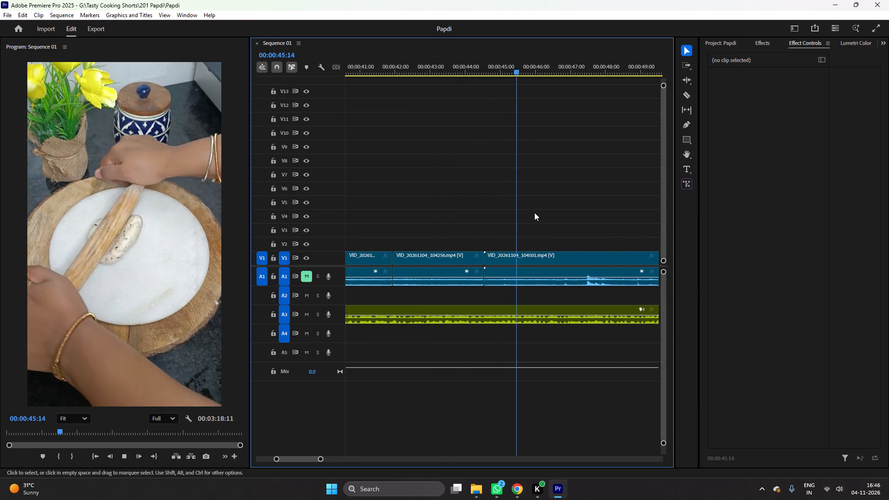
pyautogui.press('space')
pyautogui.press('c')
pyautogui.click(518, 259)
pyautogui.press('v')
pyautogui.click(494, 262)
pyautogui.press('Delete')
pyautogui.rightClick(495, 258)
pyautogui.click(502, 265)
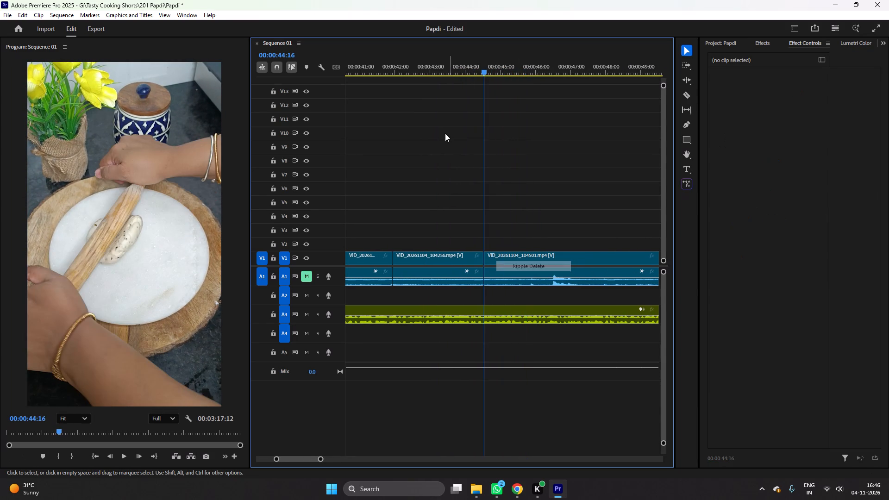
pyautogui.click(453, 69)
pyautogui.hotkey('ctrl', 's')
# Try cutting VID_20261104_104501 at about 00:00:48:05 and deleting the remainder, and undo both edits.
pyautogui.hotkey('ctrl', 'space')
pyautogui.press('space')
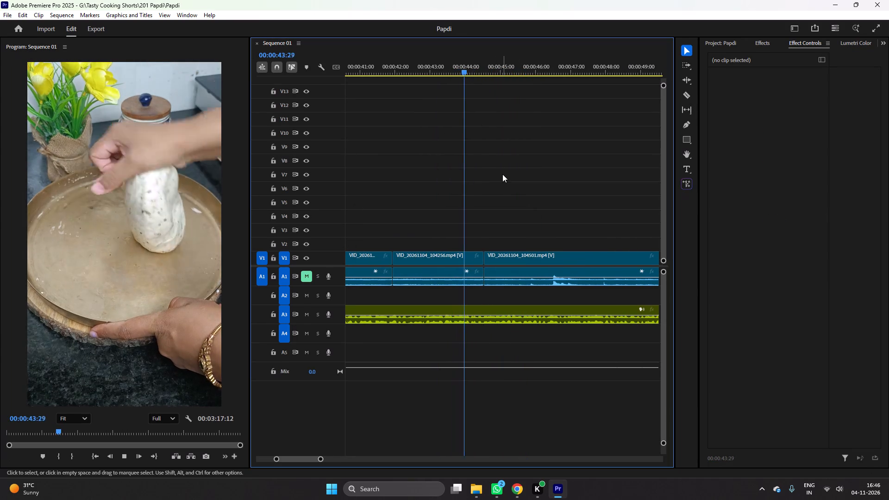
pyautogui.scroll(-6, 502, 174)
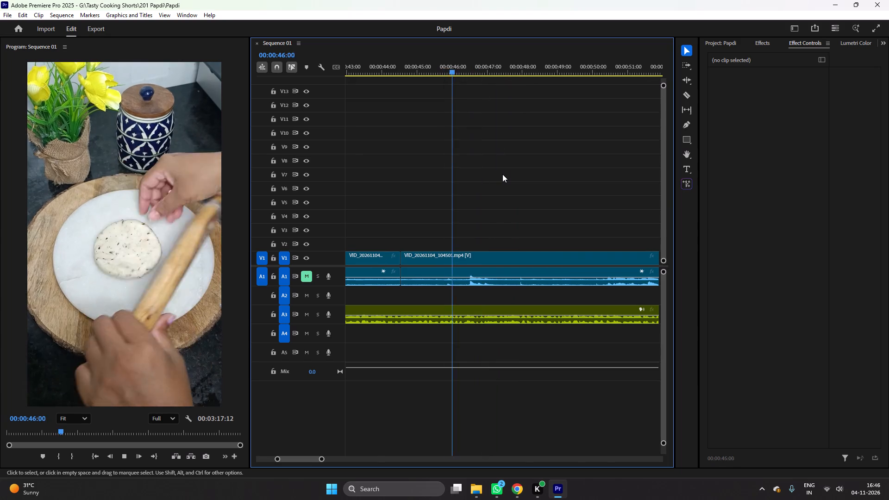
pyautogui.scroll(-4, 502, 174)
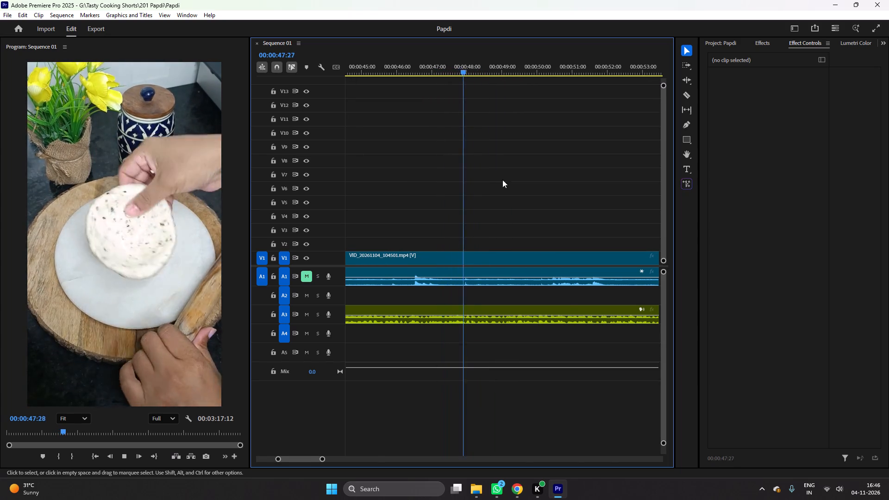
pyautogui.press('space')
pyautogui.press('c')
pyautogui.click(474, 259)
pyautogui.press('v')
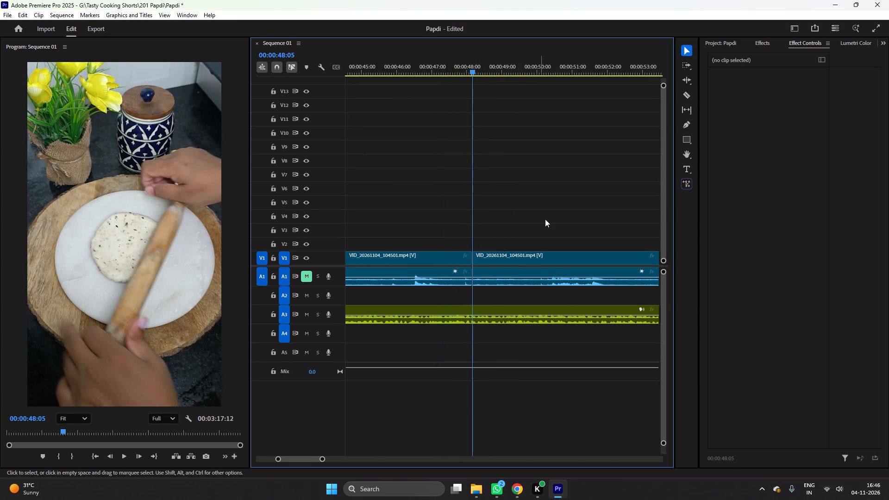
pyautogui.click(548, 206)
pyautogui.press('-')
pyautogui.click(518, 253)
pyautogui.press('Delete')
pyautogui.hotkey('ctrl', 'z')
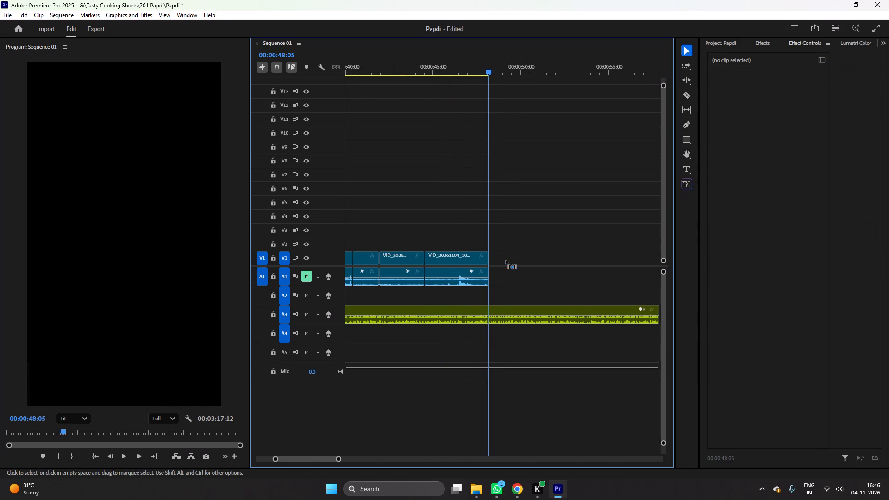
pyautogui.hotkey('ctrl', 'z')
# Set the speed of the VID_20261104_104501 rolling clip to 300% and save.
pyautogui.click(502, 259)
pyautogui.hotkey('ctrl', 'r')
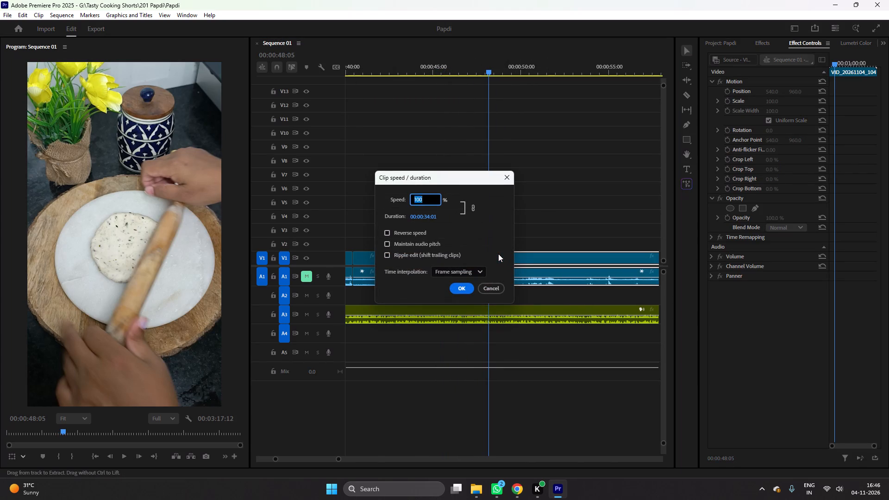
pyautogui.write('300')
pyautogui.press('Return')
pyautogui.click(422, 56)
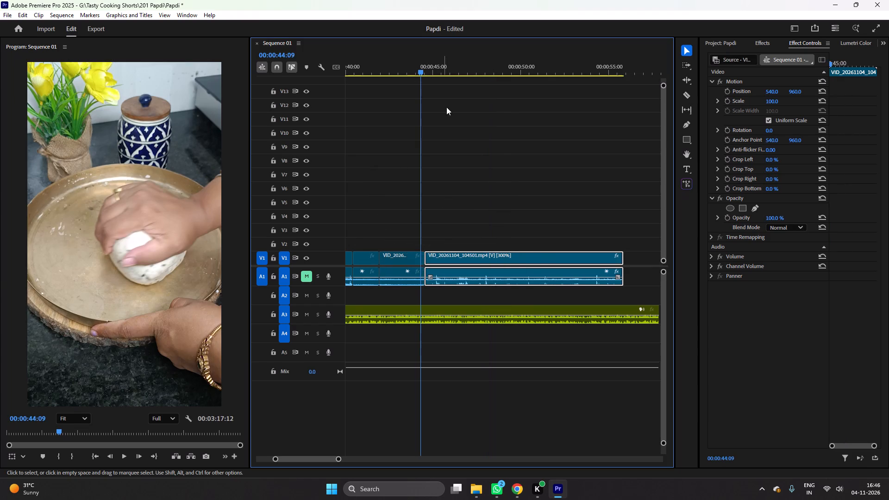
pyautogui.hotkey('ctrl', 's')
# Play the sped-up rolling clip, cut VID_20261104_104501 at about 00:00:48:04, delete the remainder, close the gap and save.
pyautogui.hotkey('ctrl', 'space')
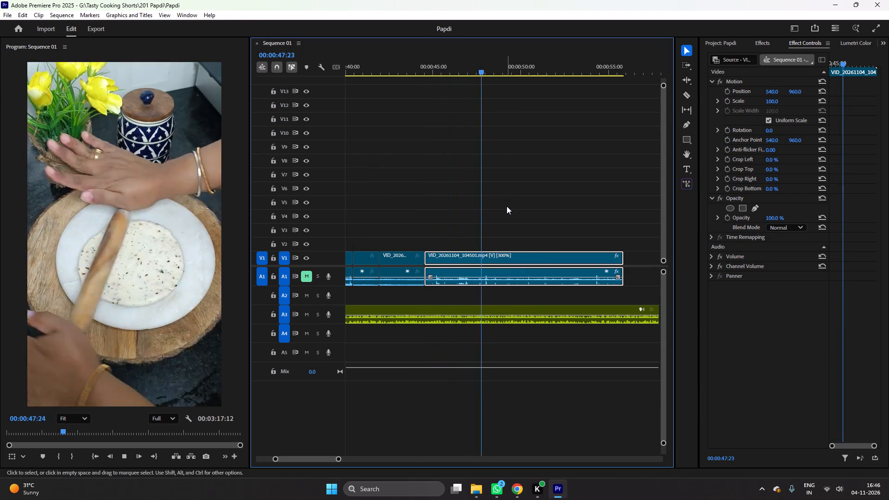
pyautogui.press('space')
pyautogui.press('c')
pyautogui.click(490, 258)
pyautogui.press('v')
pyautogui.click(509, 256)
pyautogui.press('Delete')
pyautogui.rightClick(509, 256)
pyautogui.click(530, 268)
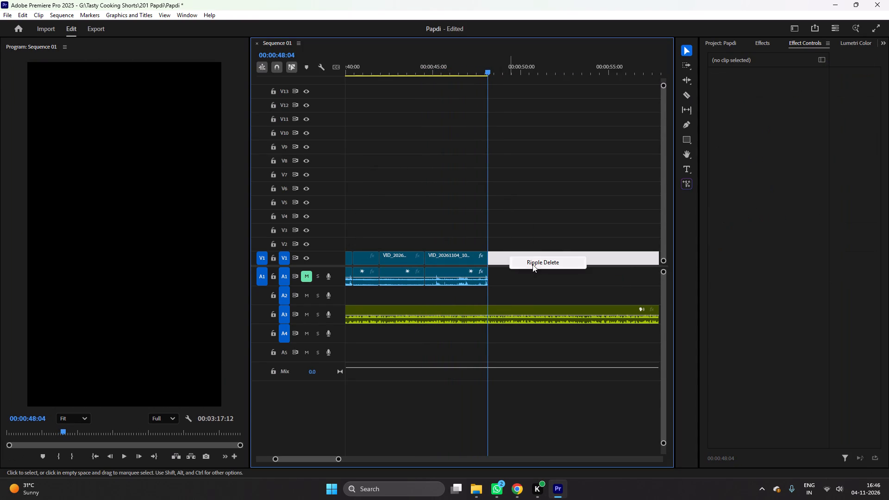
pyautogui.keyDown('ctrl'); pyautogui.click(535, 259); pyautogui.keyUp('ctrl')
pyautogui.hotkey('ctrl', 's')
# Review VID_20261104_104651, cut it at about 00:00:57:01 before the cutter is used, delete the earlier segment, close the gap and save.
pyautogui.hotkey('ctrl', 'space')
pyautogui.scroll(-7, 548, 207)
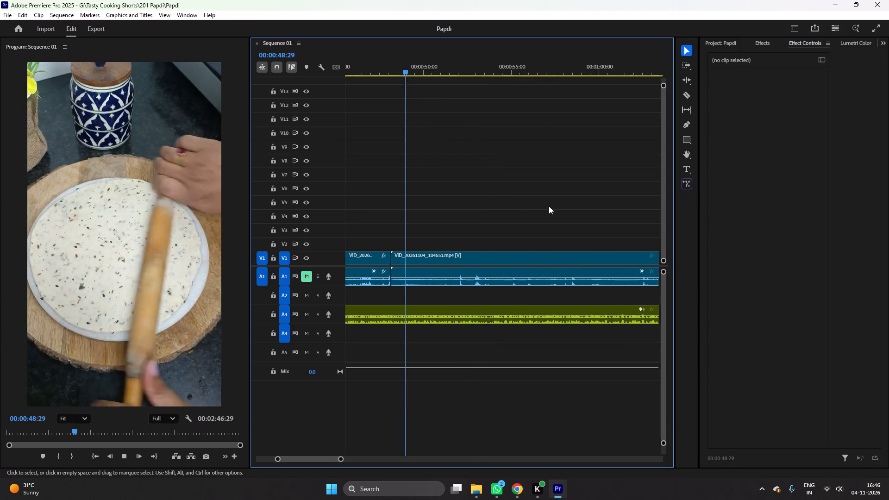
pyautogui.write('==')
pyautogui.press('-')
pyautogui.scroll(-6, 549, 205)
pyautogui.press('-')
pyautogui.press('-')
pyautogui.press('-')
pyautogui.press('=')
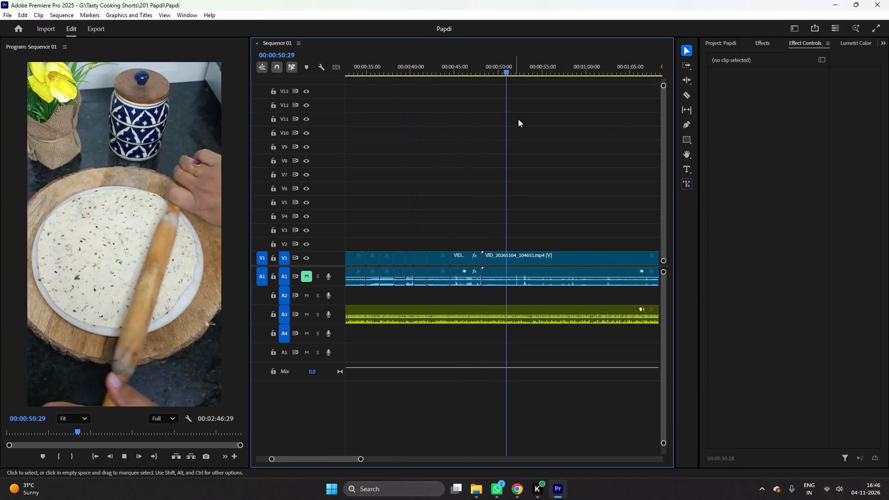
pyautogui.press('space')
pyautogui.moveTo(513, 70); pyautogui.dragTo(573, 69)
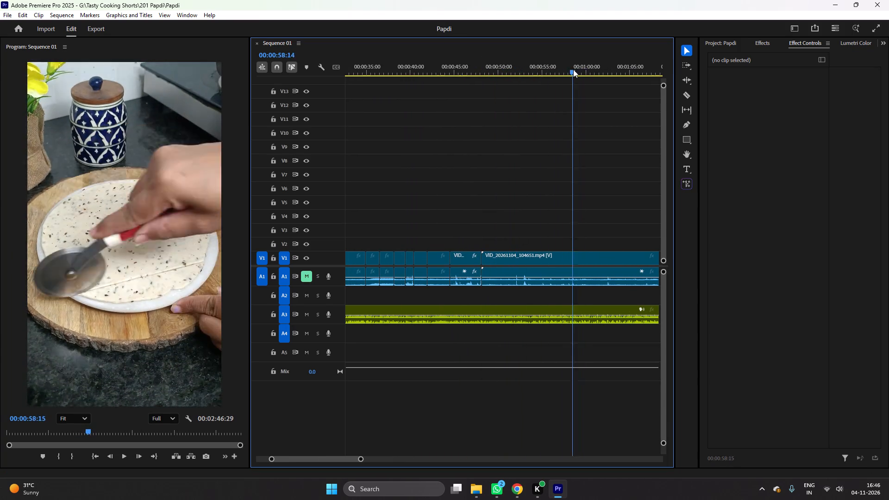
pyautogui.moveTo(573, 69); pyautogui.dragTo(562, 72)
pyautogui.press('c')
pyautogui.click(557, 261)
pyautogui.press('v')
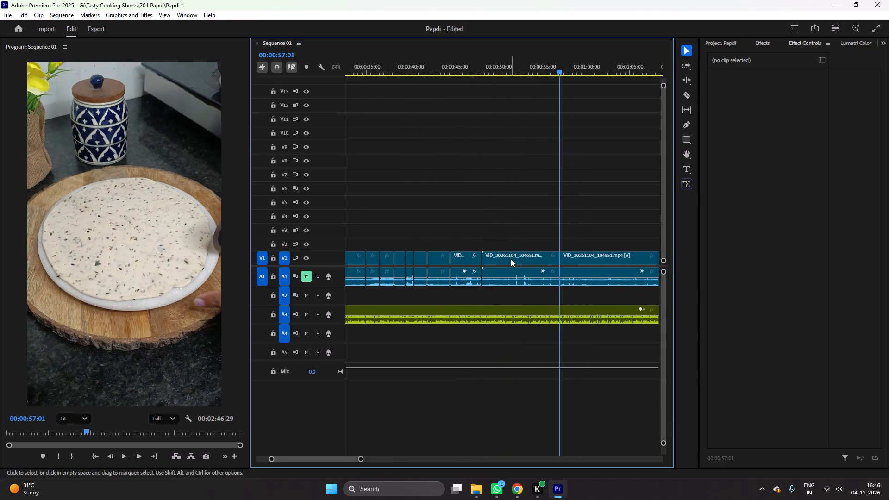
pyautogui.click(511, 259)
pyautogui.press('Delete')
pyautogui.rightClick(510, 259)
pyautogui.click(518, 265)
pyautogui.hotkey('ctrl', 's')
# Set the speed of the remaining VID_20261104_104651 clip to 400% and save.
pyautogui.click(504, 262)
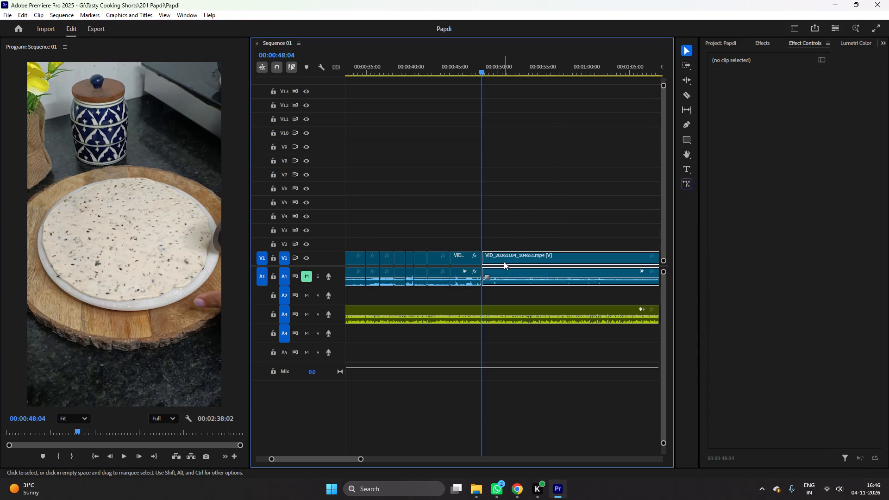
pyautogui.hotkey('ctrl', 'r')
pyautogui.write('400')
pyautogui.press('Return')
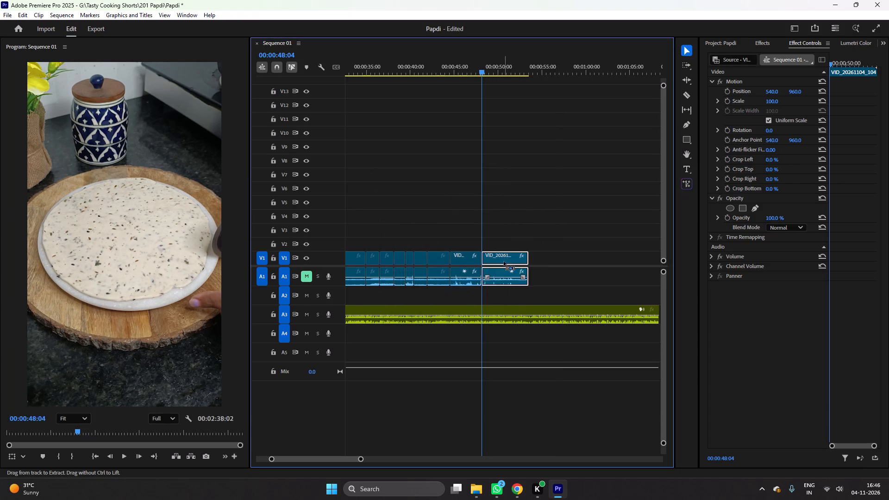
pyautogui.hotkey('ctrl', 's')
# Play through the edge-trimming footage, delete the VID_20261104_104651 clip, close the gap and save.
pyautogui.click(523, 197)
pyautogui.write('==')
pyautogui.click(489, 69)
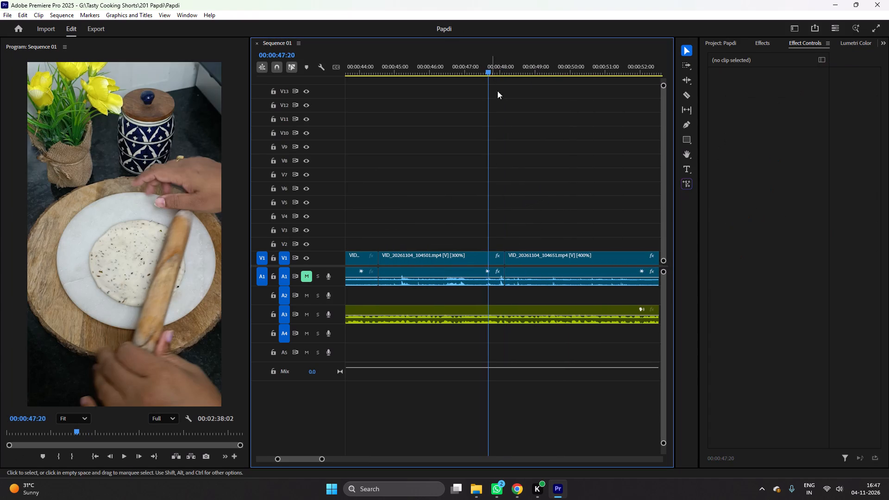
pyautogui.hotkey('ctrl', 's')
pyautogui.hotkey('ctrl', 'space')
pyautogui.press('space')
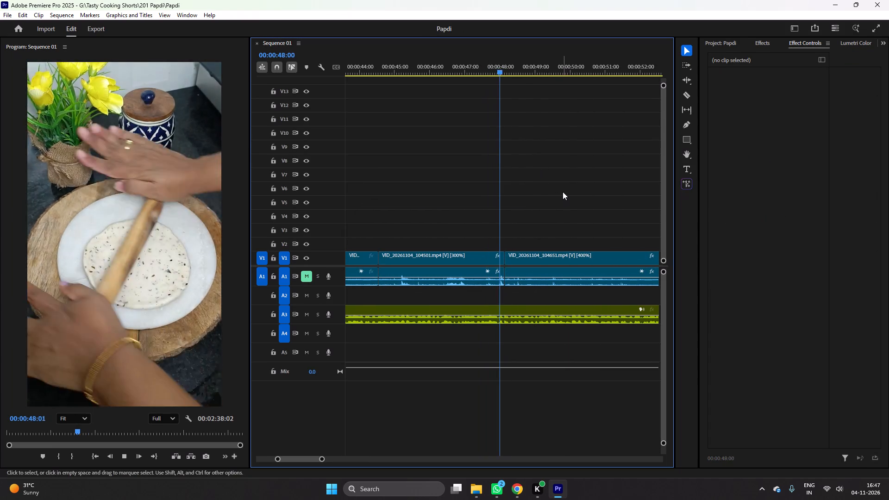
pyautogui.scroll(-3, 563, 192)
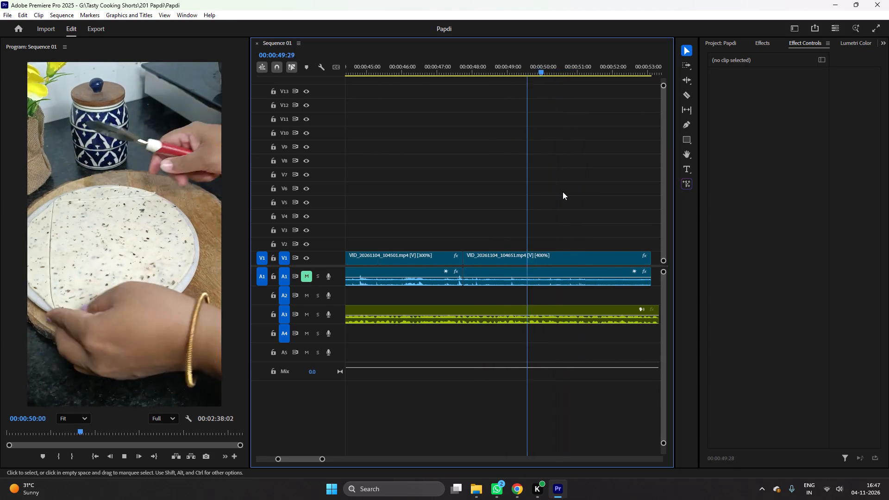
pyautogui.scroll(-2, 563, 192)
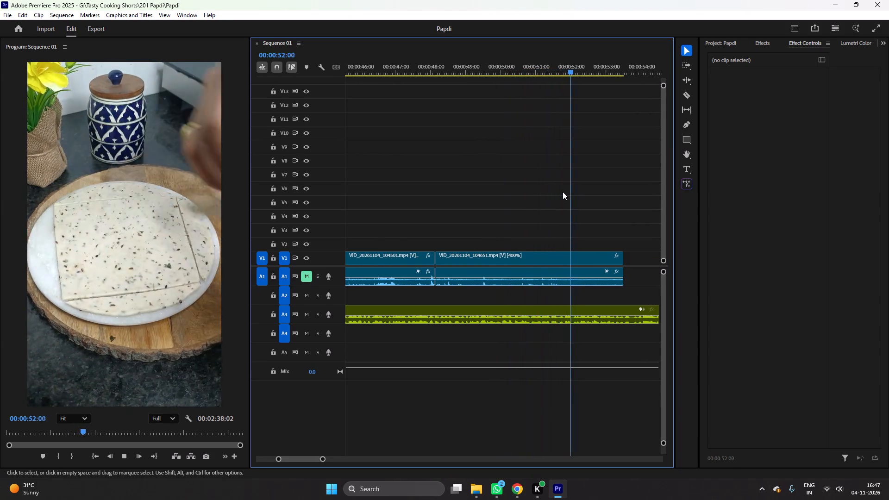
pyautogui.scroll(-4, 563, 192)
pyautogui.press('space')
pyautogui.click(481, 261)
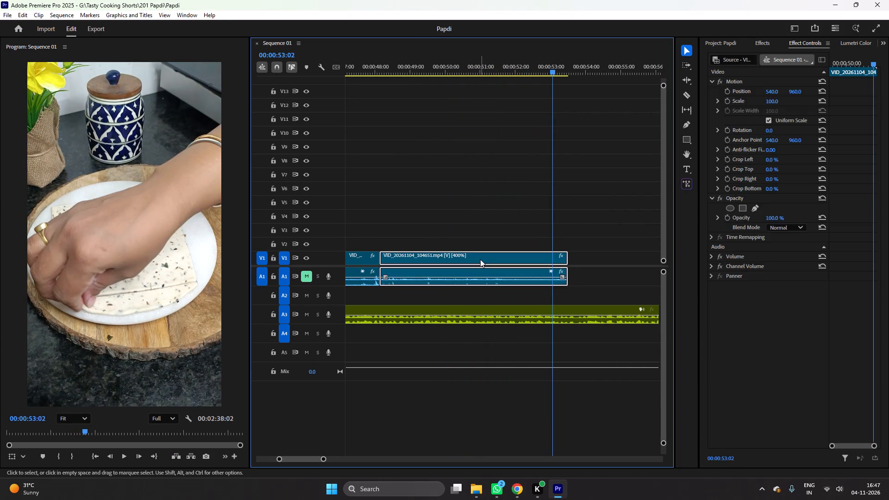
pyautogui.press('Delete')
pyautogui.rightClick(480, 259)
pyautogui.click(485, 263)
pyautogui.hotkey('ctrl', 's')
# Set the speed of the VID_20261104_104726 dough-cutting clip to 500% and save.
pyautogui.press('space')
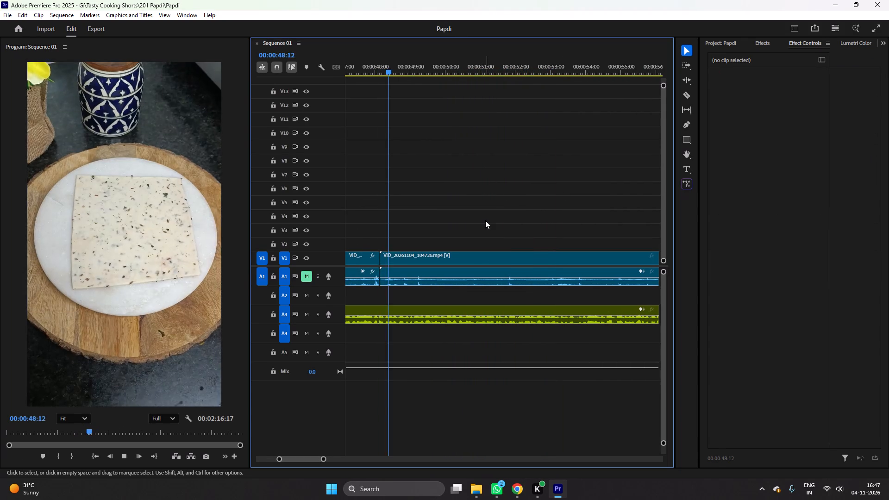
pyautogui.press('space')
pyautogui.click(486, 219)
pyautogui.write('---')
pyautogui.press('=')
pyautogui.click(530, 262)
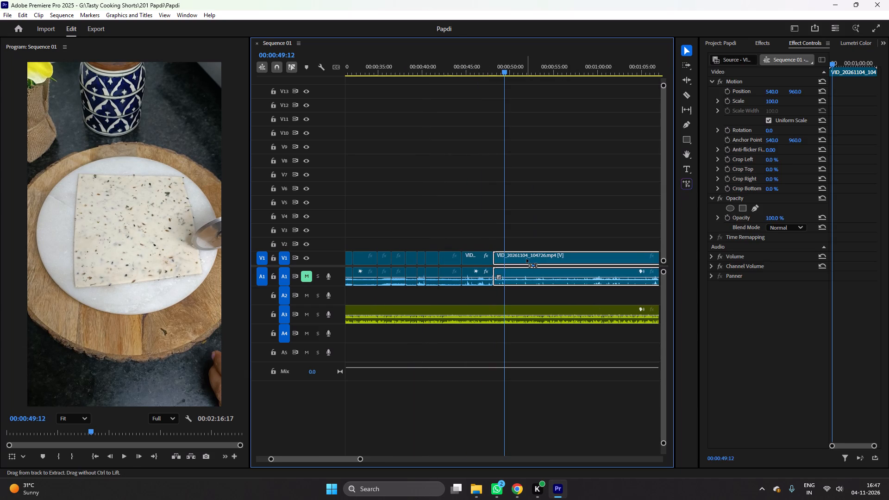
pyautogui.hotkey('ctrl', 'r')
pyautogui.write('500')
pyautogui.press('Return')
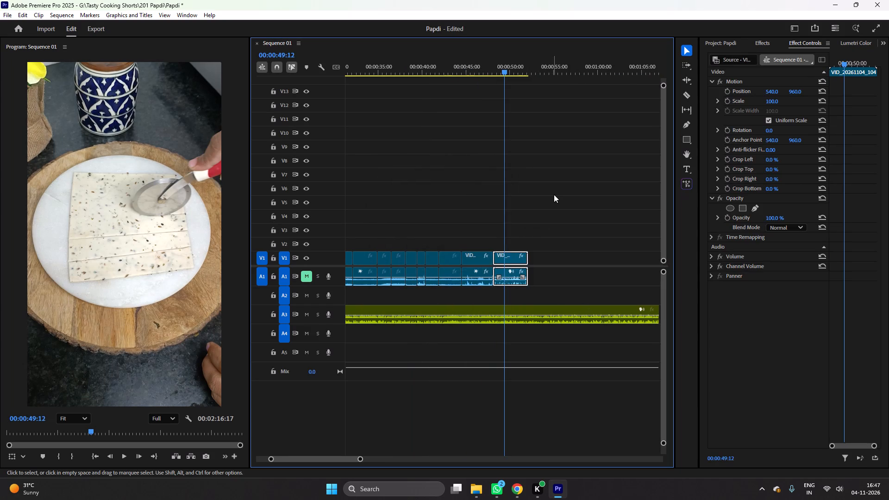
pyautogui.click(554, 194)
pyautogui.press('=')
pyautogui.press('=')
pyautogui.click(436, 67)
pyautogui.hotkey('ctrl', 's')
# Play back the sped-up VID_20261104_104726 clip to check its pacing against the voice-over.
pyautogui.hotkey('ctrl', 'space')
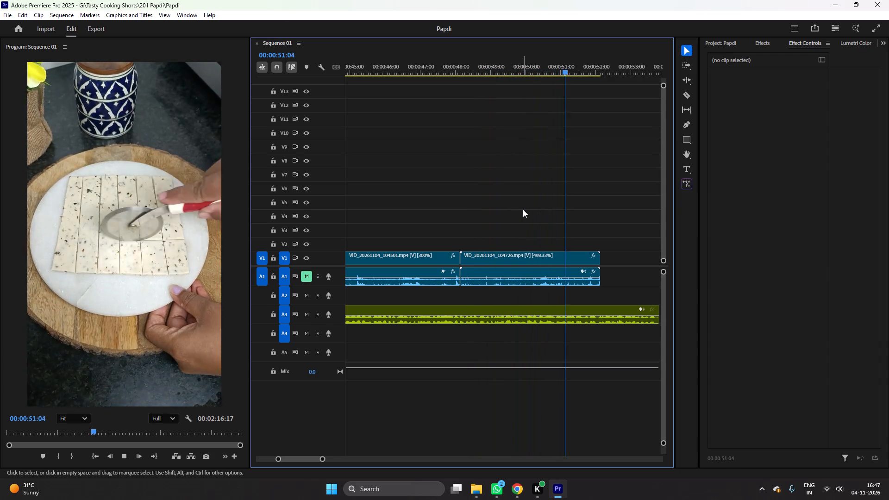
pyautogui.scroll(-3, 523, 209)
pyautogui.press('space')
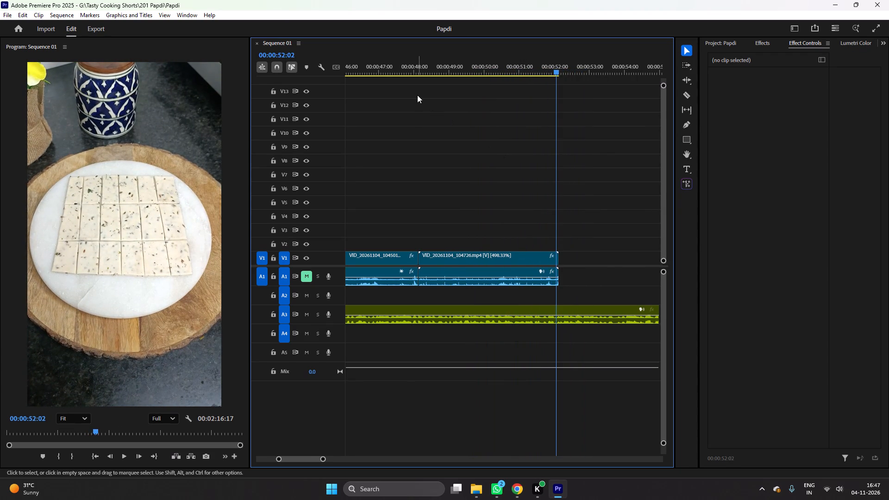
pyautogui.click(415, 71)
pyautogui.hotkey('ctrl', 's')
pyautogui.hotkey('ctrl', 'space')
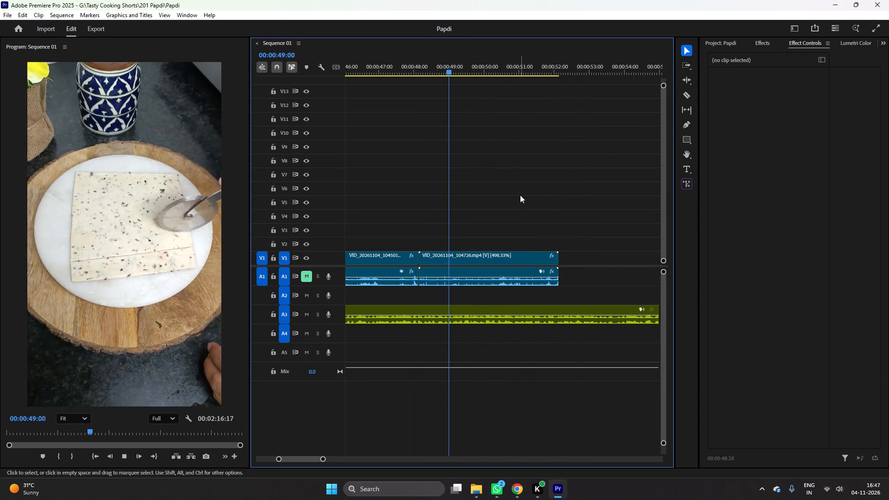
pyautogui.press('space')
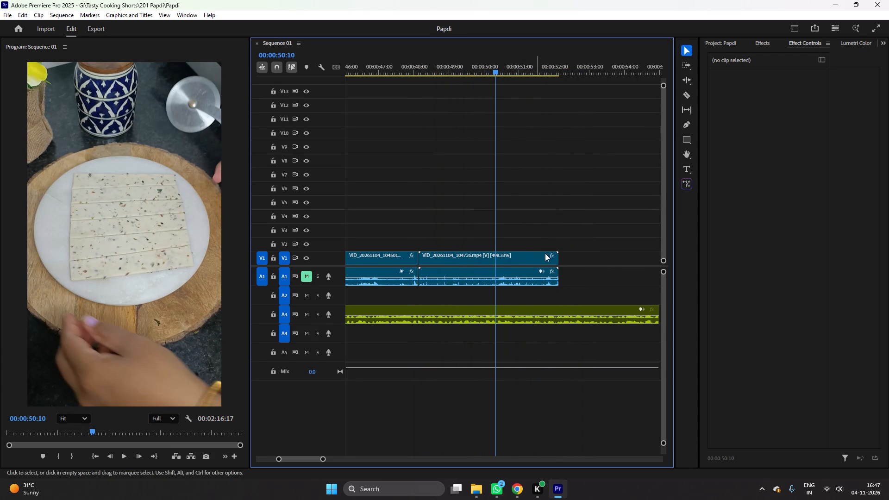
# Rate-stretch the VID_20261104_104726 dough-cutting clip to end at 00:00:50:10, play it back and save.
pyautogui.press('r')
pyautogui.moveTo(557, 262); pyautogui.dragTo(497, 264)
pyautogui.press('b')
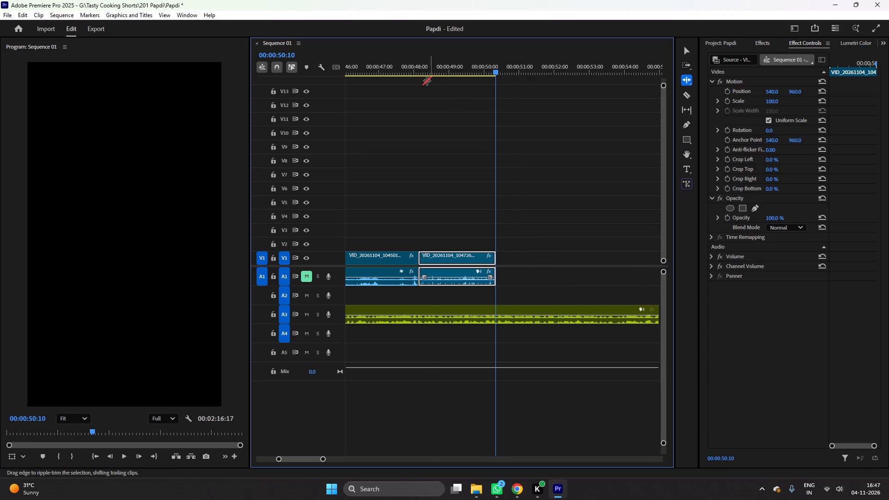
pyautogui.click(428, 78)
pyautogui.click(430, 71)
pyautogui.press('b')
pyautogui.press('space')
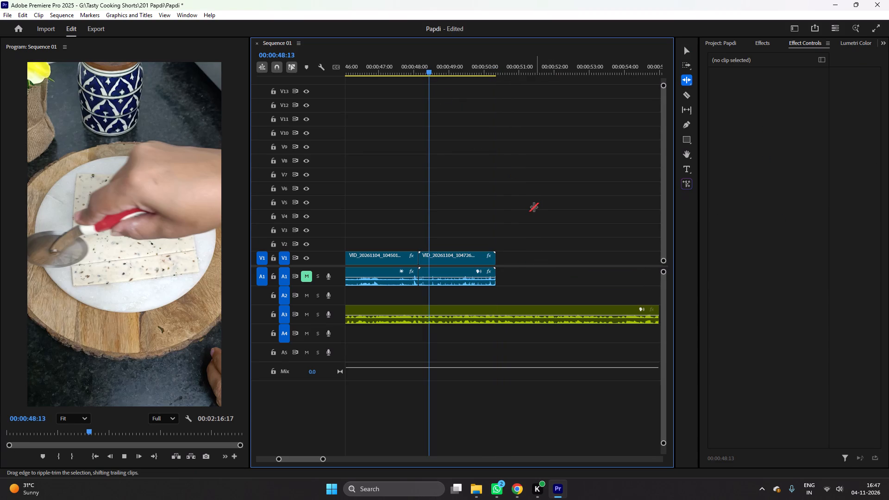
pyautogui.press('v')
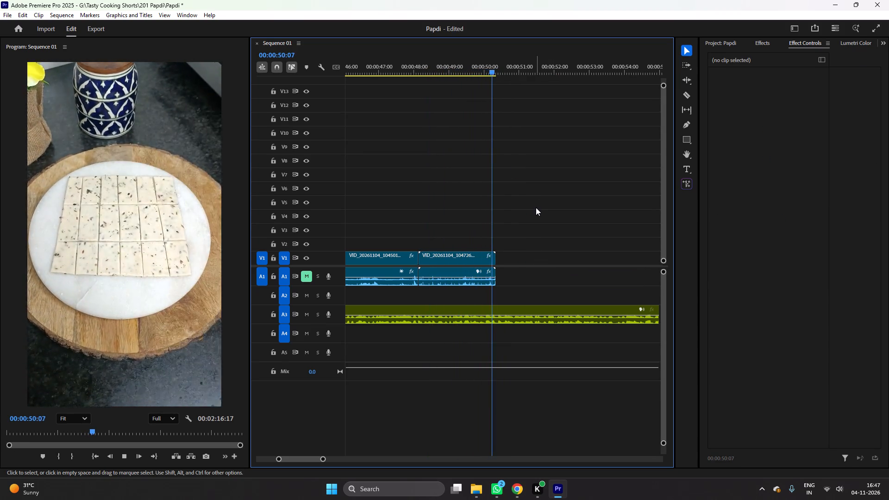
pyautogui.press('space')
pyautogui.hotkey('ctrl', 's')
# Close the gap after the VID_20261104_104726 clip on V1 and save the project.
pyautogui.rightClick(539, 259)
pyautogui.click(547, 259)
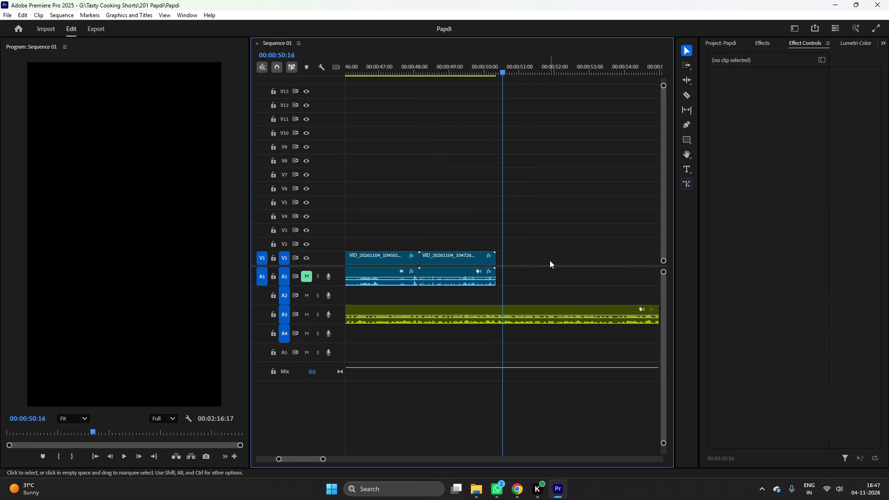
pyautogui.keyDown('ctrl'); pyautogui.rightClick(553, 257); pyautogui.keyUp('ctrl')
pyautogui.click(559, 260)
pyautogui.hotkey('ctrl', 's')
# Play and scrub through the VID_20261104_104751 spatula clip to judge which part of the lifting action is usable.
pyautogui.hotkey('ctrl', 'space')
pyautogui.press('space')
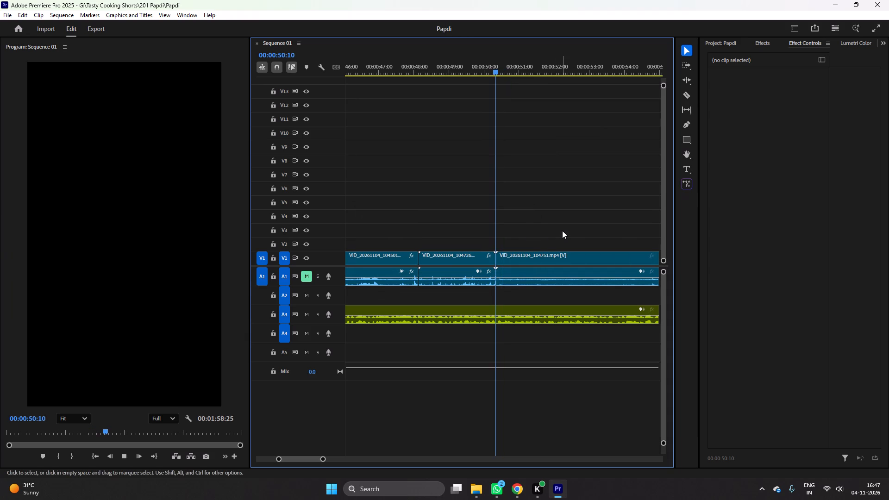
pyautogui.press('space')
pyautogui.scroll(-5, 561, 229)
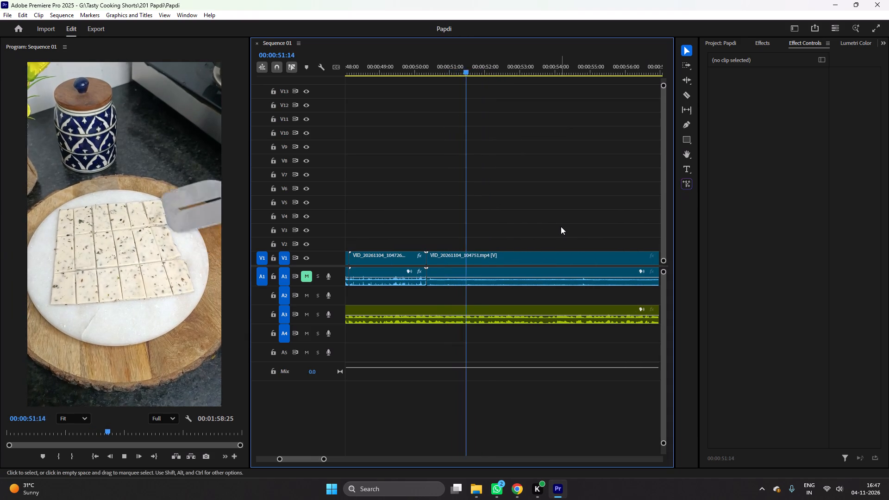
pyautogui.write('-===')
pyautogui.scroll(-5, 561, 226)
pyautogui.press('-')
pyautogui.press('-')
pyautogui.press('-')
pyautogui.press('-')
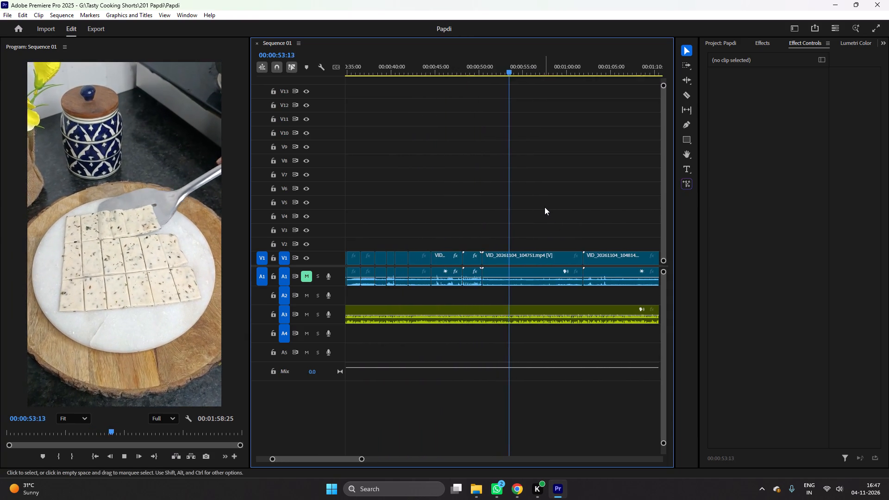
pyautogui.write('==-')
pyautogui.scroll(-2, 545, 207)
pyautogui.press('-')
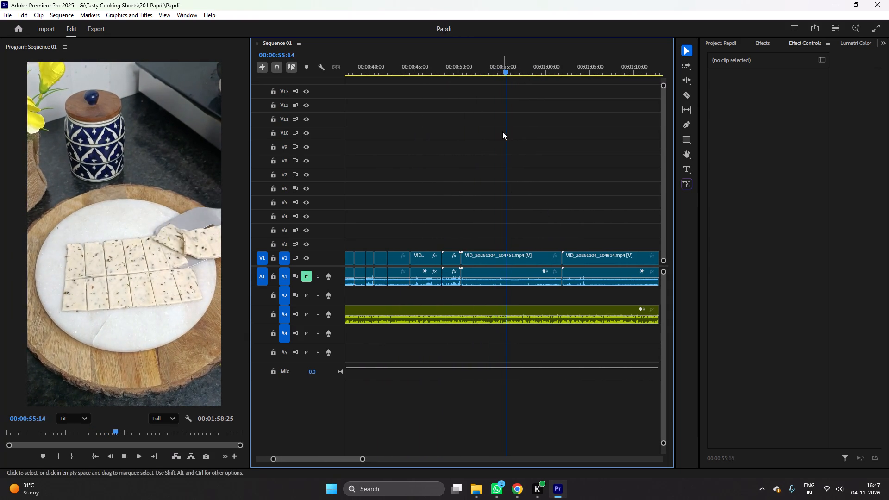
pyautogui.press('space')
pyautogui.moveTo(511, 72); pyautogui.dragTo(573, 70)
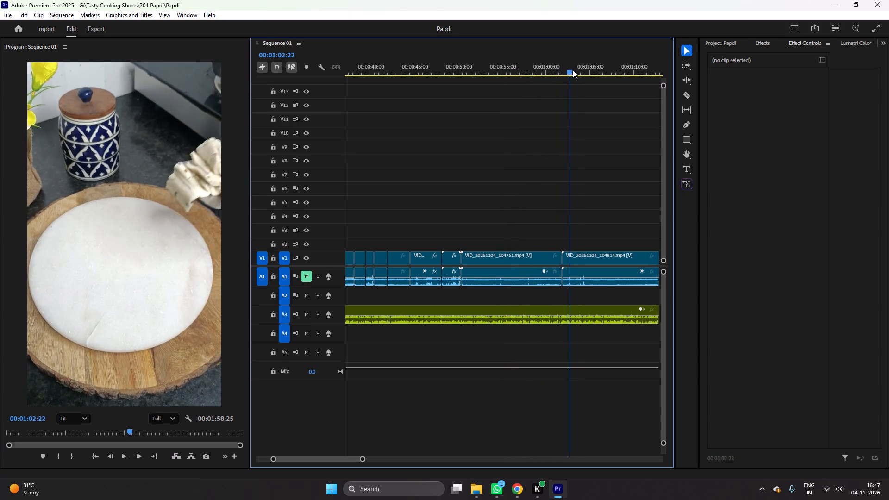
pyautogui.moveTo(573, 70); pyautogui.dragTo(542, 74)
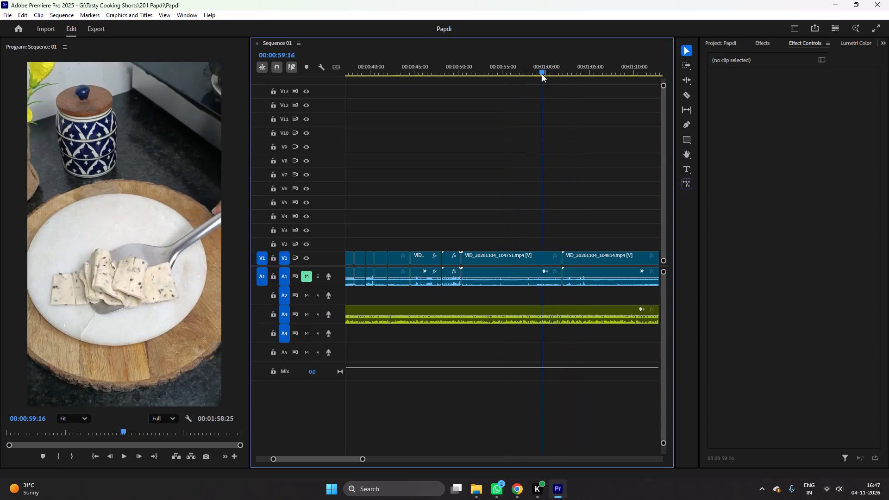
pyautogui.moveTo(542, 74); pyautogui.dragTo(497, 91)
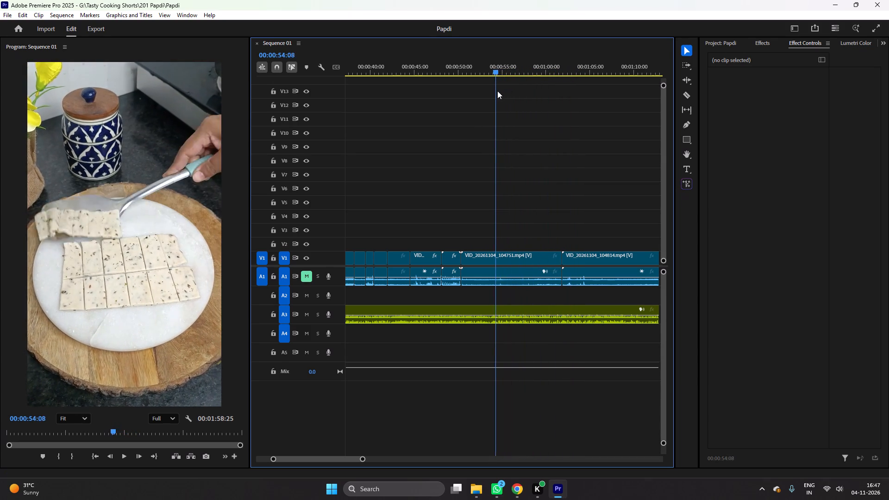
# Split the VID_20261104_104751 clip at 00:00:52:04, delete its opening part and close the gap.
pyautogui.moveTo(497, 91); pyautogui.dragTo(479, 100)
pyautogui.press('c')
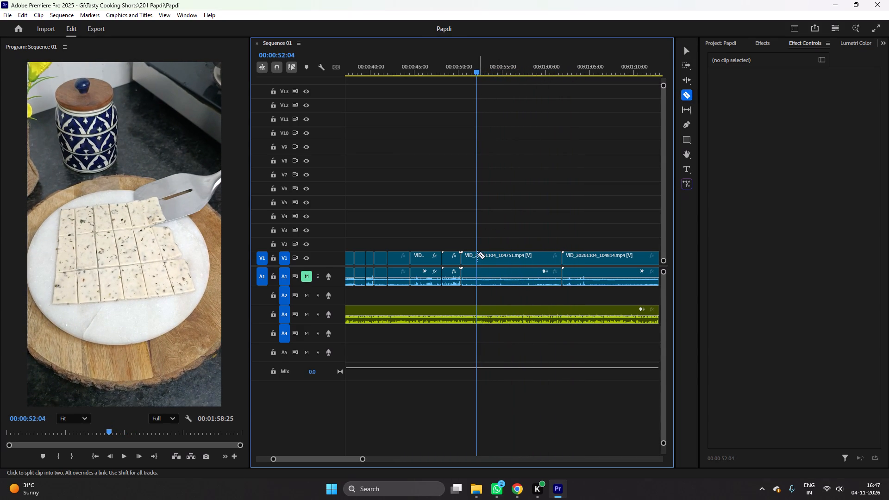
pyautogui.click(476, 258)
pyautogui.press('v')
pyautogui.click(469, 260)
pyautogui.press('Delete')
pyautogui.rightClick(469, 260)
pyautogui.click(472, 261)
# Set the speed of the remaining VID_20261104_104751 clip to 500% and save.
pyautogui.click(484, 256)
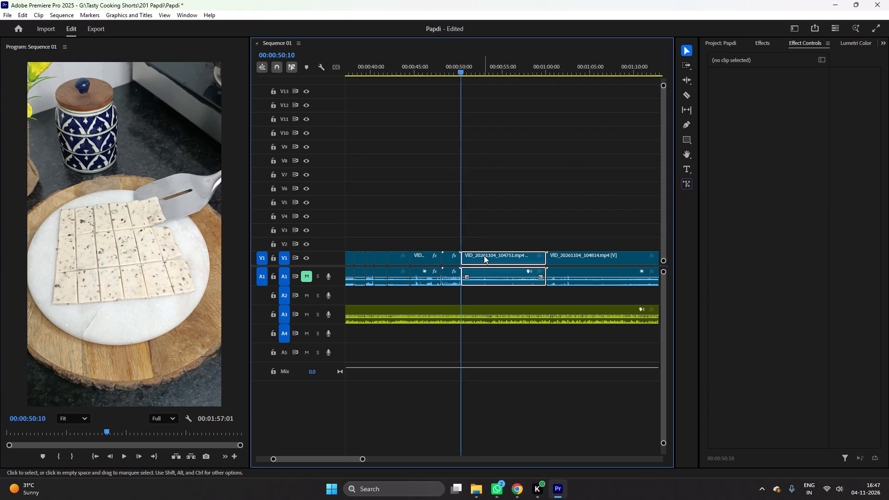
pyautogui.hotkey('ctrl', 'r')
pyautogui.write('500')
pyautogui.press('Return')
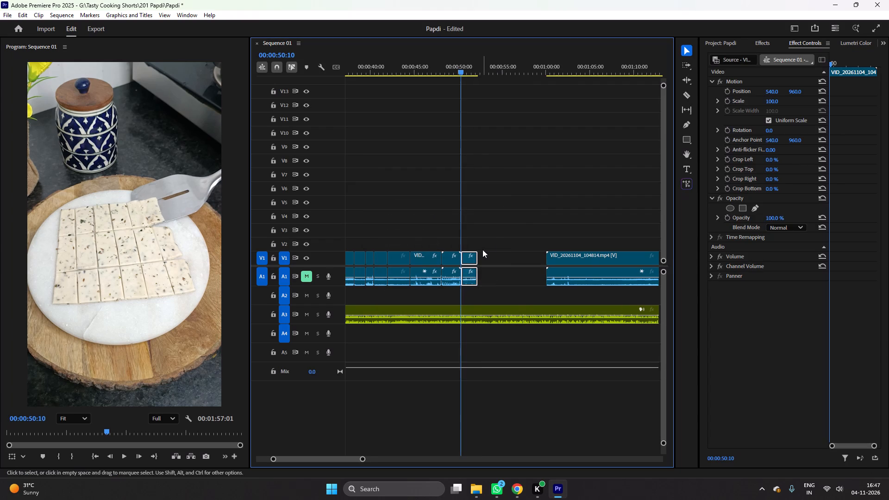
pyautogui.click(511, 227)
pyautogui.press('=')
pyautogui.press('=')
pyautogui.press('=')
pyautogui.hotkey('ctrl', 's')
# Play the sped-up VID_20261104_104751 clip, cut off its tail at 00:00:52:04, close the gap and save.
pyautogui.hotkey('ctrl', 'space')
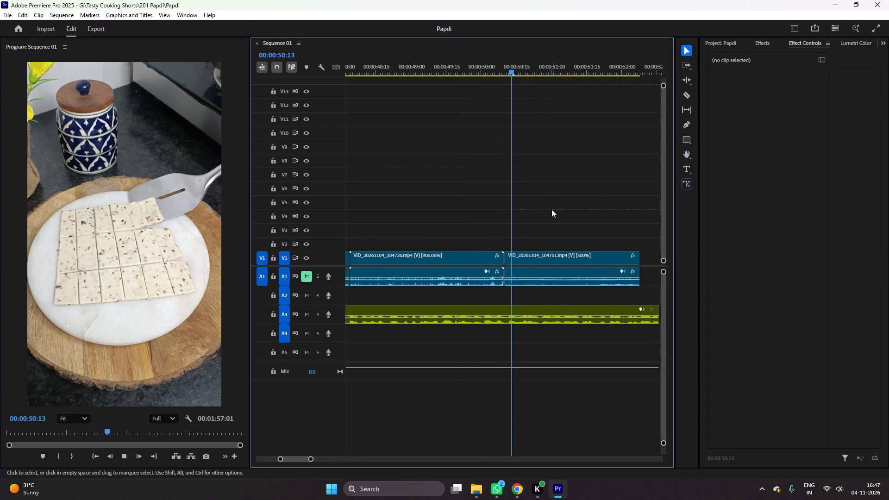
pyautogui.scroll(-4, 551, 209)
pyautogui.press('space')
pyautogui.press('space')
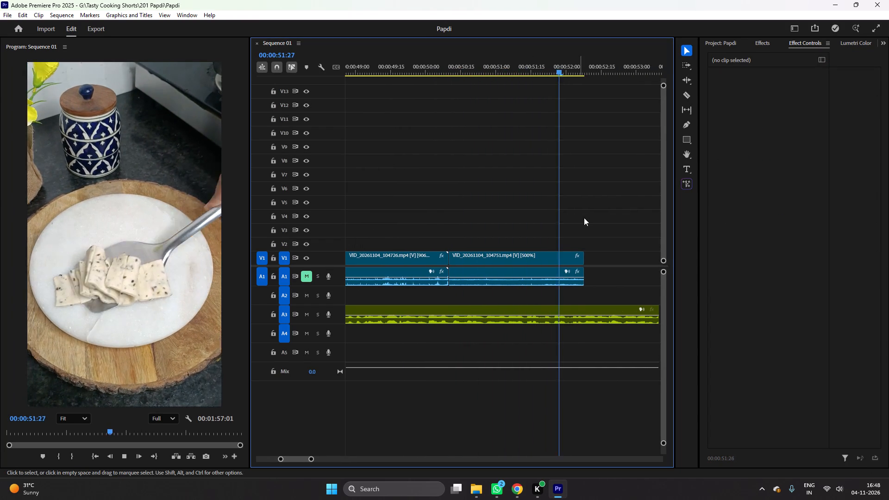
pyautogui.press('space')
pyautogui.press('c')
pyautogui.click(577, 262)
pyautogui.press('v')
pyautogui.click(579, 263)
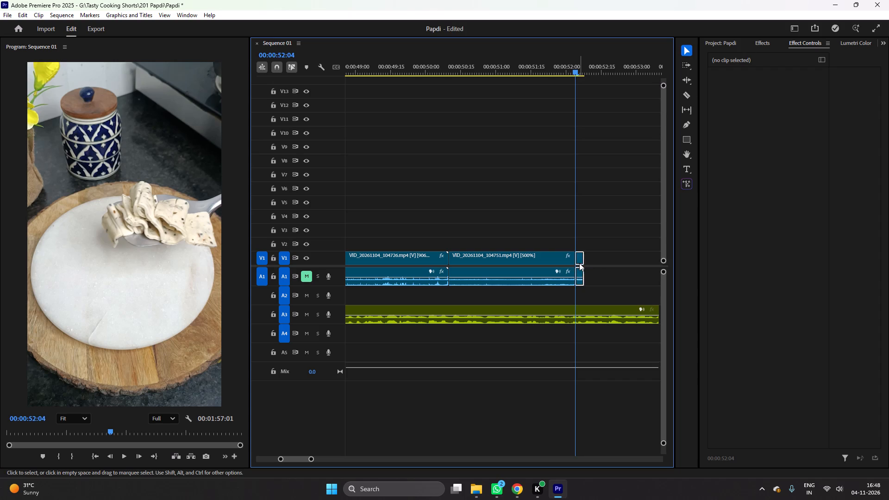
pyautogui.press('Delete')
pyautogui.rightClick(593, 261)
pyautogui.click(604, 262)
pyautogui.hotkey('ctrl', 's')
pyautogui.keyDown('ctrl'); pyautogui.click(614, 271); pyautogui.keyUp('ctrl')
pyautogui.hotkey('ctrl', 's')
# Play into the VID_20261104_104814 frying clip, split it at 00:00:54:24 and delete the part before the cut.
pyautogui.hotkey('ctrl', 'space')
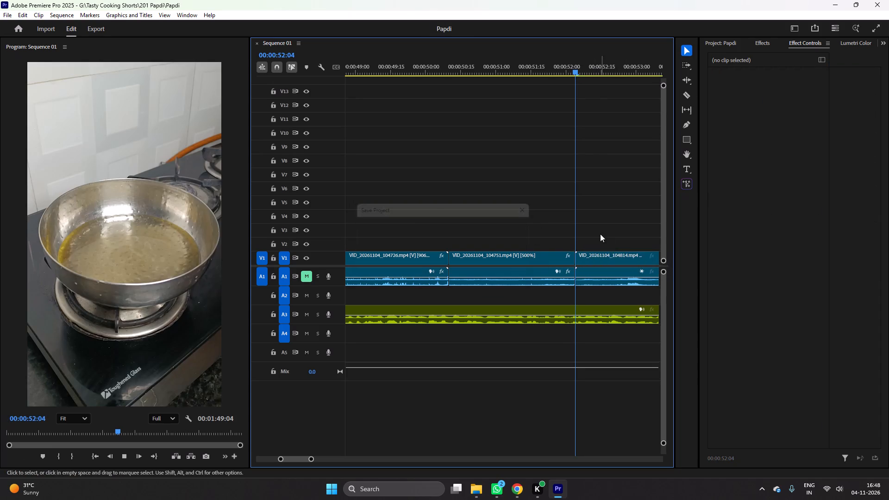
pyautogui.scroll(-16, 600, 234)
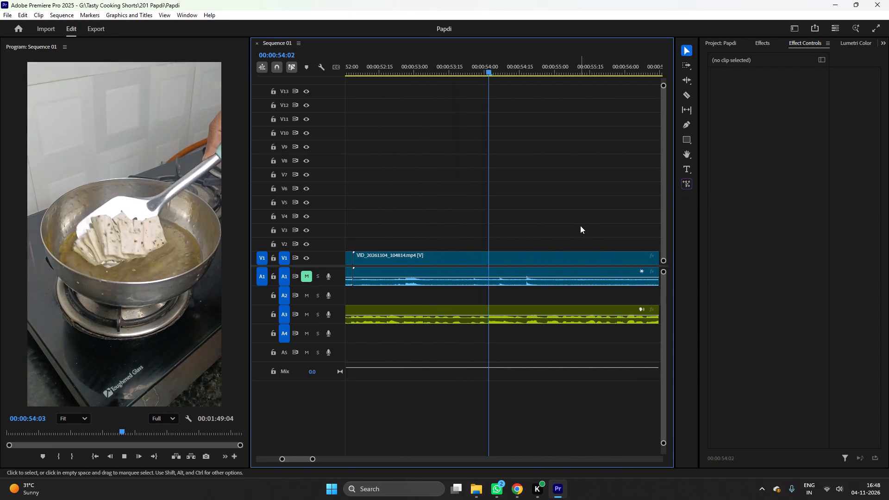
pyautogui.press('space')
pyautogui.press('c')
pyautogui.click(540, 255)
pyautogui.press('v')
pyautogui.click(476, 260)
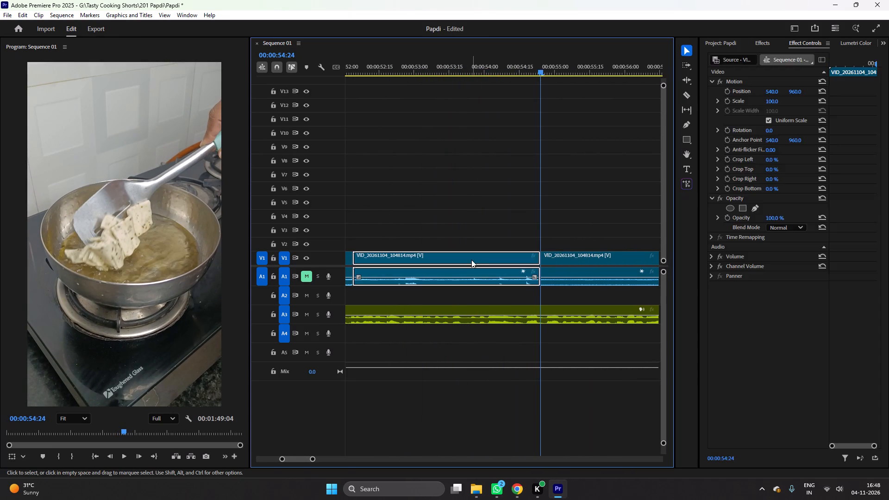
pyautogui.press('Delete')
# Delete the VID_20261104_104751 clip, close the whole gap before the VID_20261104_104814 clip and save.
pyautogui.scroll(3, 479, 254)
pyautogui.press('-')
pyautogui.click(420, 259)
pyautogui.press('Delete')
pyautogui.rightClick(420, 259)
pyautogui.click(433, 263)
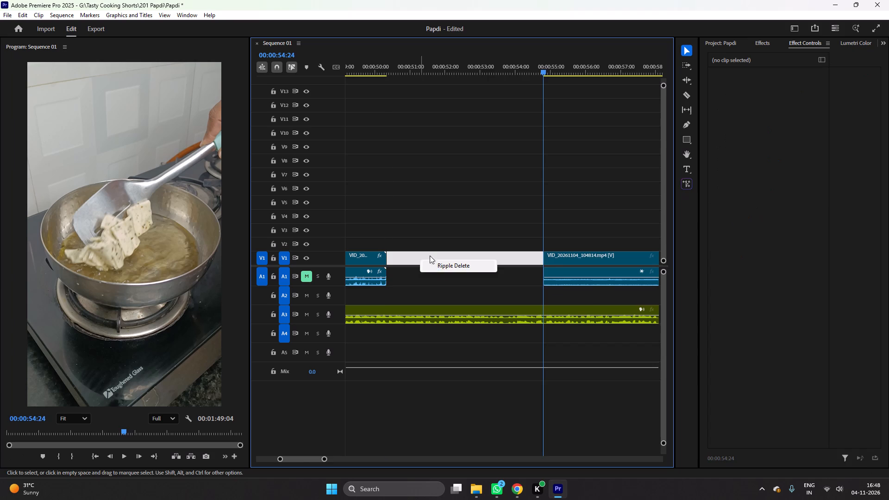
pyautogui.click(373, 66)
pyautogui.hotkey('ctrl', 's')
# Review the VID_20261104_104814 frying footage against the following clips, delete it, close the gap and save.
pyautogui.hotkey('ctrl', 'space')
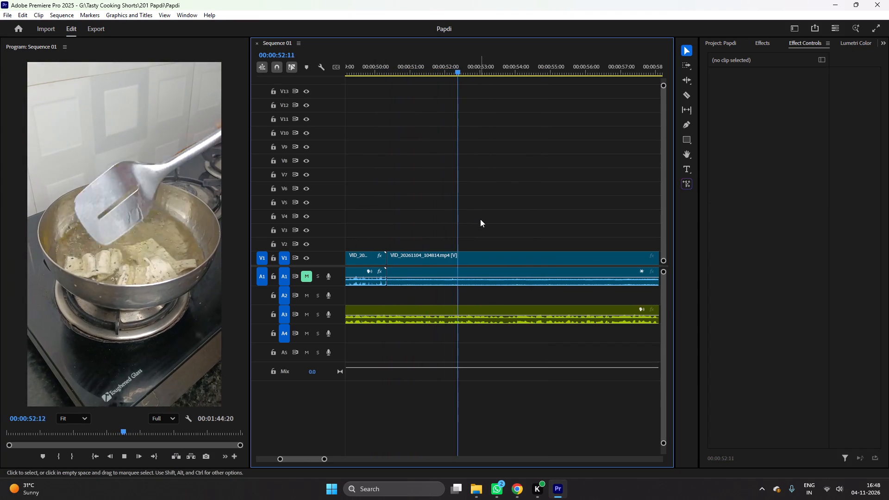
pyautogui.scroll(-4, 504, 241)
pyautogui.press('space')
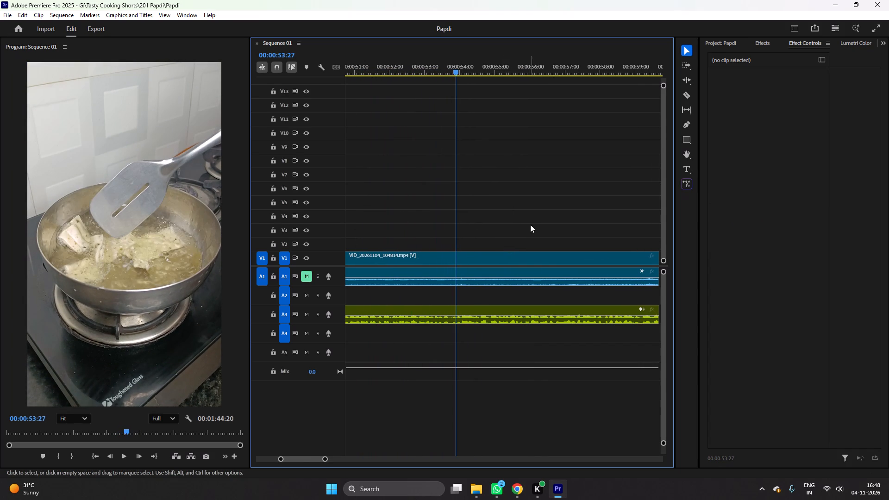
pyautogui.click(530, 225)
pyautogui.press('-')
pyautogui.press('-')
pyautogui.moveTo(568, 67); pyautogui.dragTo(570, 67)
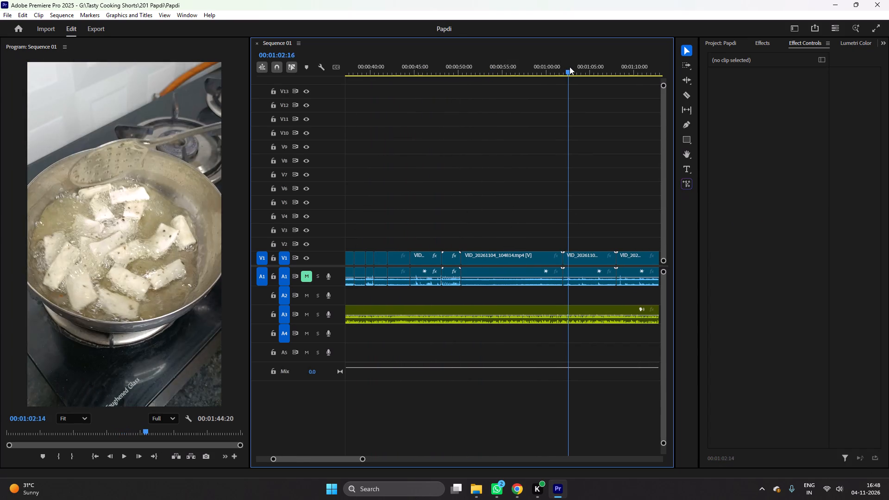
pyautogui.moveTo(570, 67); pyautogui.dragTo(576, 67)
pyautogui.click(492, 252)
pyautogui.press('Delete')
pyautogui.rightClick(492, 253)
pyautogui.click(501, 262)
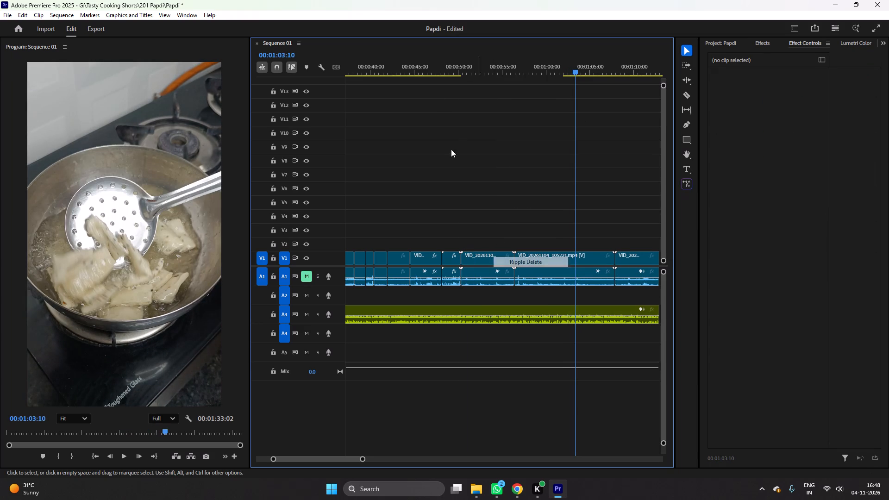
pyautogui.click(451, 67)
pyautogui.hotkey('ctrl', 's')
# Play into the VID_20261104_105004 frying clip, split it at 00:00:52:10, delete the remainder, close the gap and save.
pyautogui.click(516, 195)
pyautogui.press('=')
pyautogui.press('=')
pyautogui.click(575, 206)
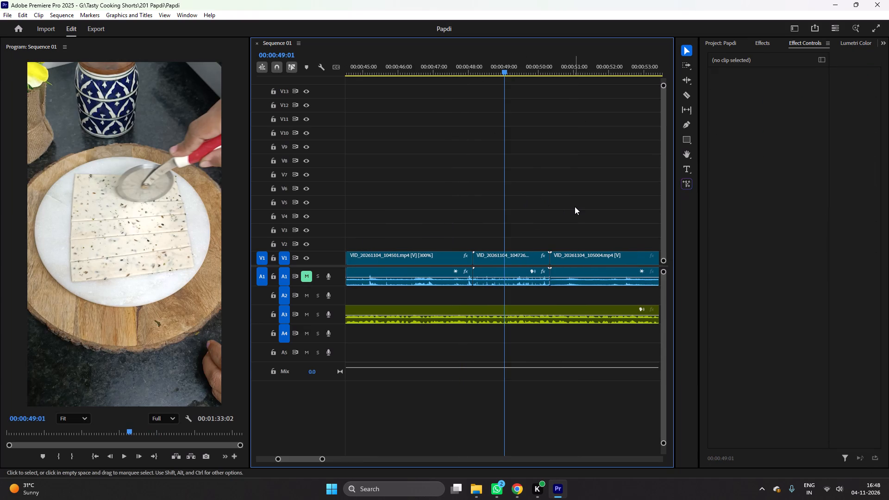
pyautogui.hotkey('ctrl', 's')
pyautogui.hotkey('ctrl', 'space')
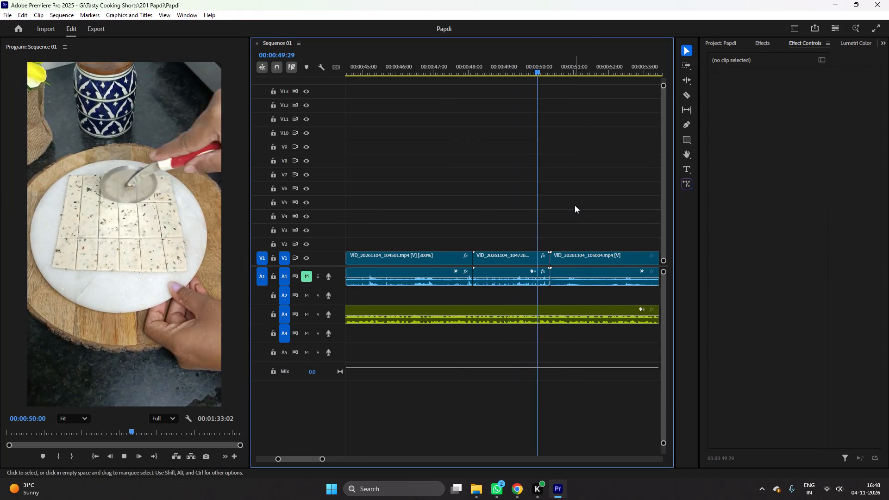
pyautogui.scroll(-6, 575, 205)
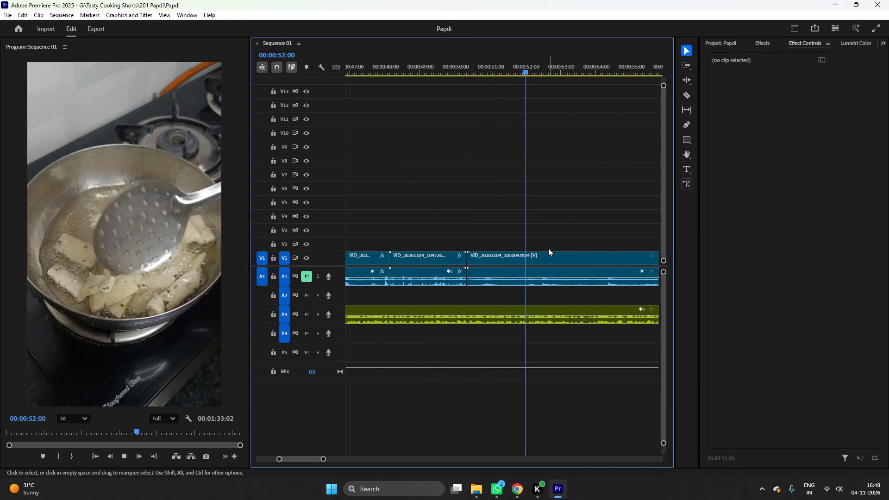
pyautogui.press('space')
pyautogui.press('c')
pyautogui.click(537, 263)
pyautogui.press('v')
pyautogui.click(561, 258)
pyautogui.press('Delete')
pyautogui.rightClick(562, 258)
pyautogui.click(582, 266)
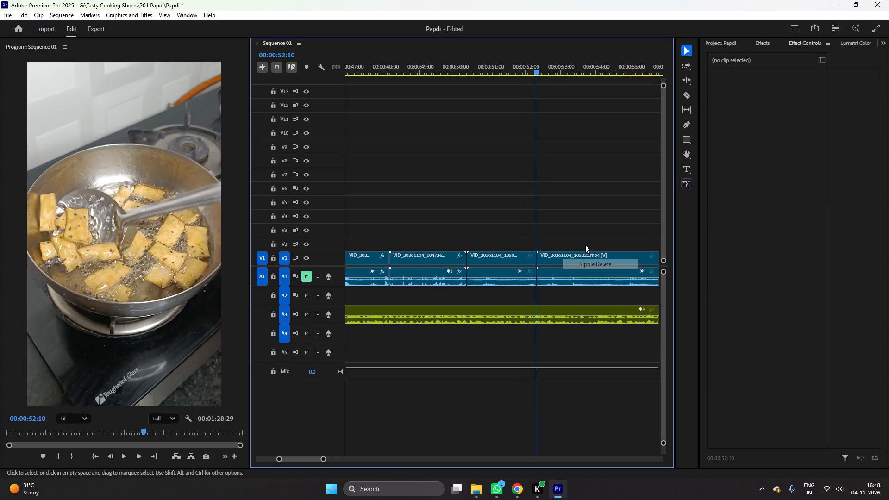
pyautogui.hotkey('ctrl', 's')
# Review the VID_20261104_105221 frying clip, split it at 00:00:58:08, delete the part before the cut, close the gap and save.
pyautogui.hotkey('ctrl', 'space')
pyautogui.scroll(-13, 584, 237)
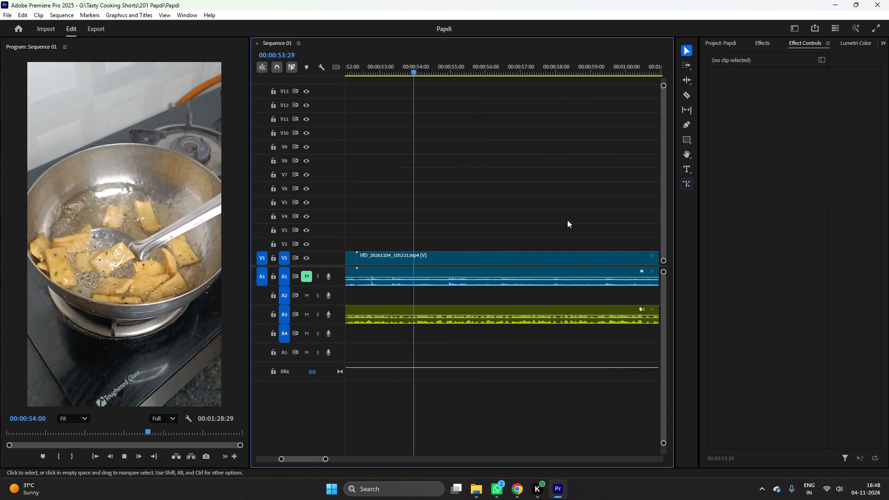
pyautogui.press('space')
pyautogui.click(566, 219)
pyautogui.press('-')
pyautogui.press('-')
pyautogui.moveTo(516, 69); pyautogui.dragTo(525, 71)
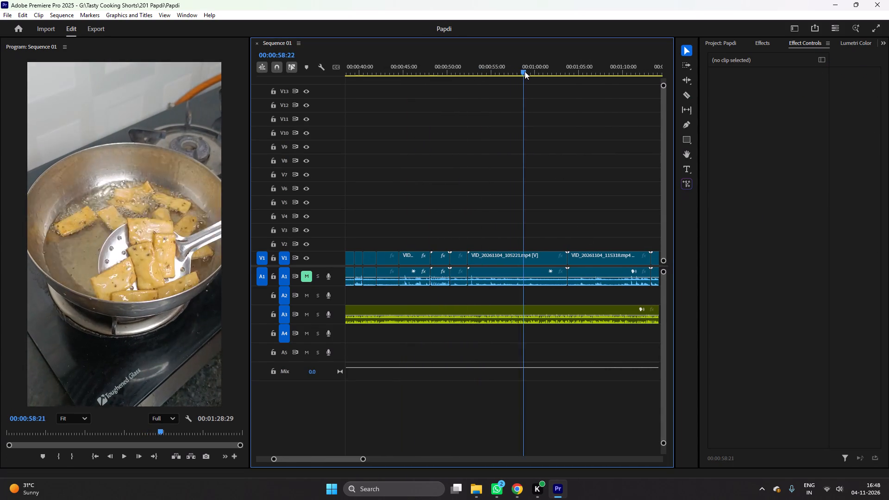
pyautogui.moveTo(525, 71); pyautogui.dragTo(599, 86)
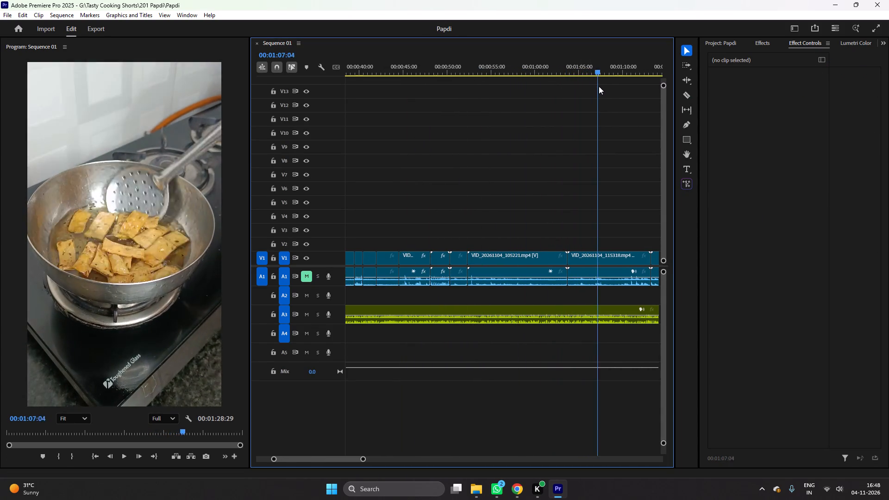
pyautogui.moveTo(599, 86); pyautogui.dragTo(499, 98)
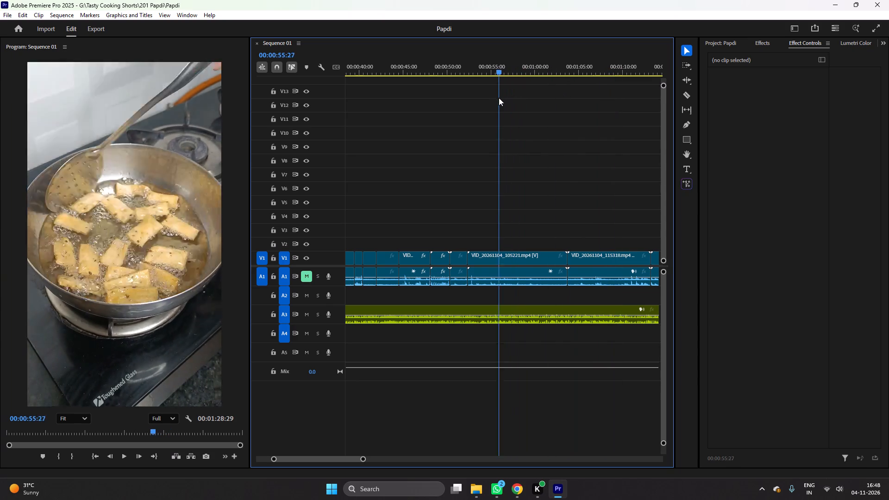
pyautogui.moveTo(499, 98); pyautogui.dragTo(613, 97)
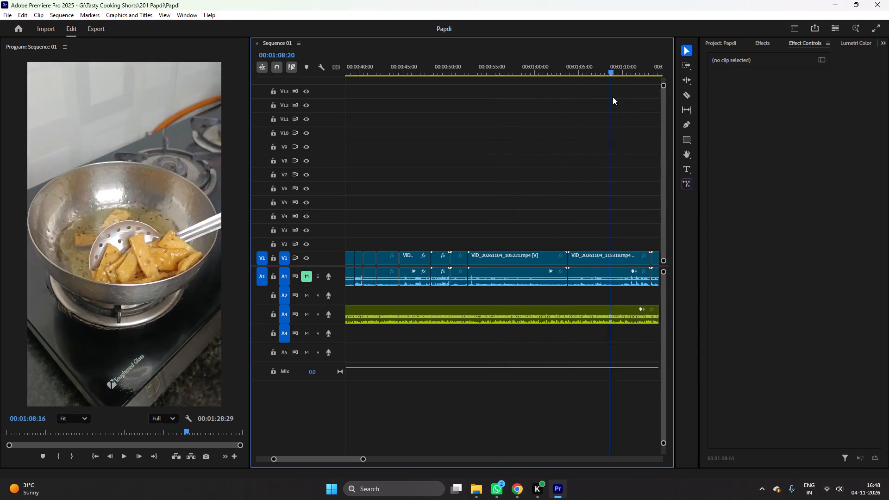
pyautogui.moveTo(613, 97); pyautogui.dragTo(520, 115)
pyautogui.press('c')
pyautogui.click(526, 262)
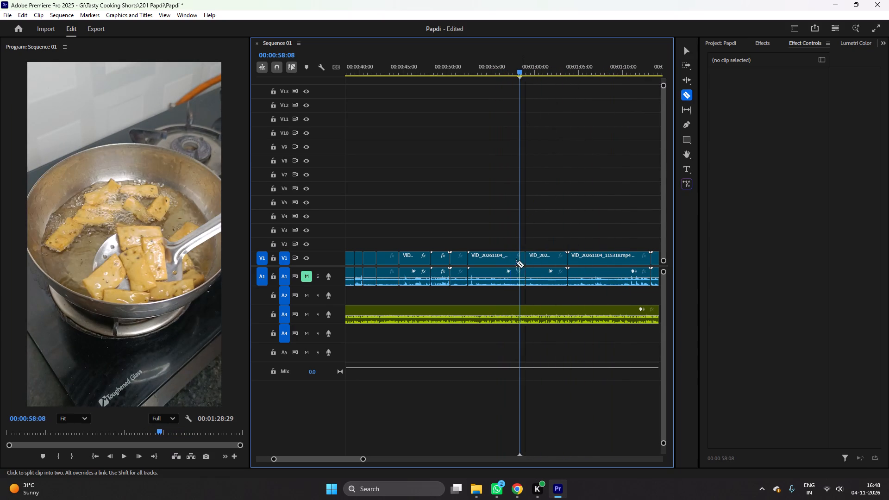
pyautogui.press('v')
pyautogui.click(492, 263)
pyautogui.press('Delete')
pyautogui.rightClick(485, 261)
pyautogui.click(500, 265)
pyautogui.hotkey('ctrl', 's')
# Play from 00:00:51:00 into the VID_20261104_105221 clip, split it at 00:00:54:27, delete the remainder, close the gap and save.
pyautogui.click(457, 64)
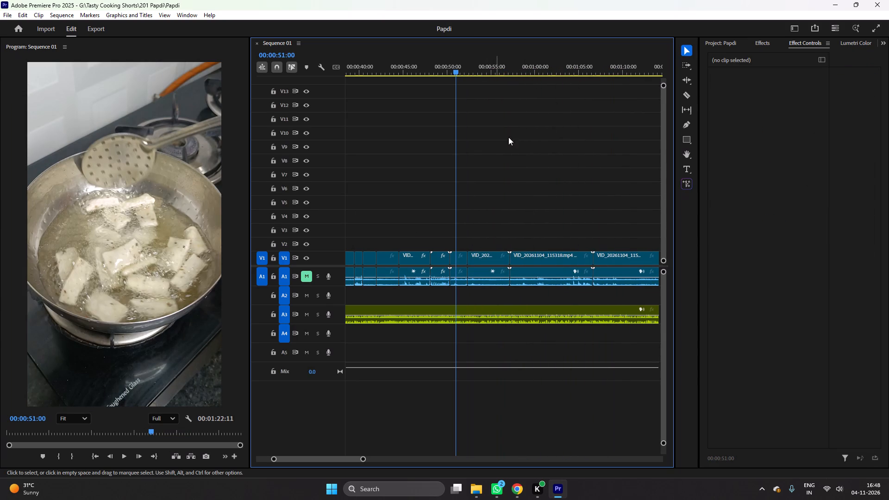
pyautogui.click(528, 181)
pyautogui.write('===')
pyautogui.click(570, 201)
pyautogui.hotkey('ctrl', 's')
pyautogui.hotkey('ctrl', 'space')
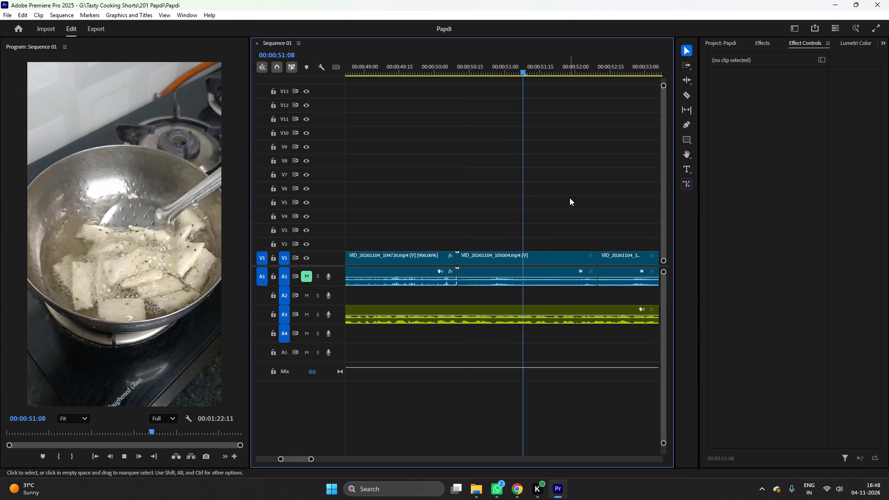
pyautogui.scroll(-9, 570, 198)
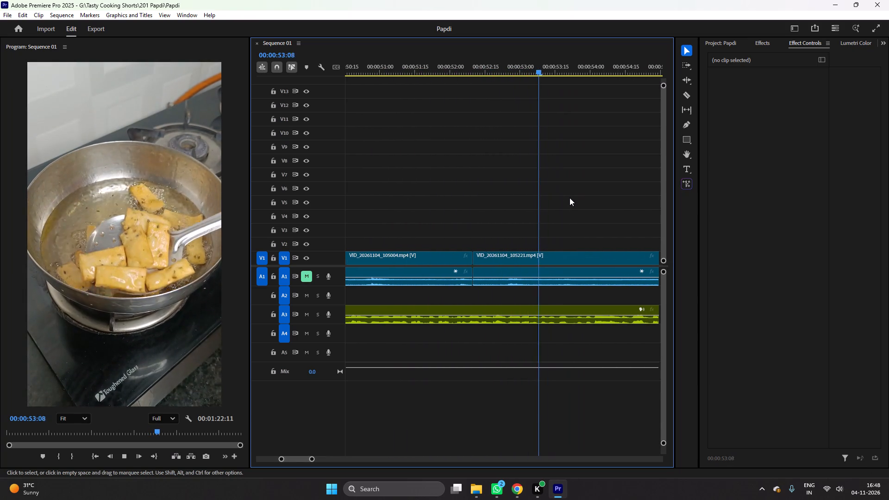
pyautogui.scroll(-13, 570, 198)
pyautogui.press('space')
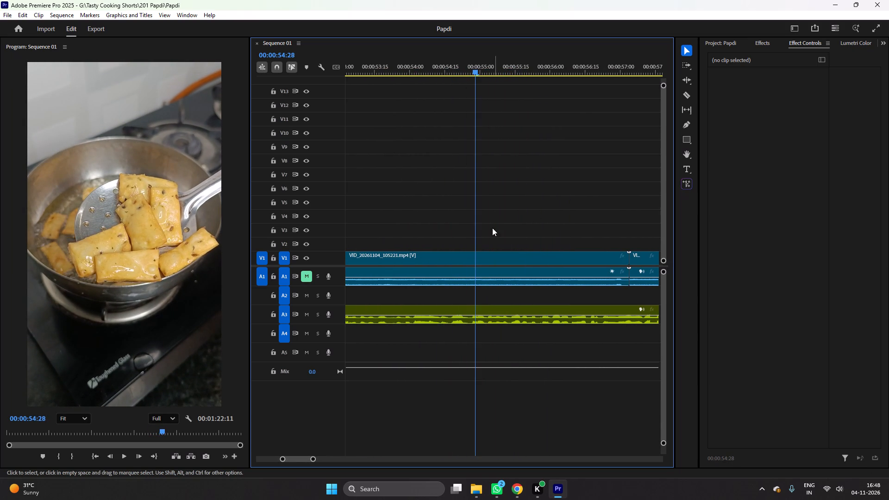
pyautogui.click(475, 72)
pyautogui.press('c')
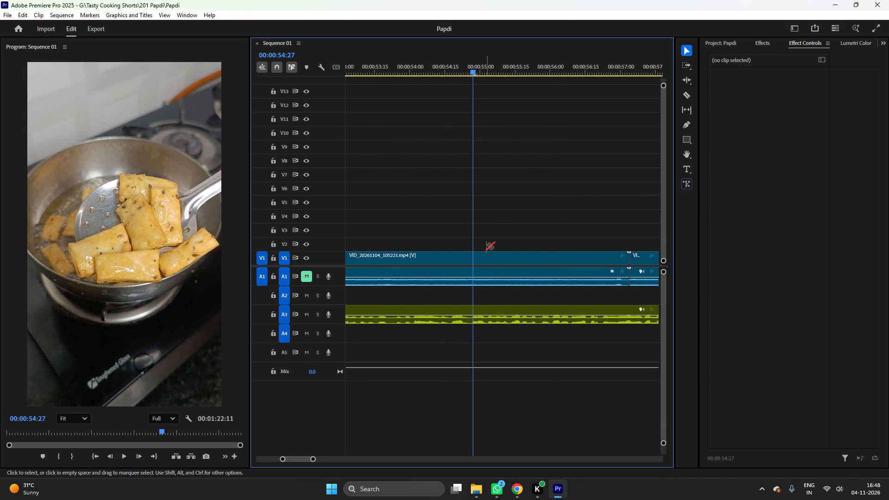
pyautogui.click(476, 260)
pyautogui.press('v')
pyautogui.click(496, 257)
pyautogui.press('Delete')
pyautogui.rightClick(496, 257)
pyautogui.click(504, 262)
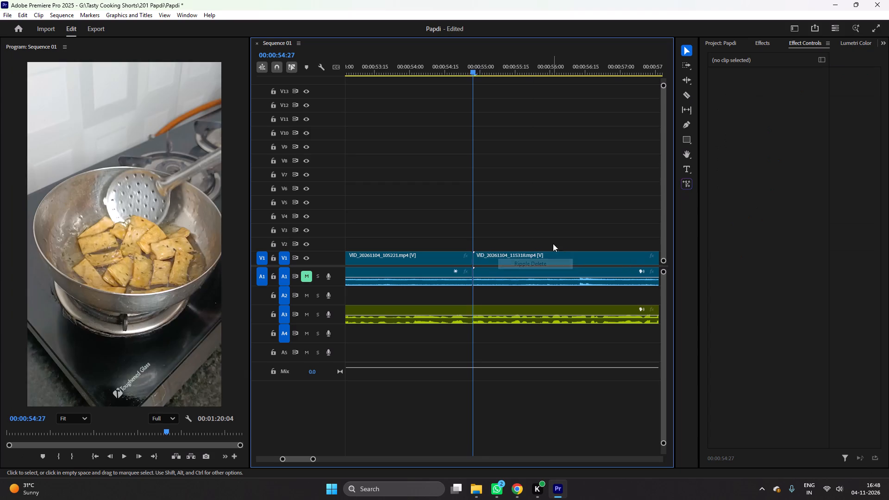
pyautogui.hotkey('ctrl', 's')
# Play through the VID_20261104_115318 frying clip and delete it from V1.
pyautogui.hotkey('ctrl', 'space')
pyautogui.scroll(-5, 552, 238)
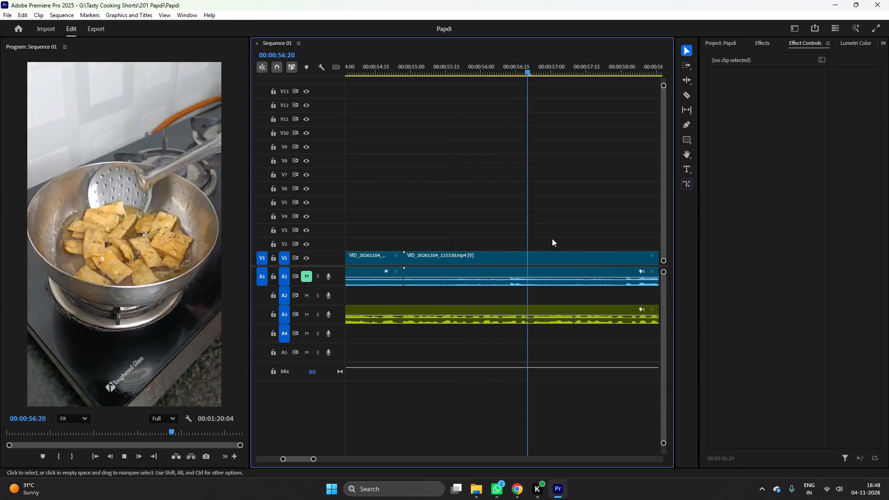
pyautogui.scroll(-6, 551, 237)
pyautogui.press('-')
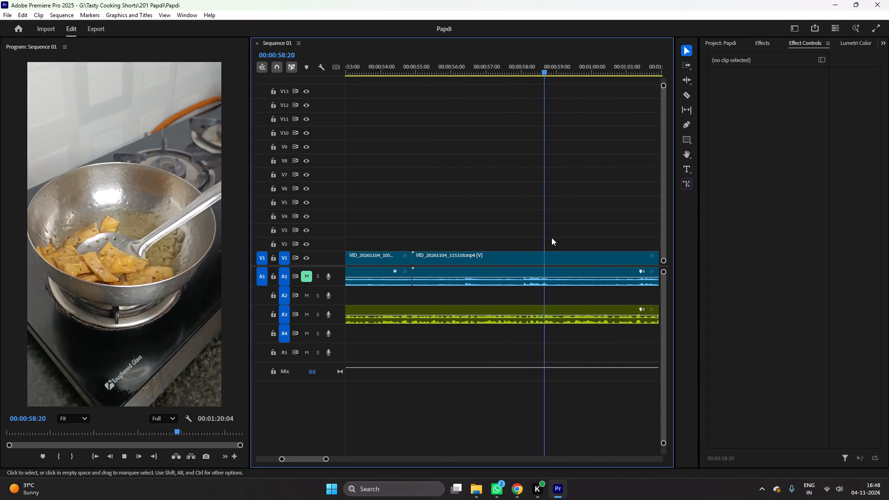
pyautogui.press('space')
pyautogui.click(463, 262)
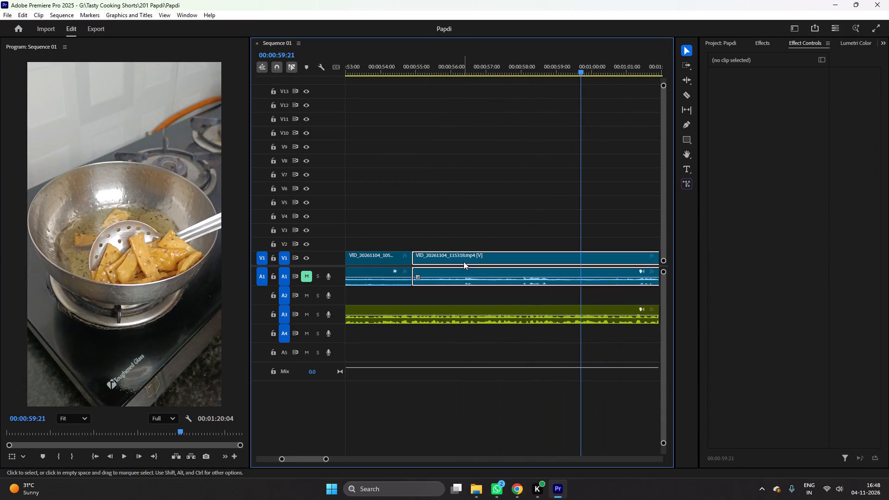
pyautogui.press('Delete')
# Review the last frying clip remaining at the end of V1 and delete it.
pyautogui.press('-')
pyautogui.press('-')
pyautogui.press('-')
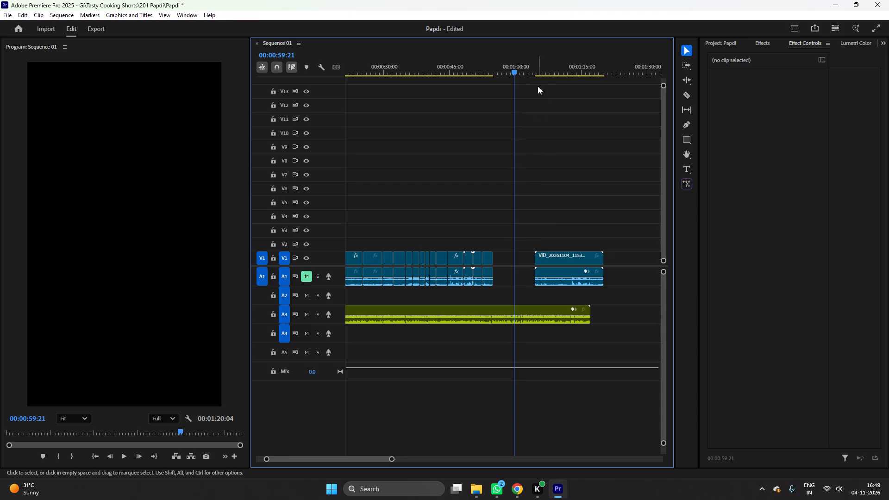
pyautogui.moveTo(541, 74); pyautogui.dragTo(571, 77)
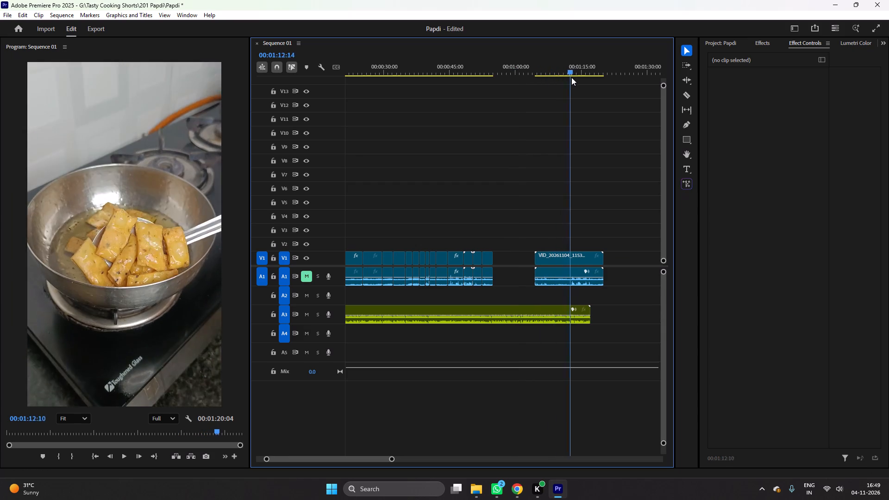
pyautogui.moveTo(571, 77); pyautogui.dragTo(606, 81)
pyautogui.click(573, 261)
pyautogui.press('Delete')
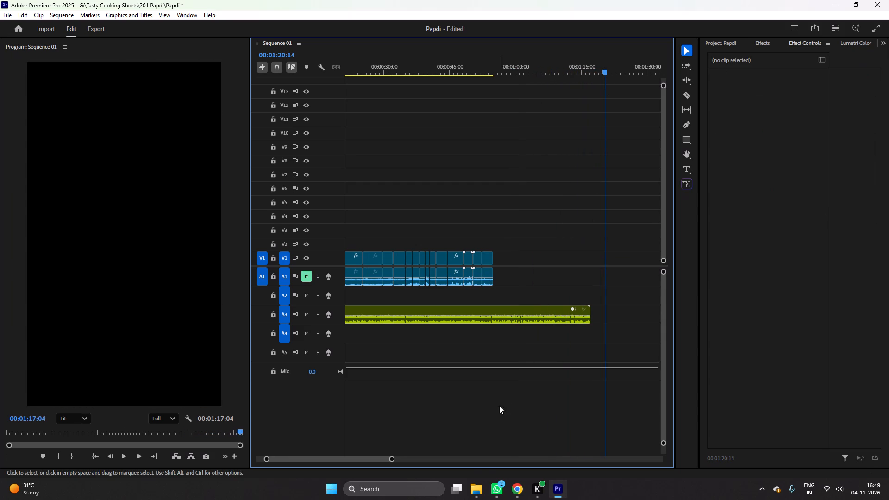
# Add VID_20261104_115558 from the 201 Papdi folder to the end of V1, close the gap before it and save.
pyautogui.click(479, 484)
pyautogui.click(513, 446)
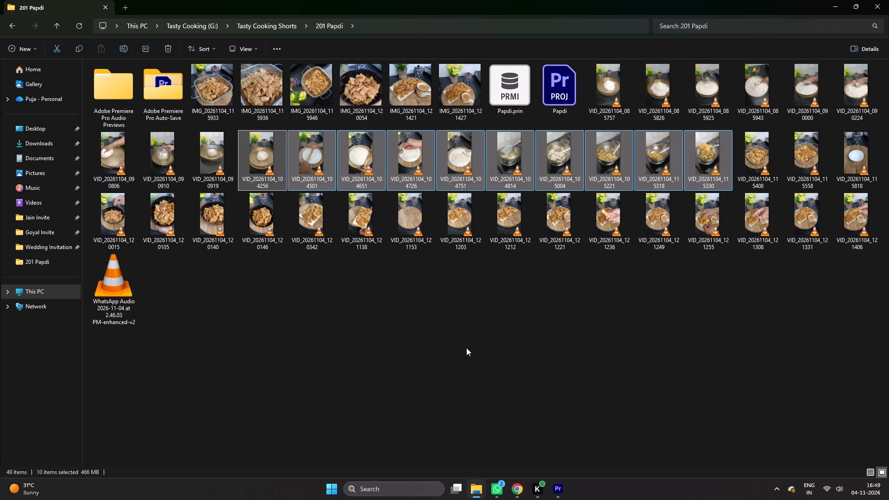
pyautogui.click(793, 155)
pyautogui.moveTo(802, 150); pyautogui.dragTo(628, 354)
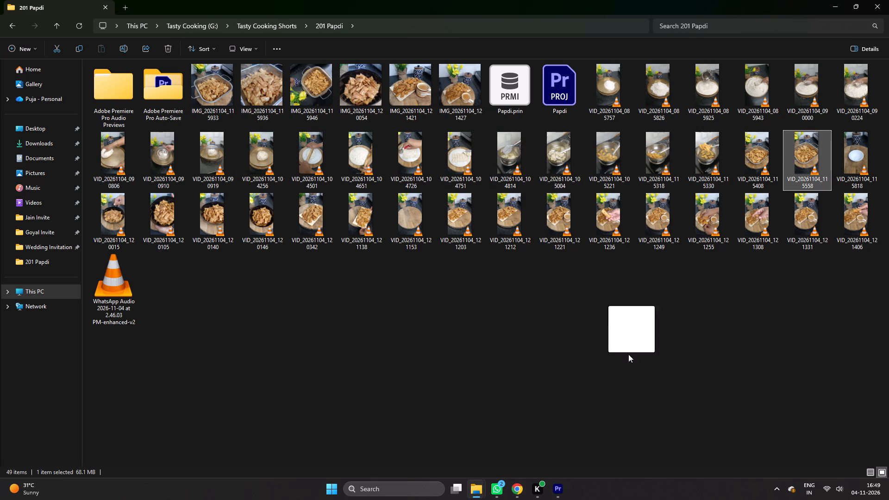
pyautogui.moveTo(628, 354); pyautogui.dragTo(555, 275)
pyautogui.rightClick(509, 250)
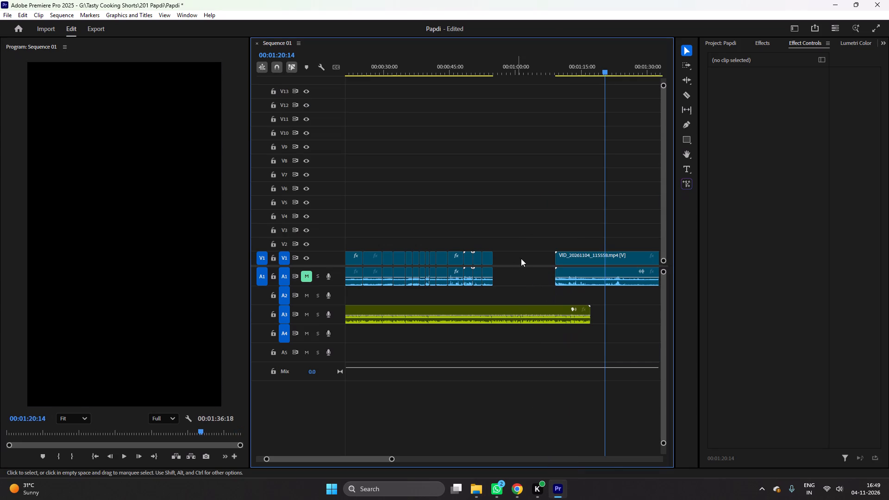
pyautogui.rightClick(521, 258)
pyautogui.click(533, 264)
pyautogui.hotkey('ctrl', 's')
# Play into the VID_20261104_115558 clip, split it shortly before 00:01:01:28, delete the part before the cut, close the gap and save.
pyautogui.click(564, 205)
pyautogui.write('===')
pyautogui.click(437, 56)
pyautogui.hotkey('ctrl', 's')
pyautogui.hotkey('ctrl', 'space')
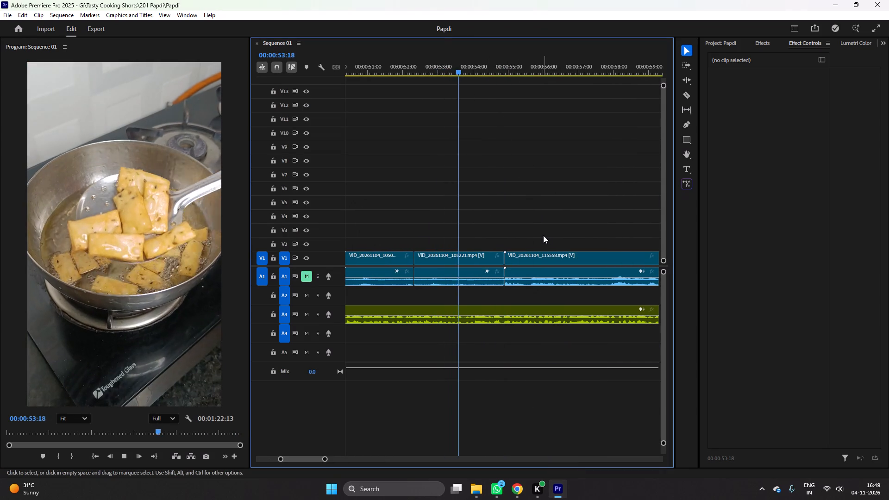
pyautogui.scroll(-6, 543, 235)
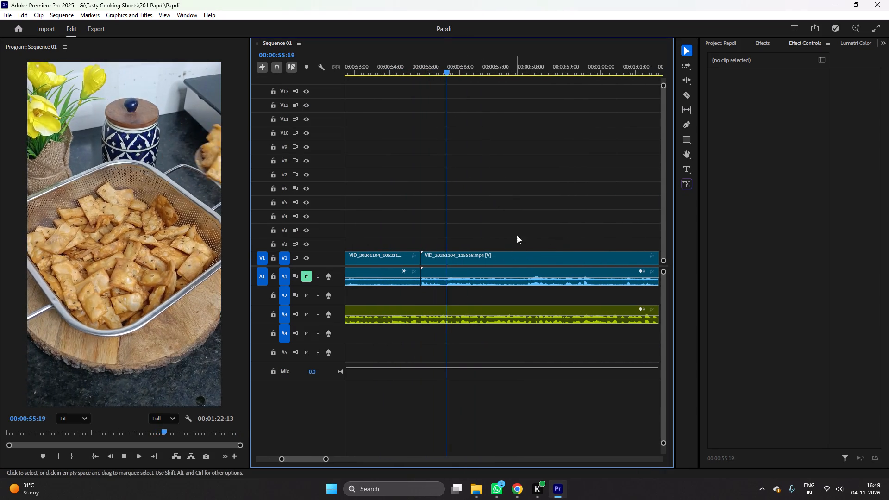
pyautogui.scroll(-5, 551, 251)
pyautogui.press('space')
pyautogui.press('space')
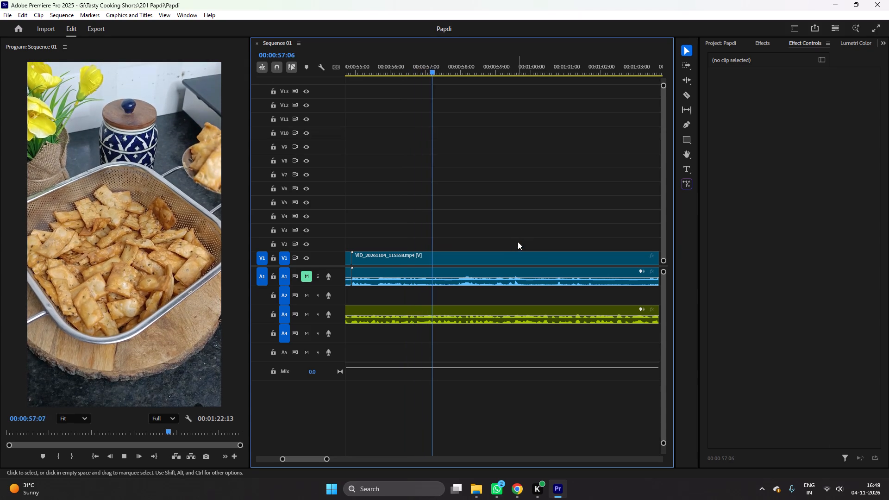
pyautogui.scroll(-6, 518, 240)
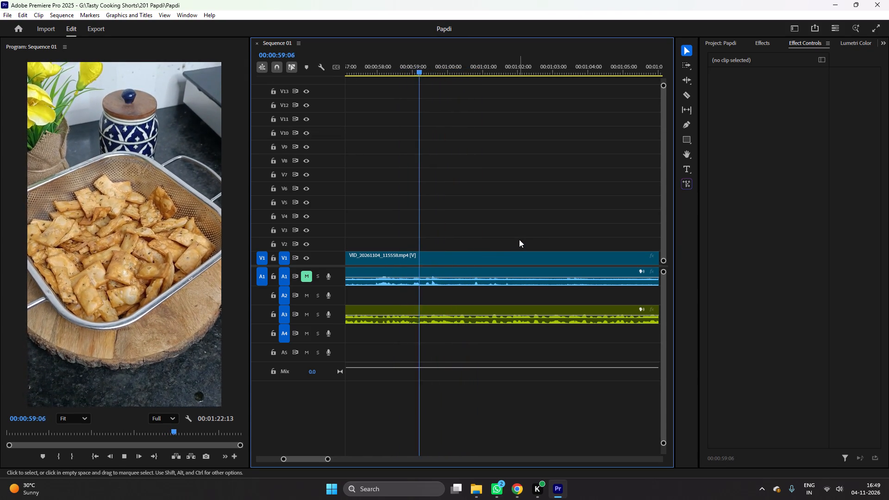
pyautogui.scroll(-2, 519, 239)
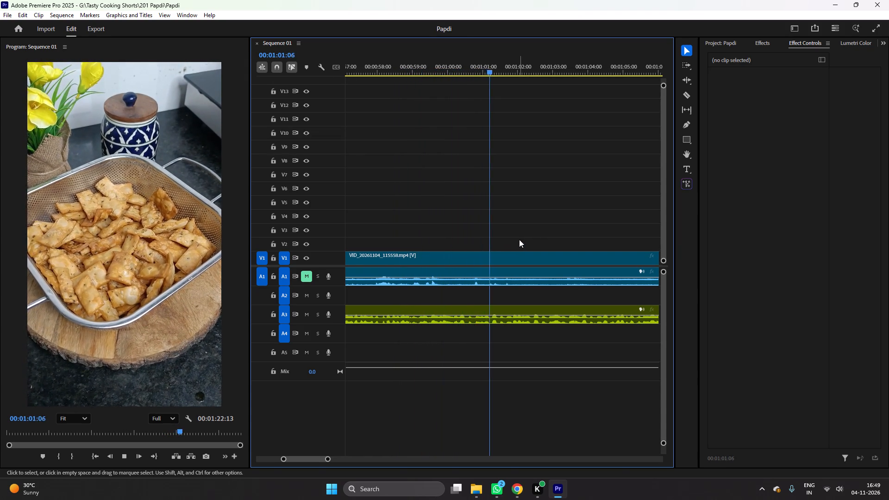
pyautogui.scroll(-2, 519, 239)
pyautogui.press('space')
pyautogui.press('c')
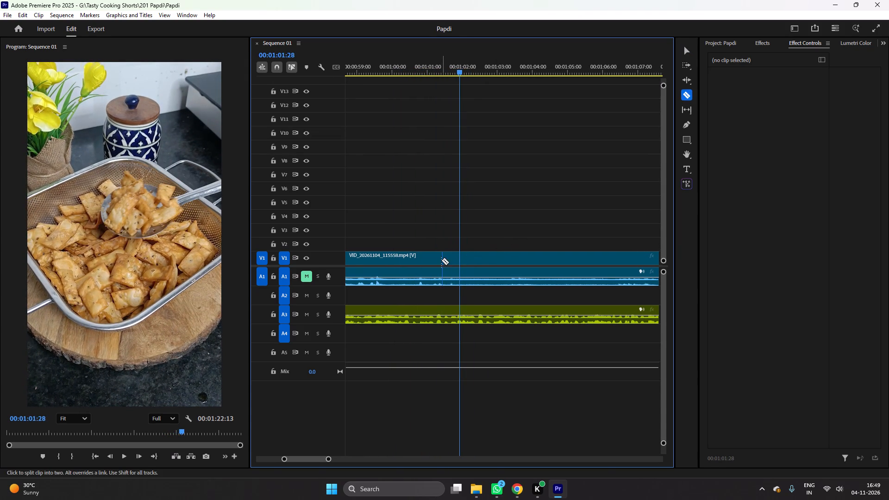
pyautogui.click(441, 260)
pyautogui.press('v')
pyautogui.click(409, 263)
pyautogui.press('Delete')
pyautogui.rightClick(400, 262)
pyautogui.click(417, 266)
pyautogui.hotkey('ctrl', 's')
# Play into the trimmed VID_20261104_115558 clip, split it at 00:00:56:17 and save.
pyautogui.hotkey('ctrl', 'space')
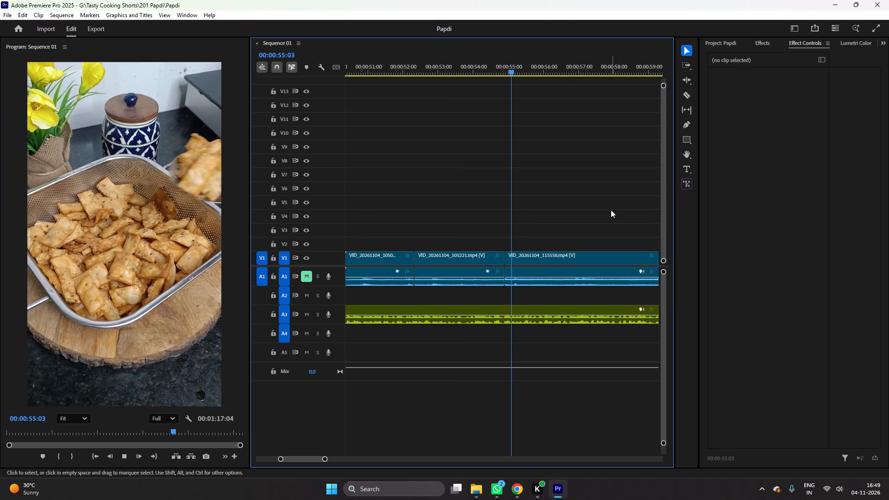
pyautogui.press('space')
pyautogui.press('c')
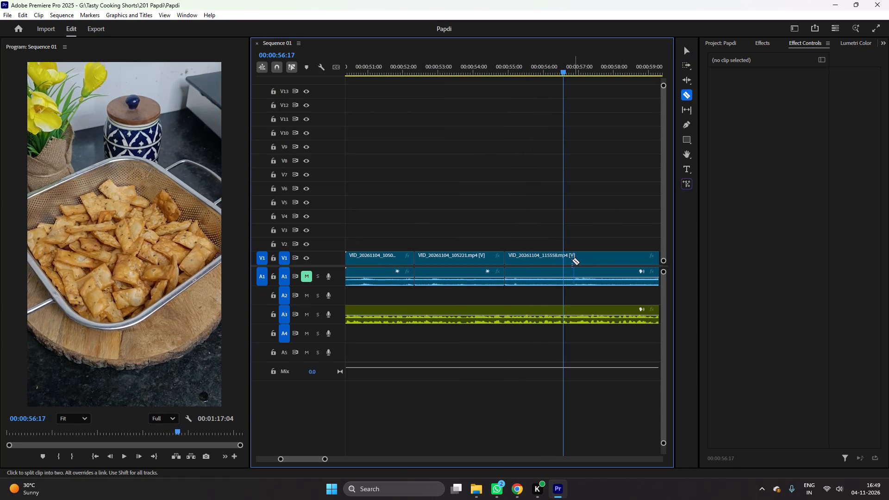
pyautogui.click(564, 260)
pyautogui.press('v')
pyautogui.hotkey('ctrl', 's')
# Split VID_20261104_115558 again at 00:00:58:15, delete the section between the two cuts, close the gap and save.
pyautogui.hotkey('ctrl', 'space')
pyautogui.scroll(-8, 607, 236)
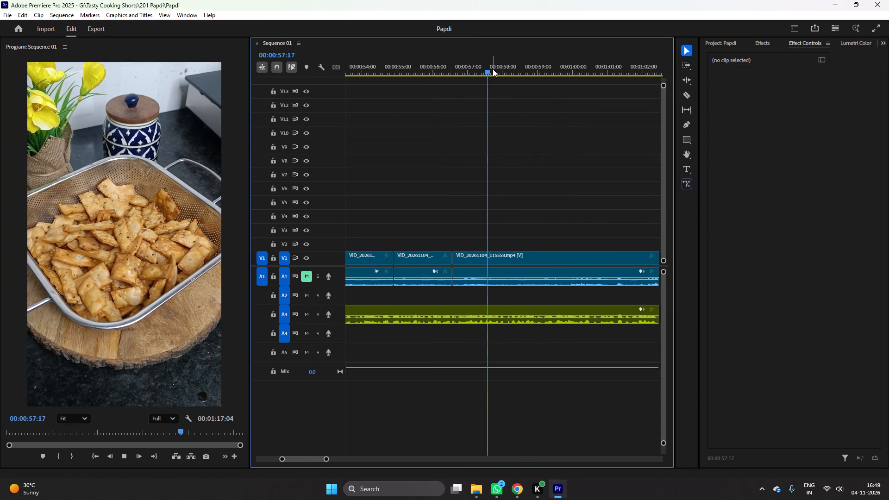
pyautogui.press('space')
pyautogui.moveTo(496, 75); pyautogui.dragTo(521, 85)
pyautogui.press('c')
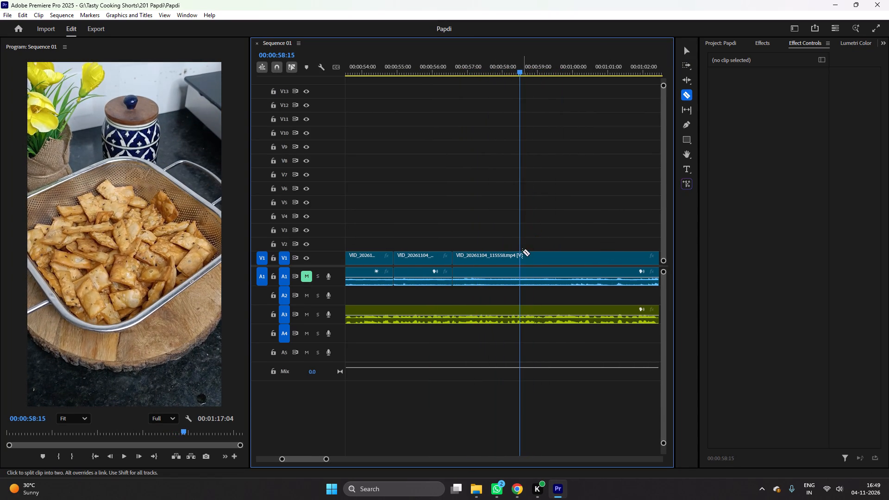
pyautogui.click(521, 253)
pyautogui.press('v')
pyautogui.click(482, 259)
pyautogui.press('Delete')
pyautogui.rightClick(474, 261)
pyautogui.moveTo(485, 266); pyautogui.dragTo(492, 264)
pyautogui.hotkey('ctrl', 's')
# Play on through VID_20261104_115558, split it at 00:00:58:04, delete the remainder and save.
pyautogui.hotkey('ctrl', 'space')
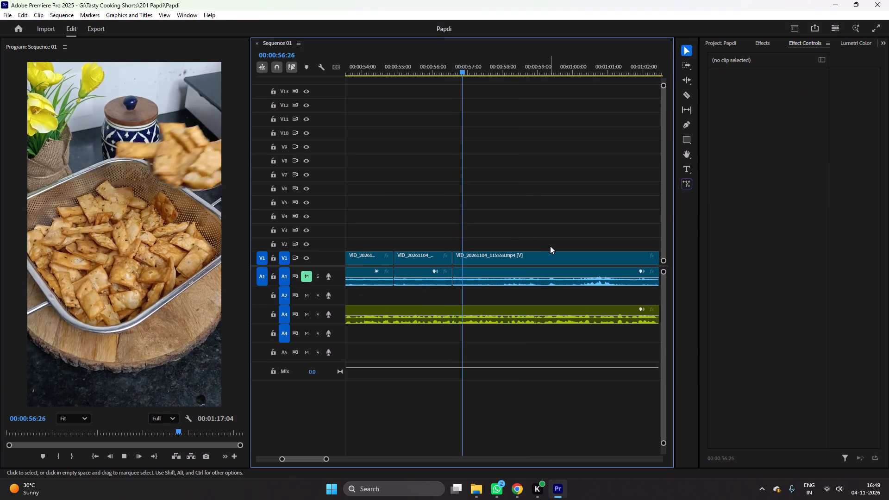
pyautogui.press('space')
pyautogui.press('c')
pyautogui.click(508, 262)
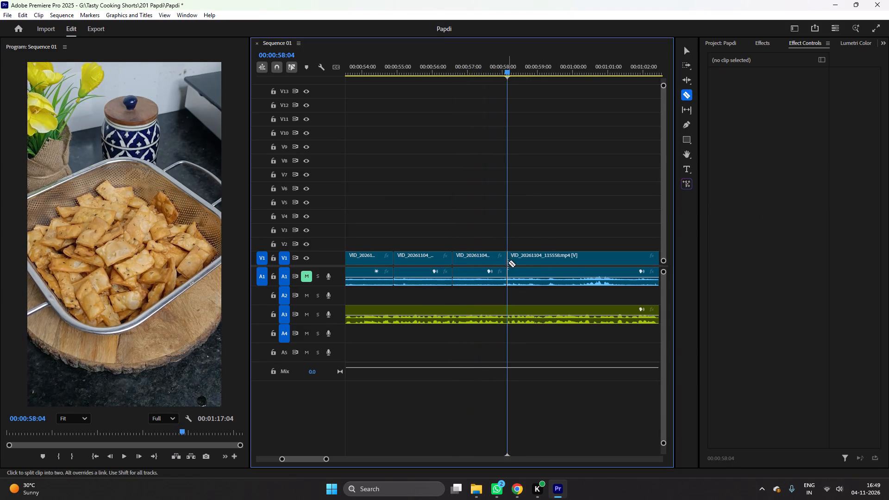
pyautogui.press('v')
pyautogui.click(533, 258)
pyautogui.press('Delete')
pyautogui.hotkey('ctrl', 's')
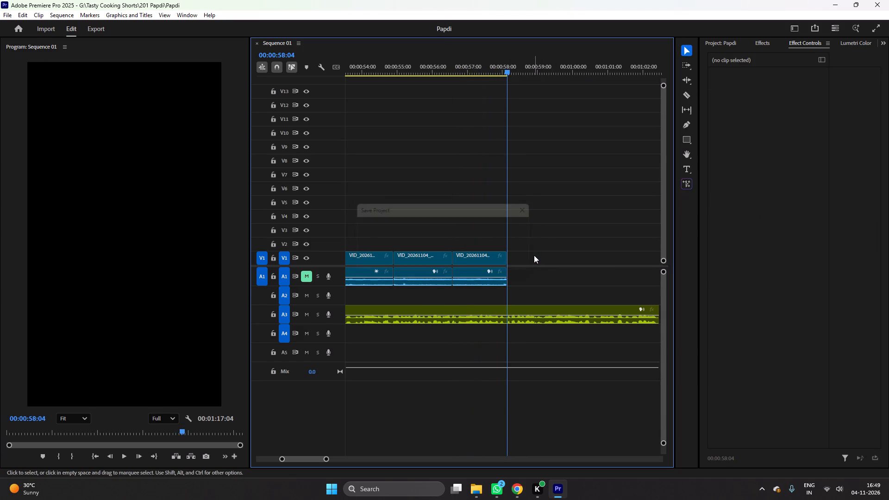
# Add VID_20261104_115818 from the 201 Papdi folder to V1 after the last clip, close the gap before it and save.
pyautogui.click(482, 485)
pyautogui.click(522, 453)
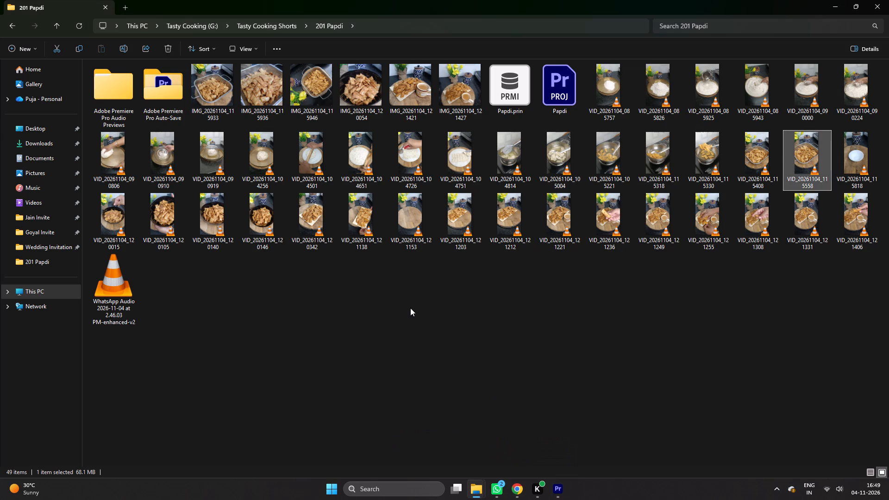
pyautogui.click(845, 153)
pyautogui.moveTo(857, 151); pyautogui.dragTo(567, 477)
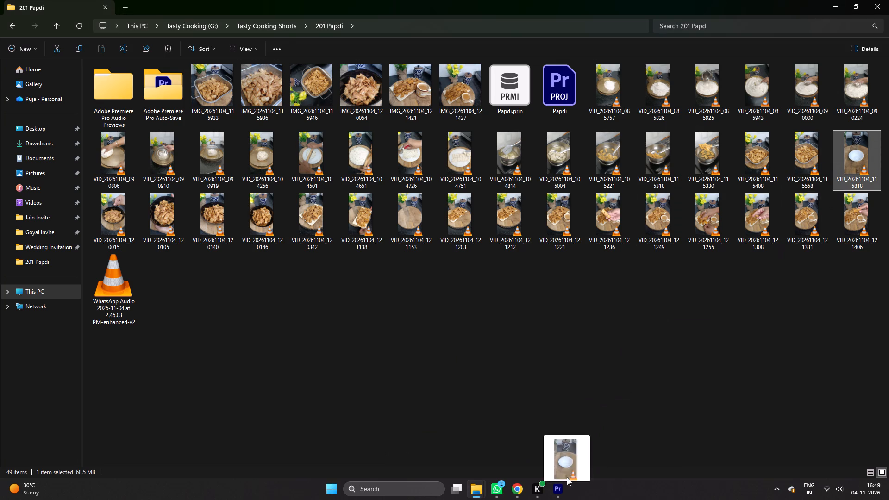
pyautogui.moveTo(567, 477); pyautogui.dragTo(549, 268)
pyautogui.rightClick(520, 256)
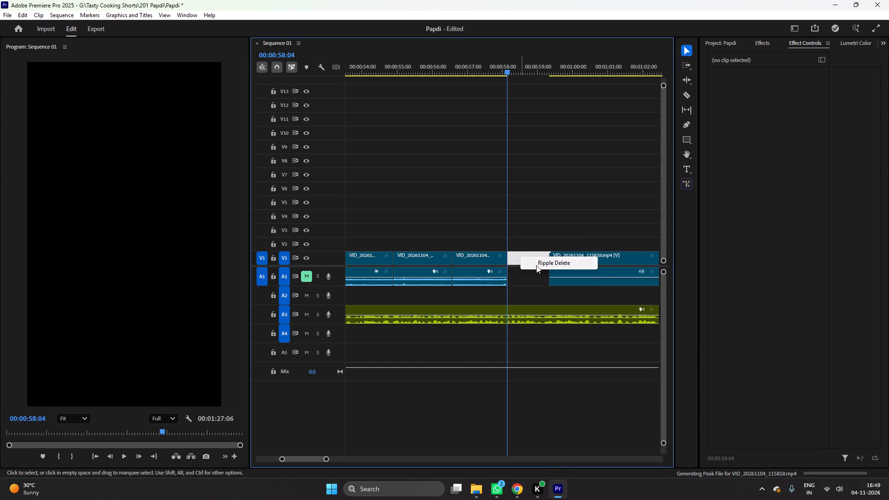
pyautogui.click(538, 263)
pyautogui.hotkey('ctrl', 's')
# Scale the VID_20261104_115818 clip to 121, set its vertical position to 850 and save.
pyautogui.hotkey('ctrl', 'space')
pyautogui.click(566, 264)
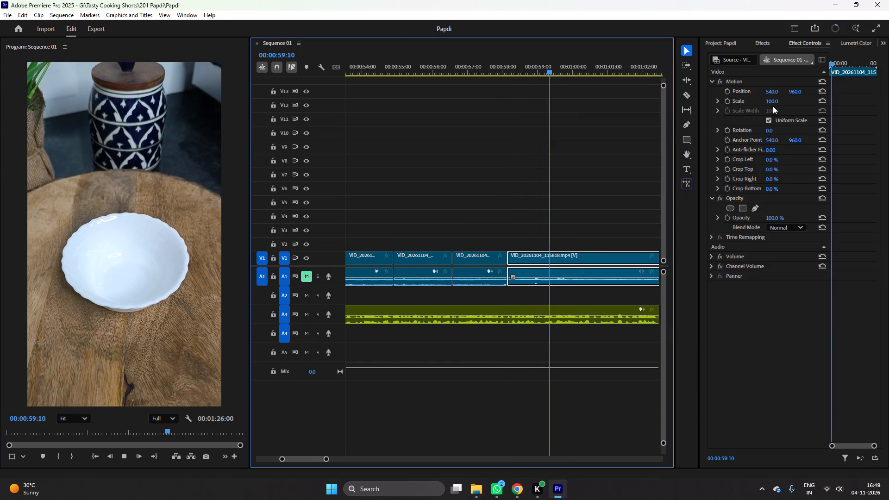
pyautogui.press('space')
pyautogui.moveTo(773, 103); pyautogui.dragTo(783, 103)
pyautogui.moveTo(797, 93); pyautogui.dragTo(758, 100)
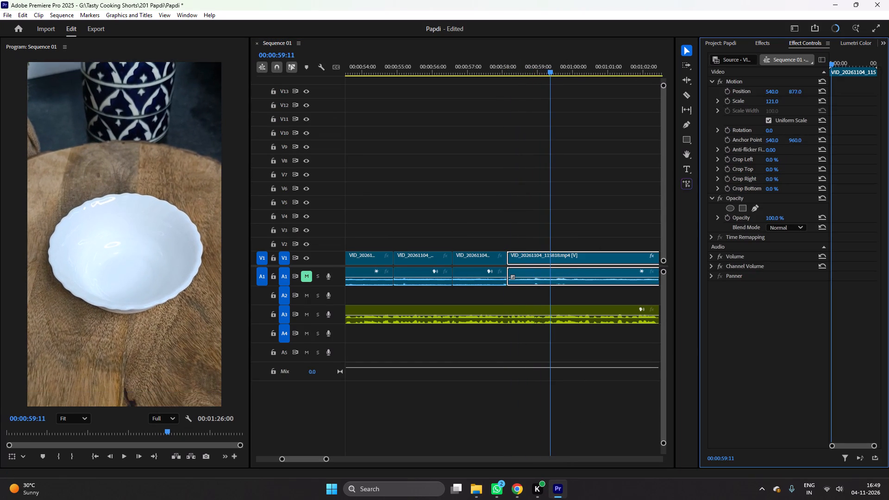
pyautogui.moveTo(758, 100); pyautogui.dragTo(749, 106)
pyautogui.hotkey('ctrl', 's')
# Play into VID_20261104_115818, split it at about 00:01:00:00, delete the part before the cut, close the gap and save.
pyautogui.press('space')
pyautogui.scroll(-6, 602, 215)
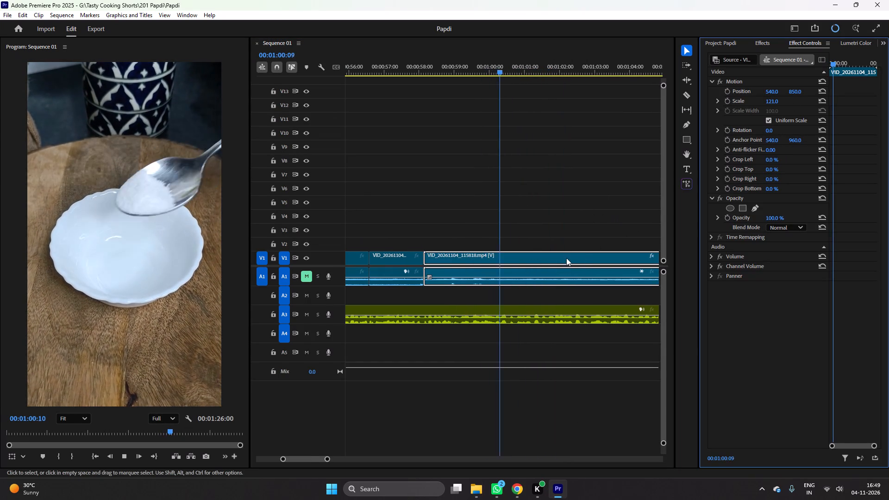
pyautogui.press('space')
pyautogui.press('c')
pyautogui.click(488, 256)
pyautogui.press('v')
pyautogui.click(441, 260)
pyautogui.press('Delete')
pyautogui.rightClick(441, 260)
pyautogui.click(454, 268)
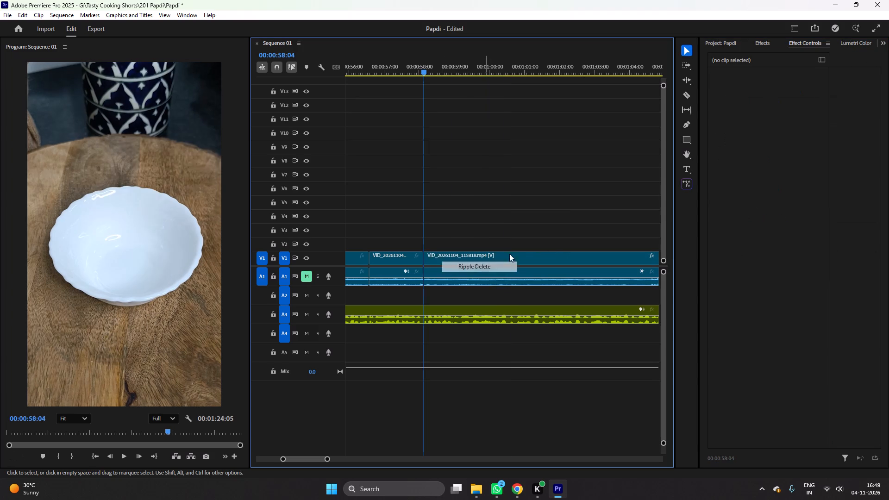
pyautogui.hotkey('ctrl', 's')
# Play into the trimmed VID_20261104_115818 clip, split it just before 00:01:00:00 and save.
pyautogui.hotkey('ctrl', 'space')
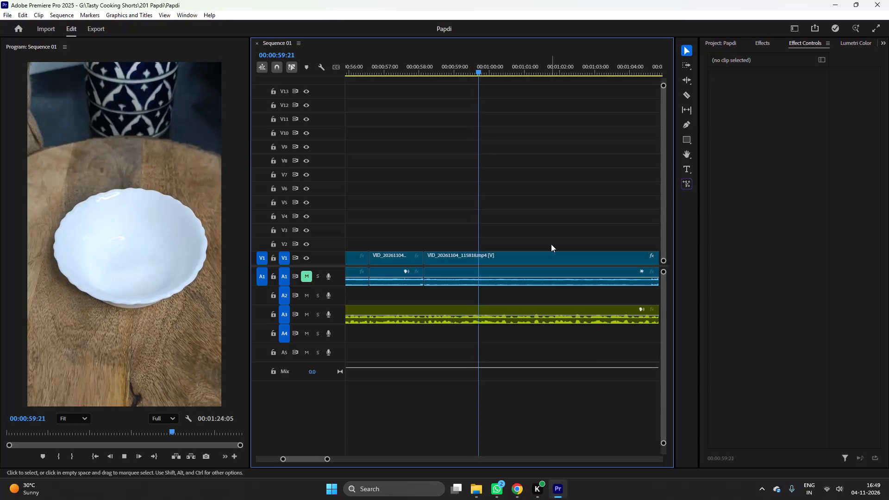
pyautogui.press('space')
pyautogui.press('c')
pyautogui.click(488, 259)
pyautogui.press('v')
pyautogui.hotkey('ctrl', 's')
# Split VID_20261104_115818 again at about 00:01:01:26, delete the section between the two cuts, close the gap and save.
pyautogui.hotkey('ctrl', 'space')
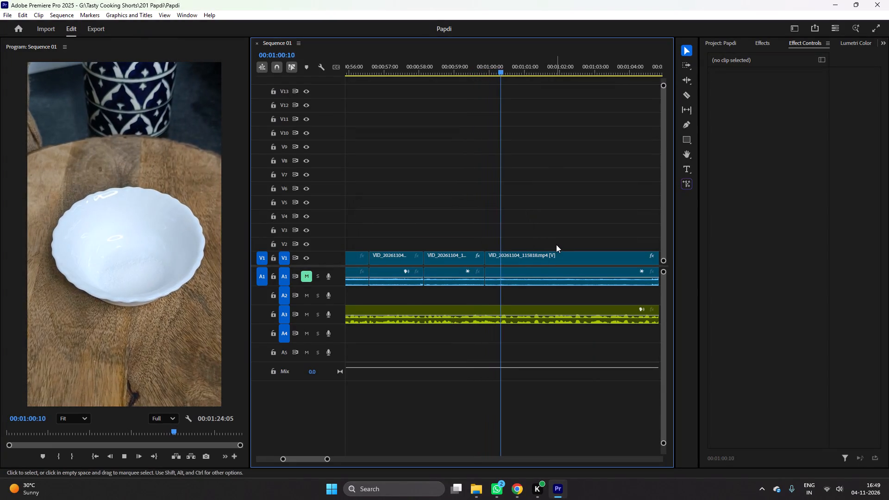
pyautogui.scroll(-5, 556, 244)
pyautogui.press('space')
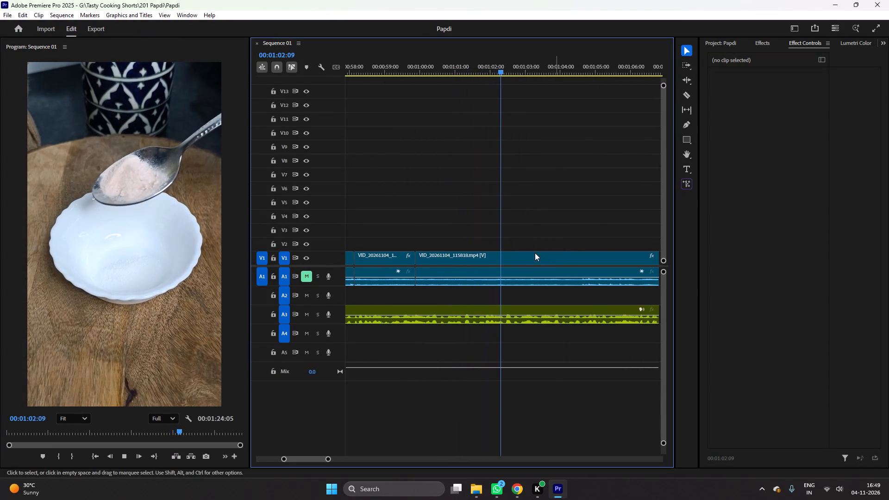
pyautogui.press('c')
pyautogui.click(486, 259)
pyautogui.press('v')
pyautogui.click(448, 259)
pyautogui.press('Delete')
pyautogui.rightClick(448, 259)
pyautogui.click(464, 269)
pyautogui.hotkey('ctrl', 's')
# Play on through VID_20261104_115818, split it just before 00:01:02:00 and save.
pyautogui.hotkey('ctrl', 'space')
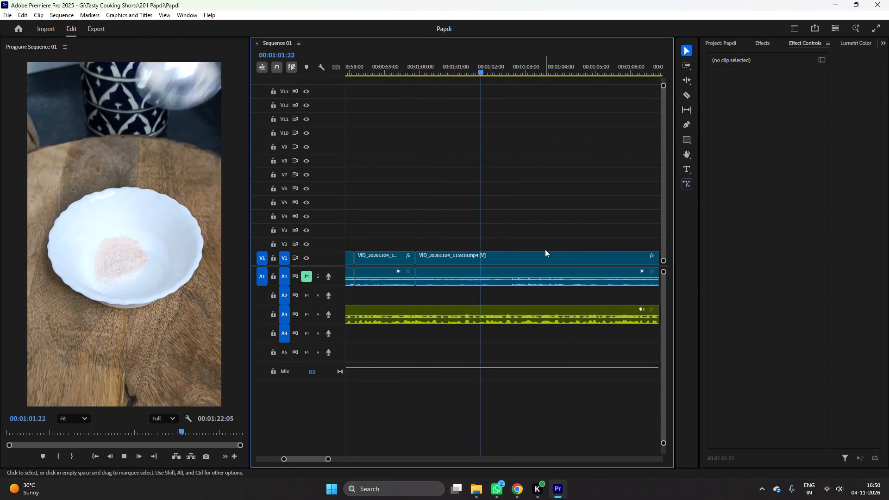
pyautogui.press('space')
pyautogui.press('c')
pyautogui.click(484, 259)
pyautogui.press('v')
pyautogui.hotkey('ctrl', 's')
# Split VID_20261104_115818 at about 00:01:06:16 as the chilli powder spoon appears, delete the section between the cuts, close the gap and save.
pyautogui.hotkey('ctrl', 'space')
pyautogui.scroll(-5, 548, 240)
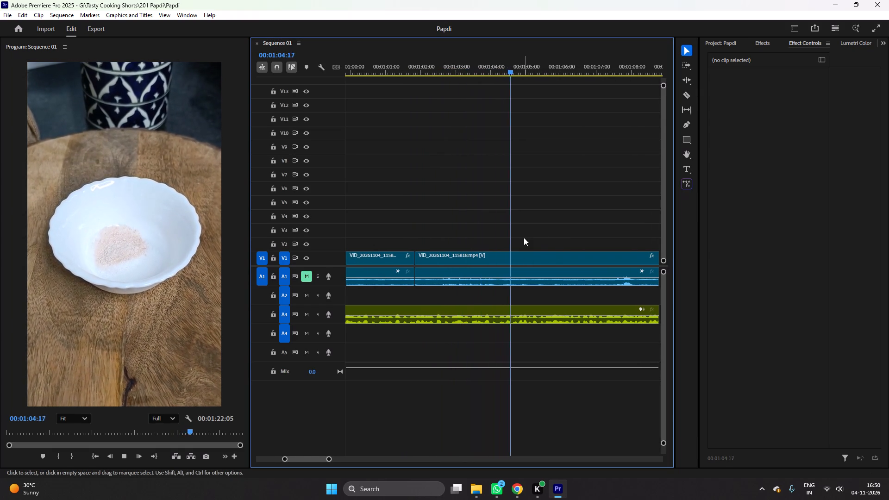
pyautogui.scroll(-3, 524, 237)
pyautogui.press('space')
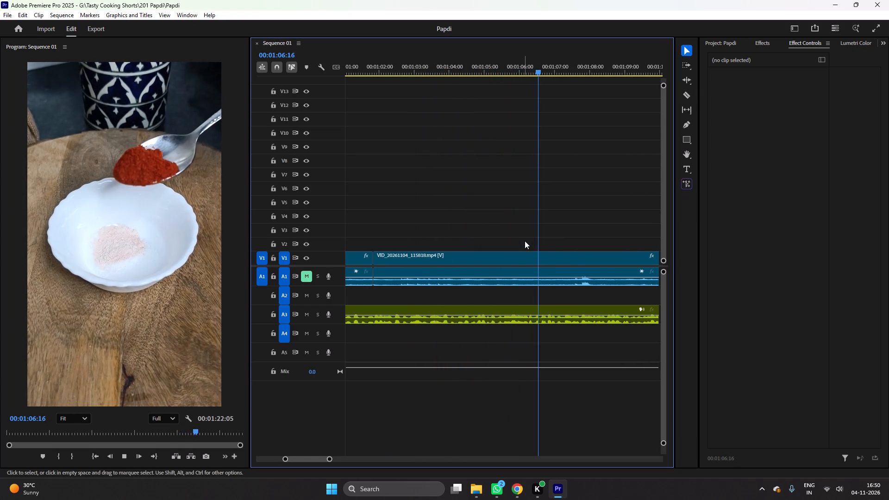
pyautogui.write('c')
pyautogui.press('space')
pyautogui.click(539, 257)
pyautogui.press('v')
pyautogui.click(460, 267)
pyautogui.press('Delete')
pyautogui.click(438, 263)
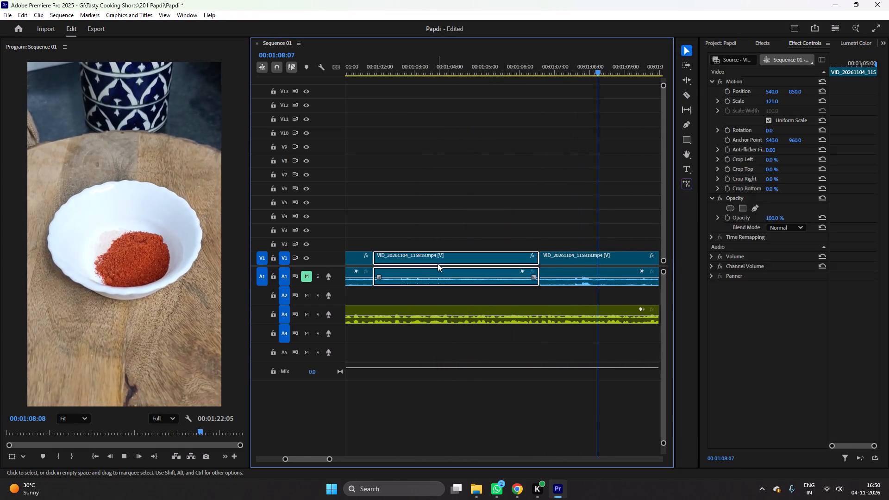
pyautogui.press('Delete')
pyautogui.moveTo(437, 260); pyautogui.dragTo(441, 261, button='right')
pyautogui.click(459, 265)
pyautogui.hotkey('ctrl', 's')
# Replay from about 00:01:00:15, split VID_20261104_115818 at 00:01:03:08 after the chilli powder is added, and save.
pyautogui.click(362, 65)
pyautogui.hotkey('ctrl', 's')
pyautogui.hotkey('ctrl', 'space')
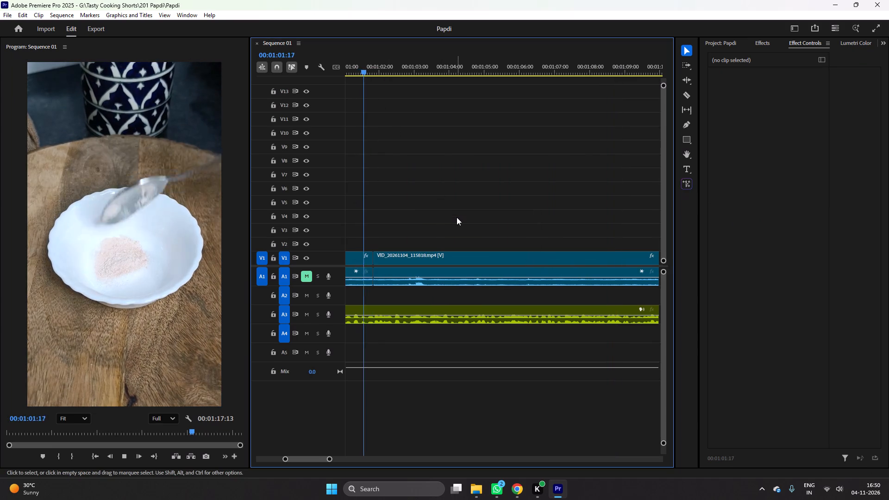
pyautogui.press('space')
pyautogui.press('c')
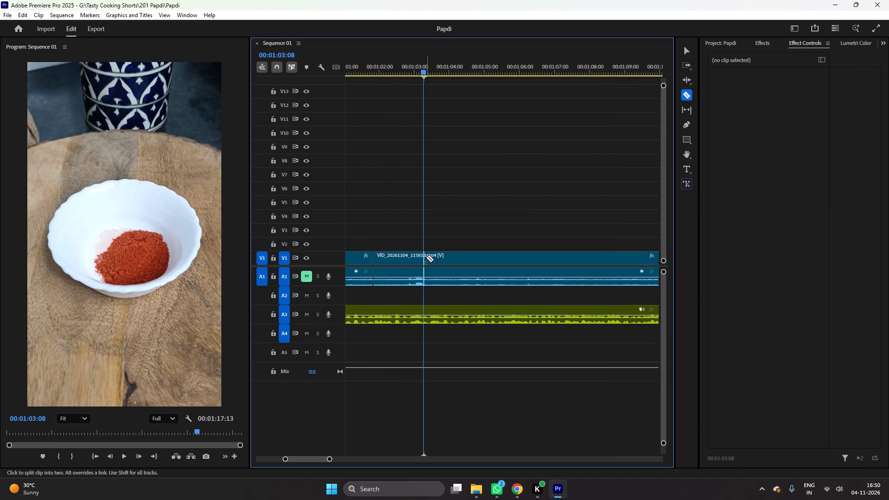
pyautogui.click(424, 257)
pyautogui.press('v')
pyautogui.hotkey('ctrl', 's')
# Split VID_20261104_115818 at about 00:01:08:00, delete the section between the last two cuts, close the gap and save.
pyautogui.hotkey('ctrl', 'space')
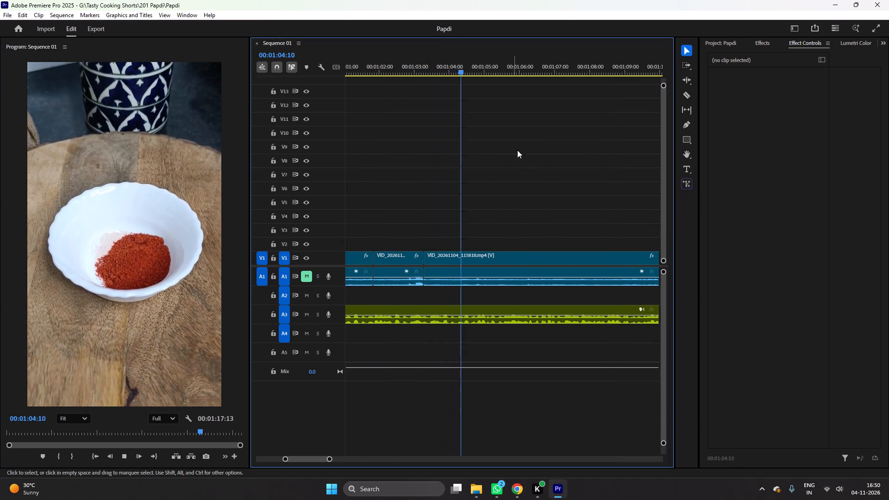
pyautogui.scroll(-5, 523, 169)
pyautogui.press('space')
pyautogui.moveTo(432, 68); pyautogui.dragTo(503, 73)
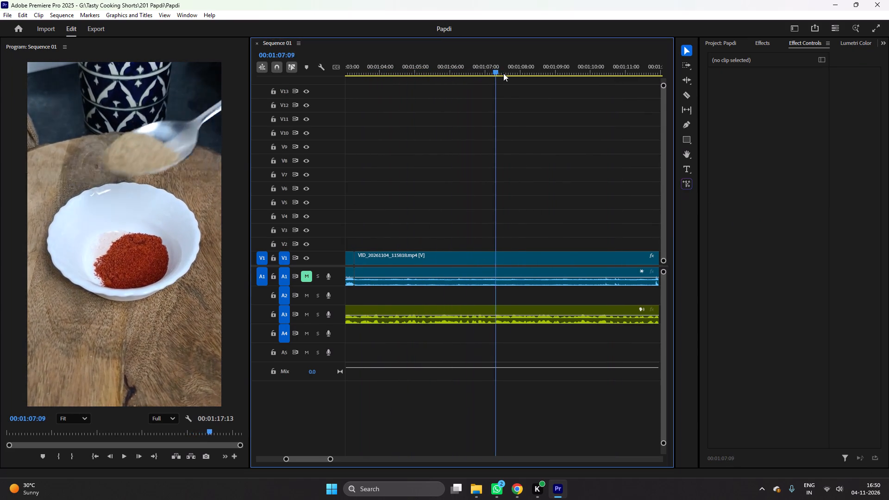
pyautogui.moveTo(503, 73); pyautogui.dragTo(508, 75)
pyautogui.press('c')
pyautogui.click(521, 259)
pyautogui.press('v')
pyautogui.click(447, 261)
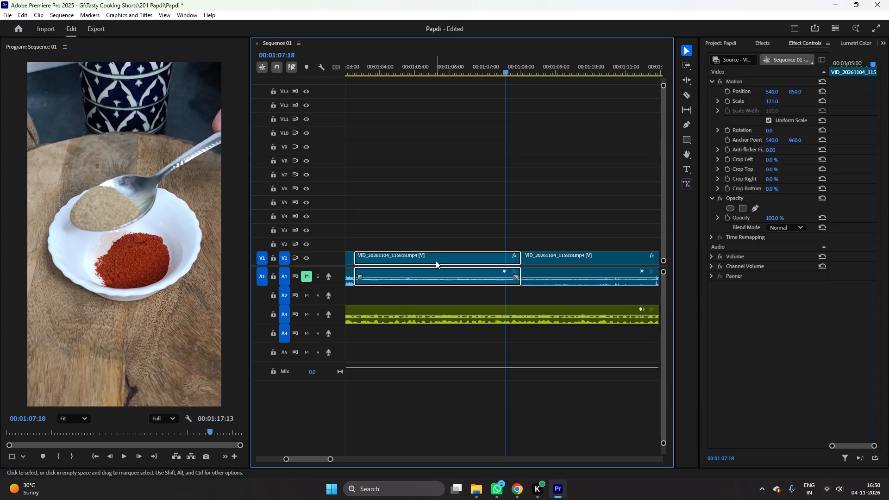
pyautogui.press('Delete')
pyautogui.rightClick(436, 261)
pyautogui.click(453, 266)
pyautogui.hotkey('ctrl', 's')
# Play through the spice mixing in VID_20261104_115818, split it at 00:01:06:18 and save.
pyautogui.hotkey('ctrl', 'space')
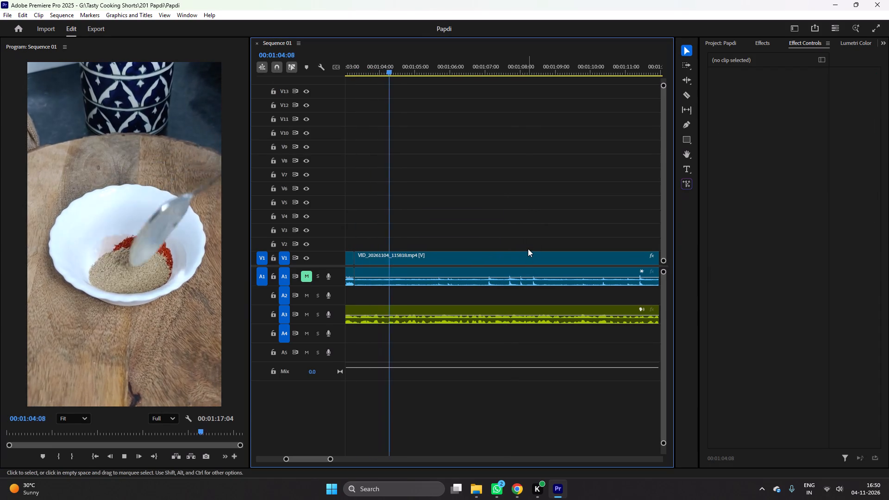
pyautogui.press('space')
pyautogui.press('space')
pyautogui.press('space')
pyautogui.press('space')
pyautogui.press('space')
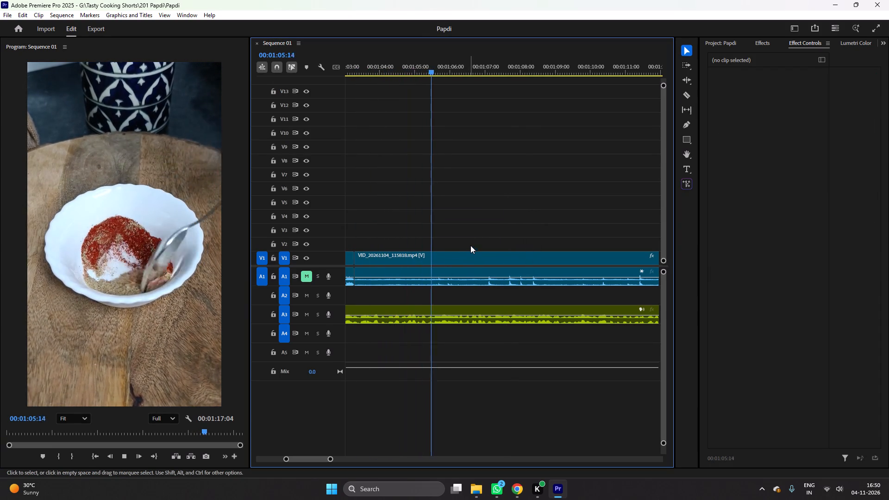
pyautogui.press('space')
pyautogui.press('c')
pyautogui.click(472, 260)
pyautogui.press('v')
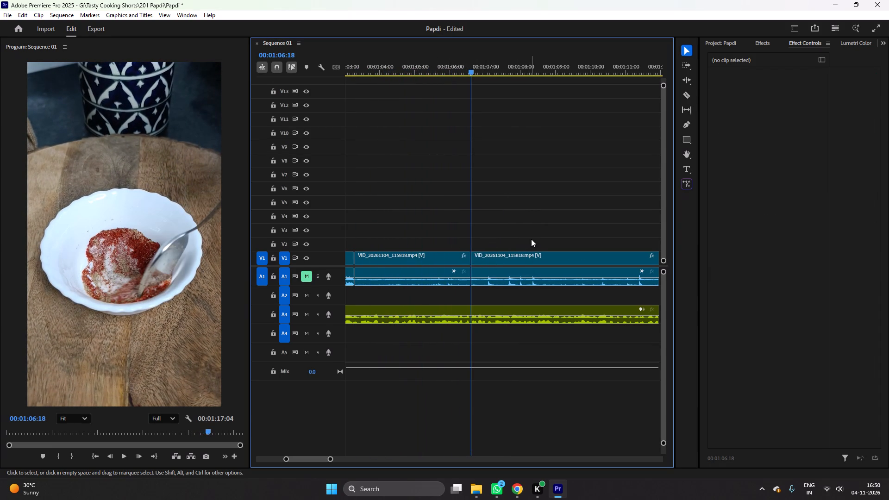
pyautogui.hotkey('ctrl', 's')
# Play on past the cut and delete the remainder of VID_20261104_115818 after 00:01:06:18.
pyautogui.press('space')
pyautogui.scroll(-6, 532, 239)
pyautogui.press('-')
pyautogui.press('-')
pyautogui.press('=')
pyautogui.write('==')
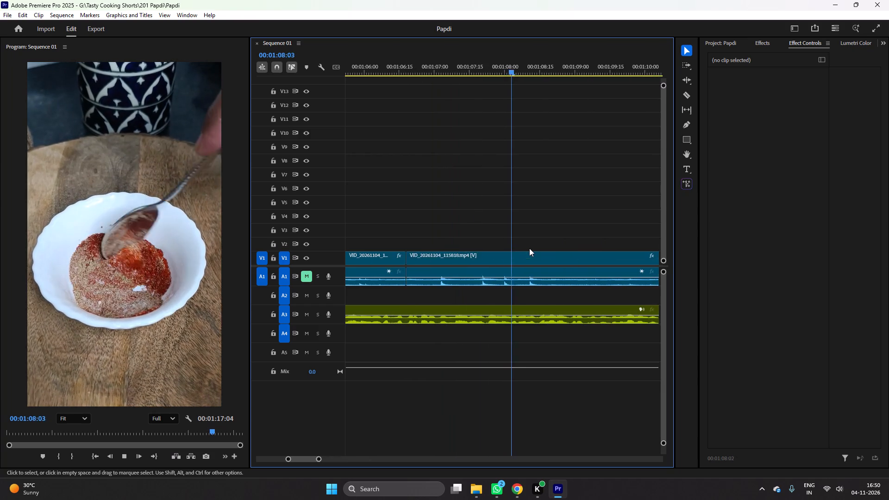
pyautogui.press('-')
pyautogui.press('-')
pyautogui.click(522, 260)
pyautogui.press('Delete')
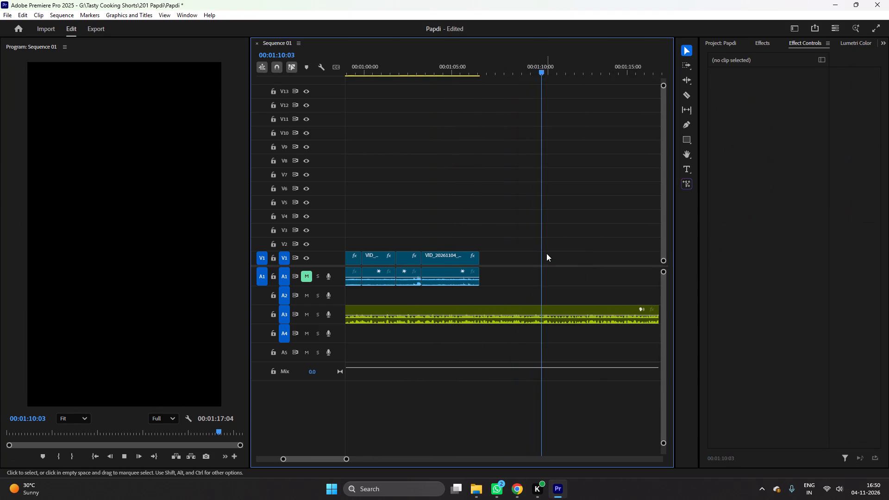
pyautogui.press('space')
pyautogui.hotkey('ctrl', 'z')
pyautogui.click(514, 258)
pyautogui.press('Delete')
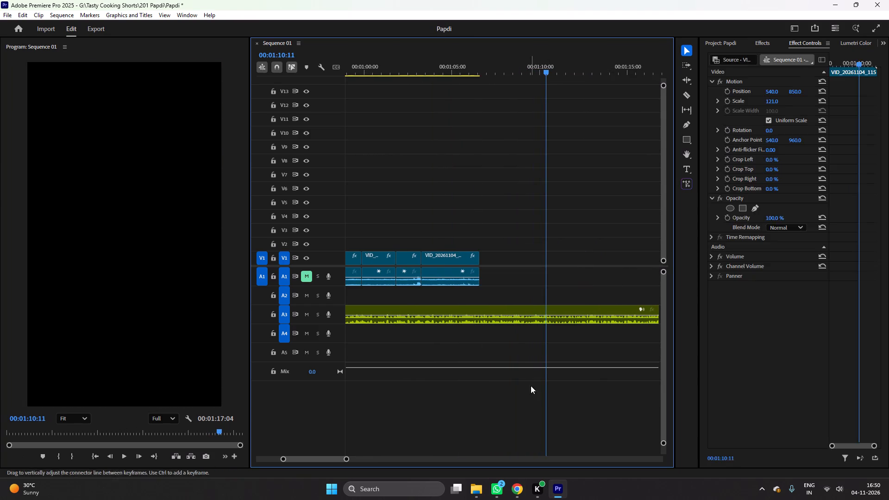
# Add VID_20261104_120015, 120105, 120140 and 120146 from the 201 Papdi folder to V1, close the gap before them and save.
pyautogui.click(479, 484)
pyautogui.click(519, 460)
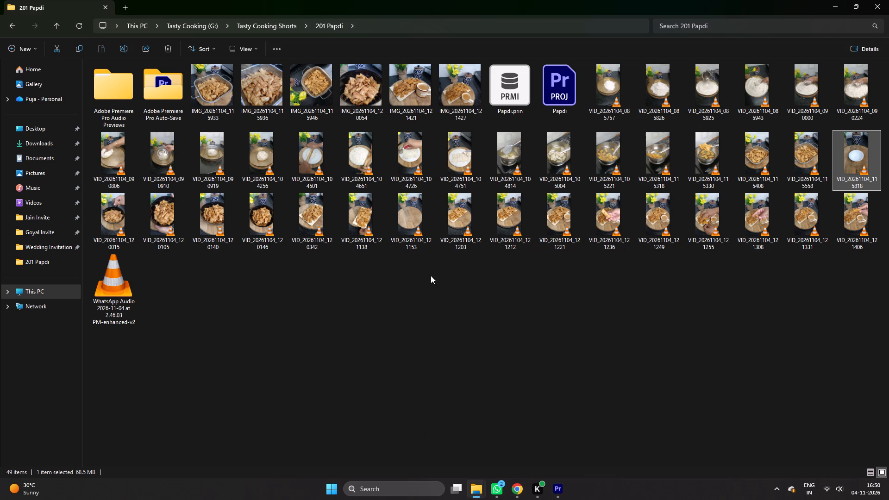
pyautogui.click(114, 221)
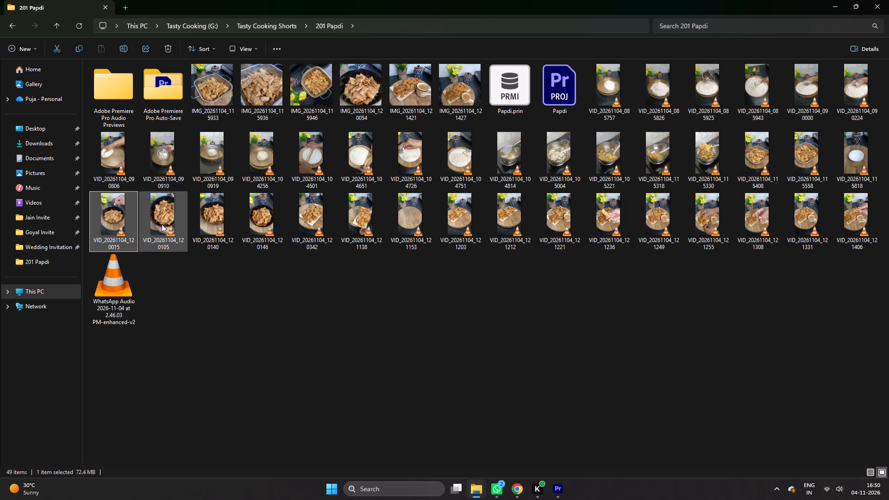
pyautogui.keyDown('ctrl'); pyautogui.click(162, 224); pyautogui.keyUp('ctrl')
pyautogui.keyDown('ctrl'); pyautogui.click(202, 225); pyautogui.keyUp('ctrl')
pyautogui.keyDown('ctrl'); pyautogui.click(239, 222); pyautogui.keyUp('ctrl')
pyautogui.moveTo(117, 216); pyautogui.dragTo(565, 489)
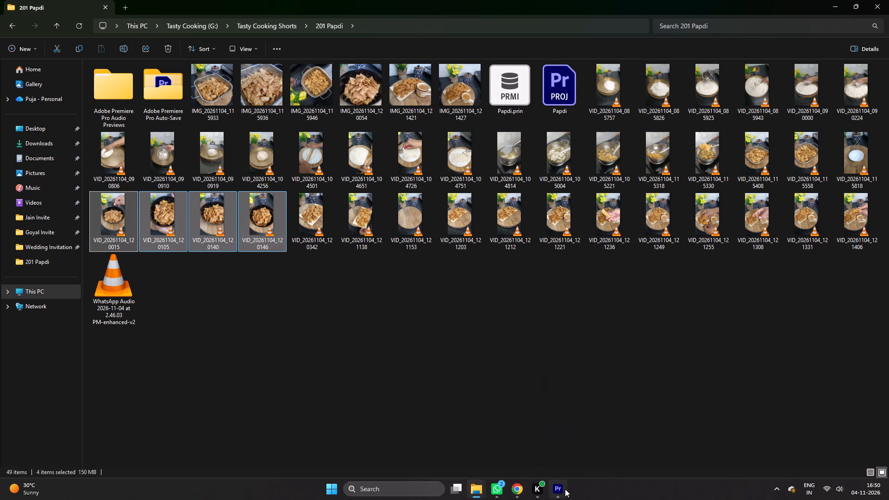
pyautogui.moveTo(565, 489); pyautogui.dragTo(559, 260)
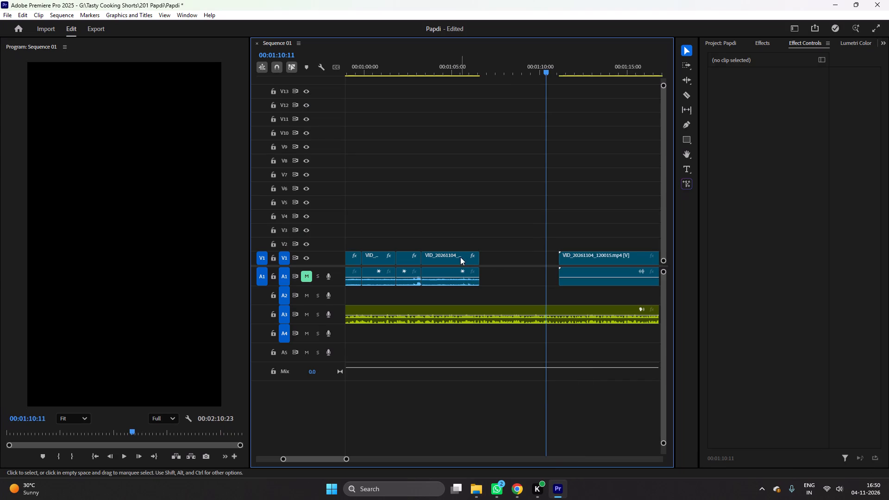
pyautogui.rightClick(509, 262)
pyautogui.click(519, 270)
pyautogui.click(466, 71)
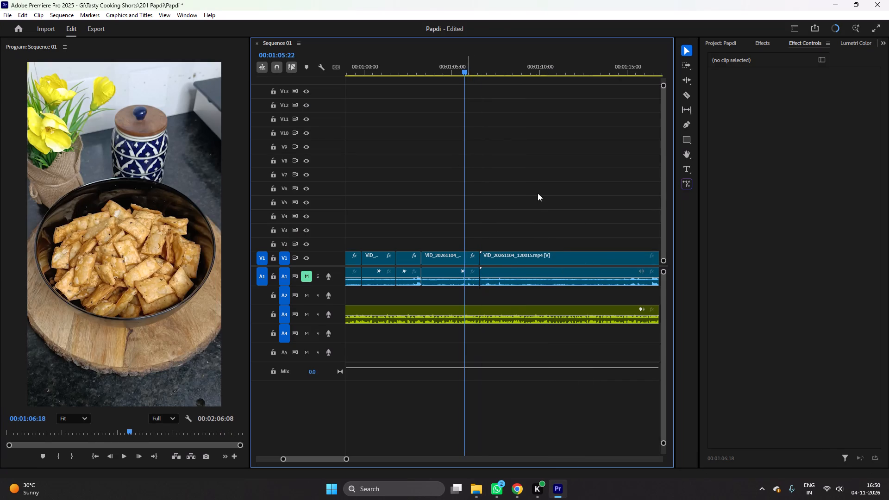
pyautogui.click(541, 199)
pyautogui.hotkey('ctrl', 's')
# Play into VID_20261104_120015, split it at 00:01:08:15, delete the part before the cut, close the gap, save and replay.
pyautogui.press('space')
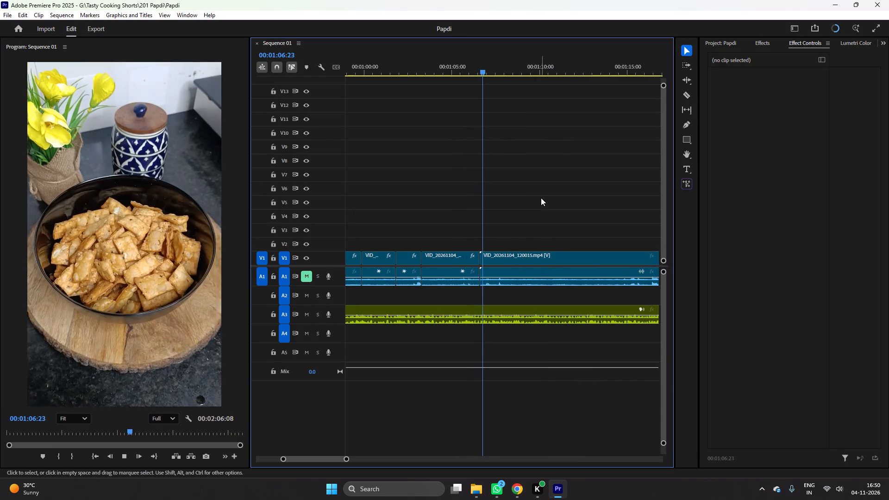
pyautogui.scroll(-4, 541, 198)
pyautogui.press('space')
pyautogui.moveTo(453, 71); pyautogui.dragTo(457, 81)
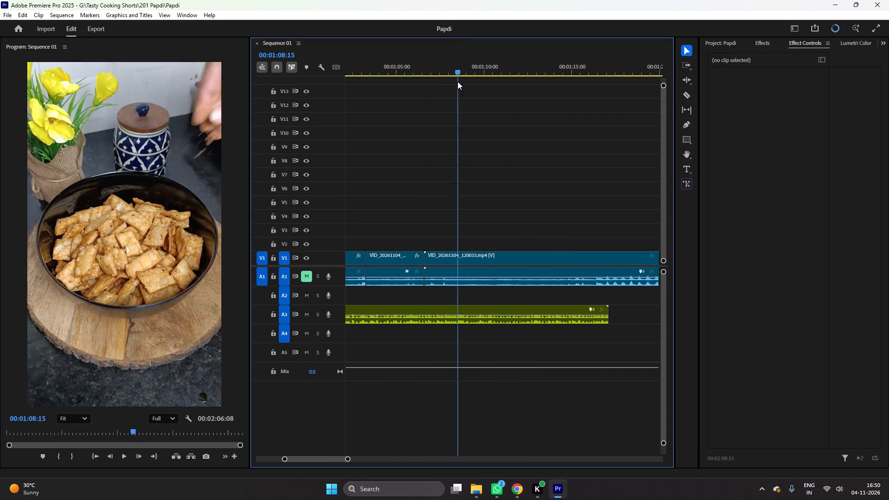
pyautogui.moveTo(457, 81); pyautogui.dragTo(453, 84)
pyautogui.click(453, 84)
pyautogui.click(458, 71)
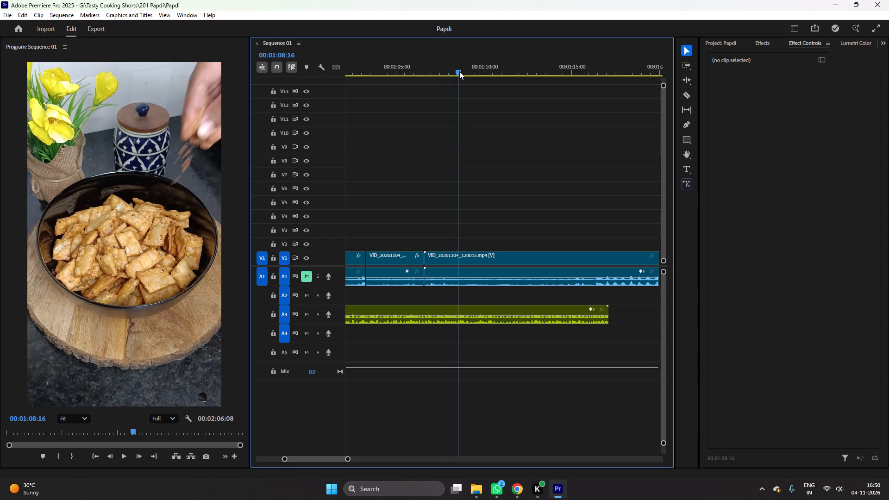
pyautogui.press('c')
pyautogui.click(459, 257)
pyautogui.press('v')
pyautogui.click(440, 262)
pyautogui.rightClick(433, 260)
pyautogui.press('Delete')
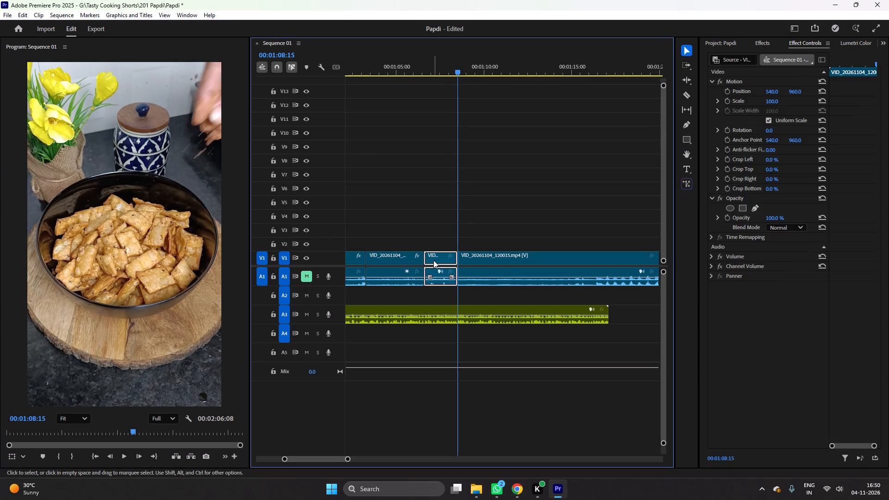
pyautogui.click(440, 264)
pyautogui.hotkey('ctrl', 's')
pyautogui.hotkey('ctrl', 'space')
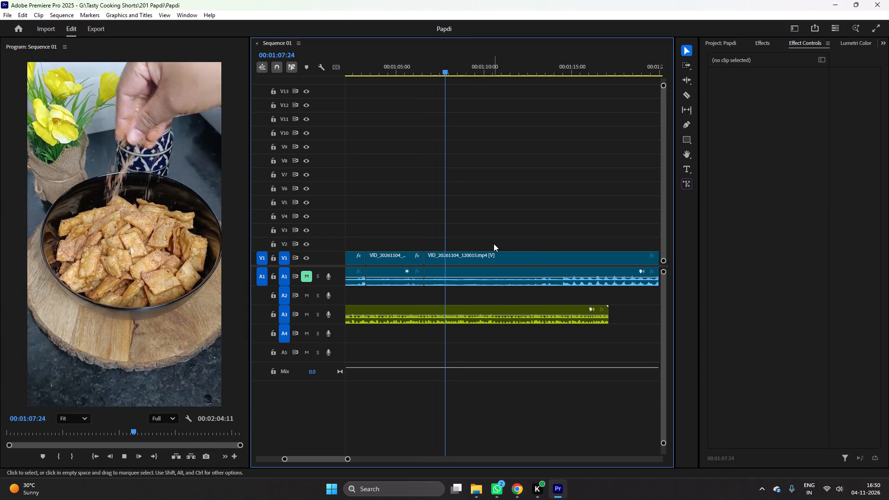
# Split VID_20261104_120015 on V1 at 00:01:09:12 and save the project.
pyautogui.press('space')
pyautogui.press('c')
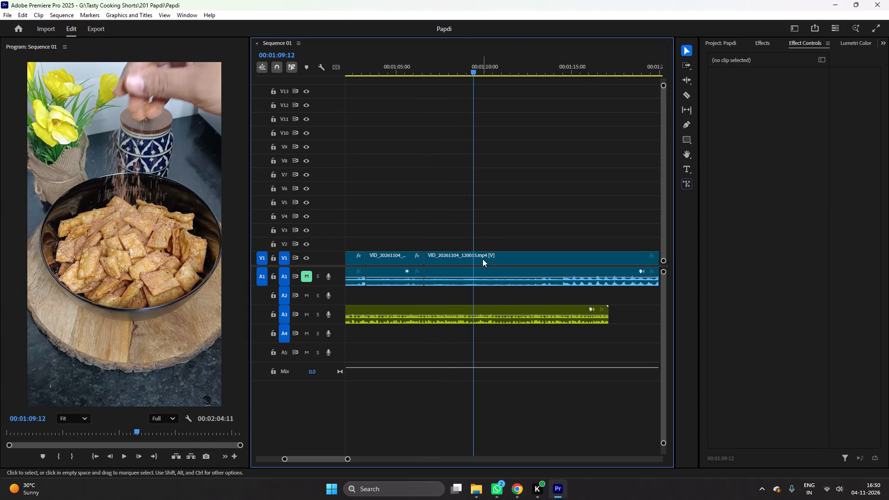
pyautogui.click(475, 258)
pyautogui.press('v')
pyautogui.hotkey('ctrl', 's')
# Split VID_20261104_120015 again at 00:01:14:12, delete the section between the two cuts, close the gap, save and replay.
pyautogui.press('space')
pyautogui.moveTo(474, 69); pyautogui.dragTo(477, 72)
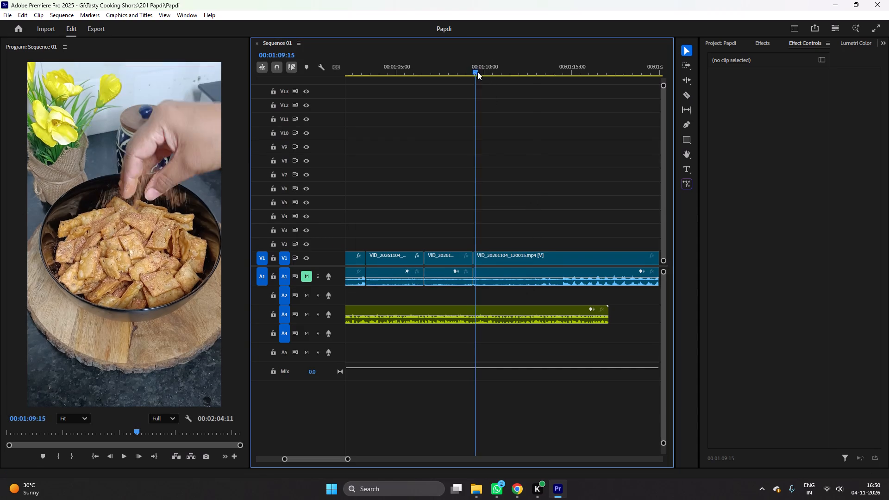
pyautogui.moveTo(477, 72); pyautogui.dragTo(559, 77)
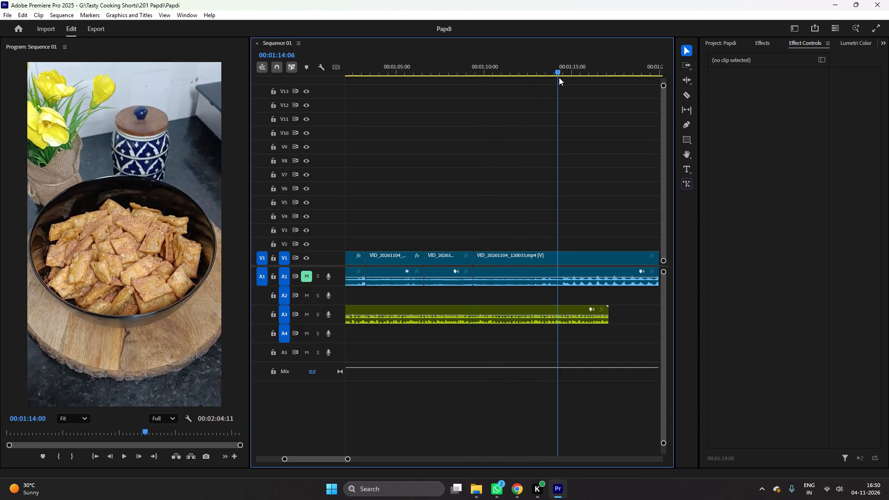
pyautogui.moveTo(559, 77); pyautogui.dragTo(562, 77)
pyautogui.press('c')
pyautogui.click(561, 259)
pyautogui.press('v')
pyautogui.click(511, 259)
pyautogui.press('Delete')
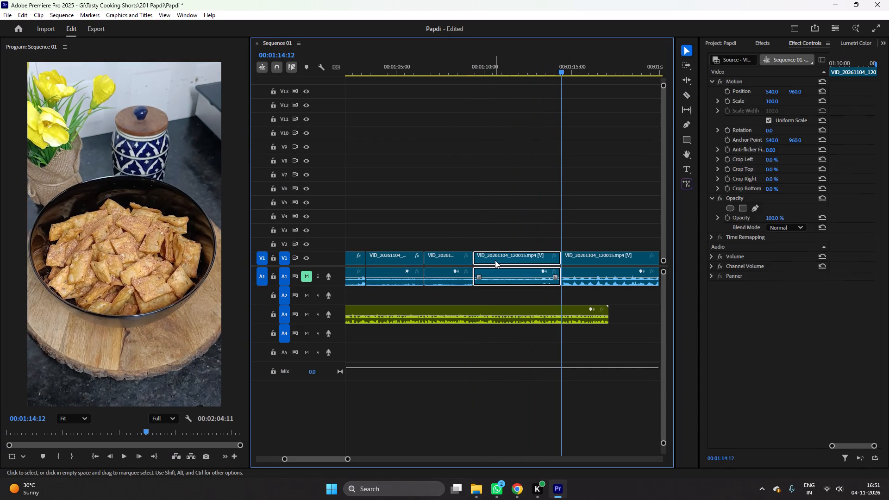
pyautogui.rightClick(495, 260)
pyautogui.click(503, 264)
pyautogui.hotkey('ctrl', 's')
pyautogui.hotkey('ctrl', 'space')
# Split the bowl-tossing part of VID_20261104_120015 at 00:01:10:01 and delete the short piece before the cut.
pyautogui.press('space')
pyautogui.press('c')
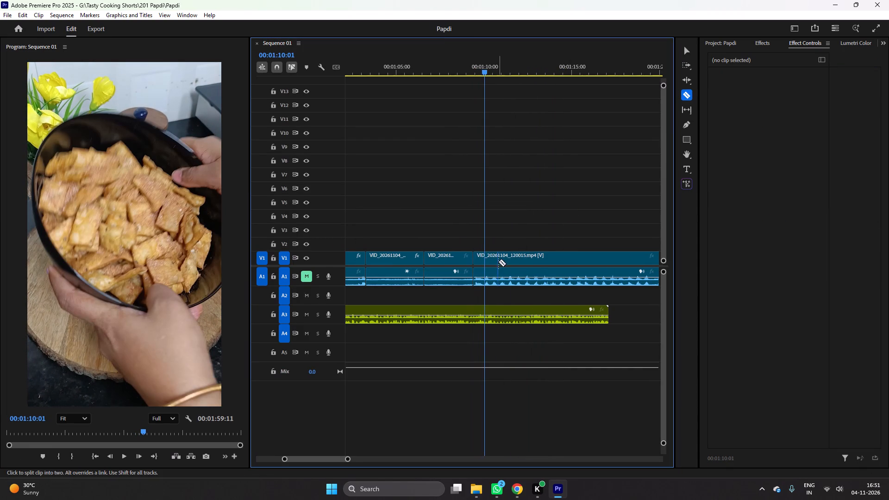
pyautogui.click(485, 260)
pyautogui.press('v')
pyautogui.click(479, 259)
pyautogui.press('Delete')
# Move the audio of the remaining VID_20261104_120015 clip from A1 down to A2, keeping its timing.
pyautogui.moveTo(496, 271); pyautogui.dragTo(499, 286)
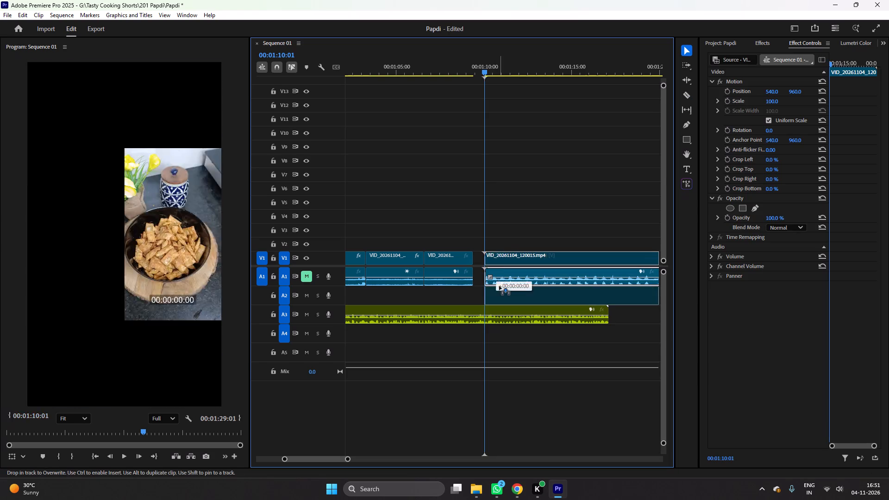
pyautogui.moveTo(499, 286); pyautogui.dragTo(499, 286)
pyautogui.moveTo(501, 274); pyautogui.dragTo(498, 286)
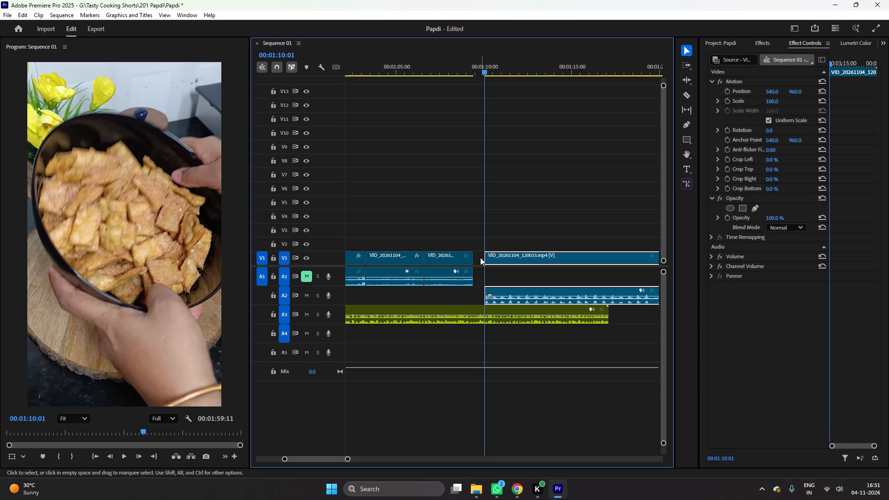
# Close the gap before the tossing clip on V1, save the project and play it back.
pyautogui.rightClick(478, 257)
pyautogui.click(486, 264)
pyautogui.hotkey('ctrl', 's')
pyautogui.hotkey('ctrl', 'space')
pyautogui.press('space')
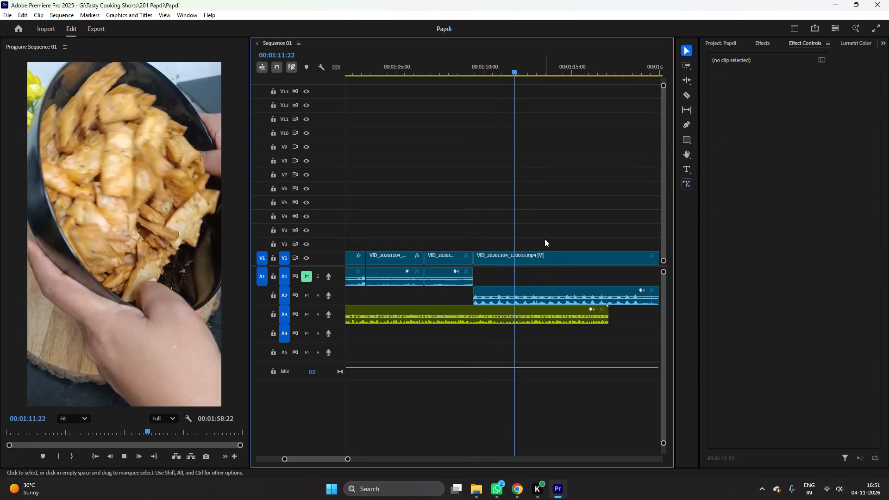
# Split the tossing clip VID_20261104_120015 at about 00:01:12:28, delete the remainder after the cut and save.
pyautogui.press('space')
pyautogui.write('c')
pyautogui.press('space')
pyautogui.click(535, 254)
pyautogui.press('v')
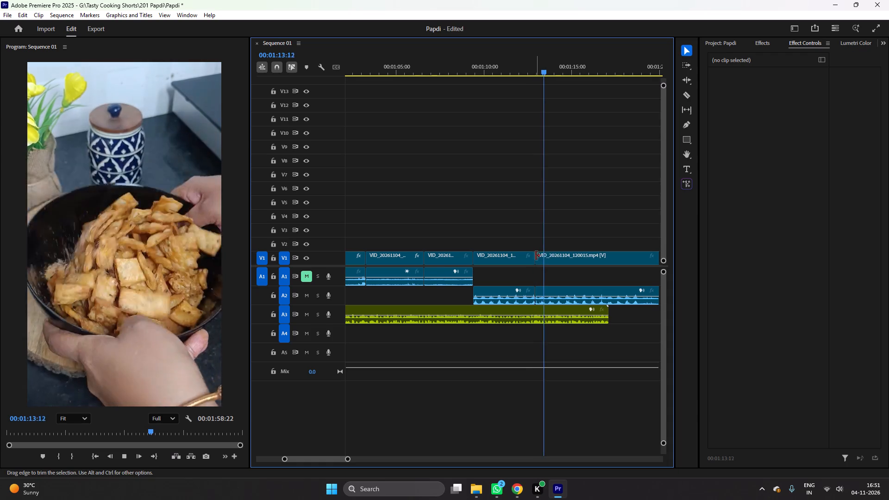
pyautogui.press('v')
pyautogui.click(566, 256)
pyautogui.press('Delete')
pyautogui.hotkey('ctrl', 's')
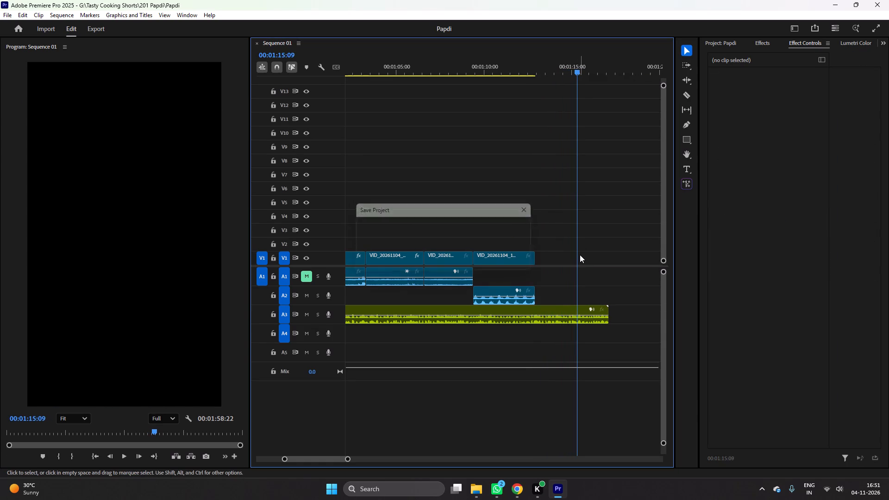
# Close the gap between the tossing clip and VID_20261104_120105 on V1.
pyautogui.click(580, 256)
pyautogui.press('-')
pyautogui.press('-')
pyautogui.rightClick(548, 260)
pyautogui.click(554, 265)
# Scrub through VID_20261104_120105 and the two clips after it to check whether they suit the end of the voice-over.
pyautogui.press('=')
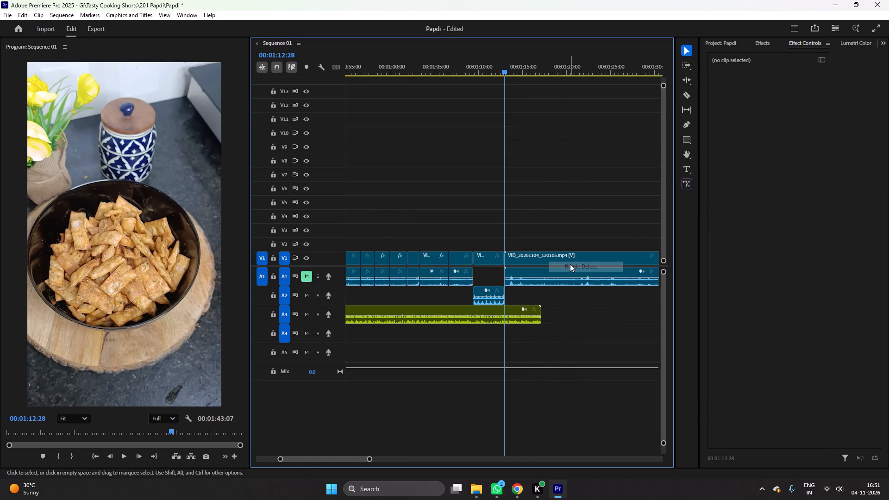
pyautogui.press('=')
pyautogui.press('=')
pyautogui.write('--')
pyautogui.scroll(-4, 498, 211)
pyautogui.moveTo(448, 69); pyautogui.dragTo(489, 80)
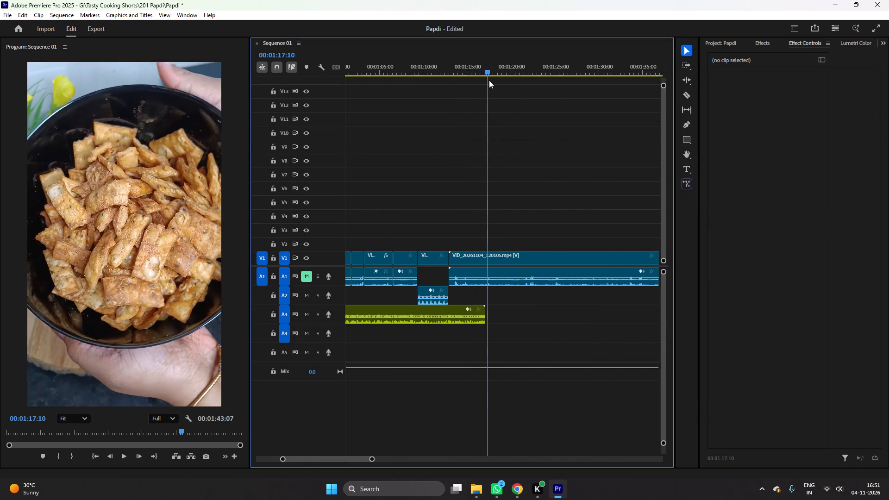
pyautogui.moveTo(489, 80); pyautogui.dragTo(480, 93)
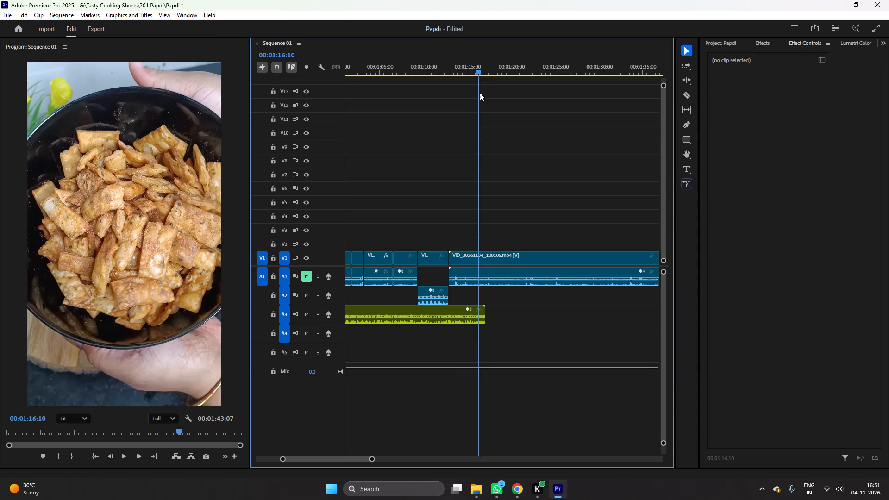
pyautogui.moveTo(480, 93); pyautogui.dragTo(489, 95)
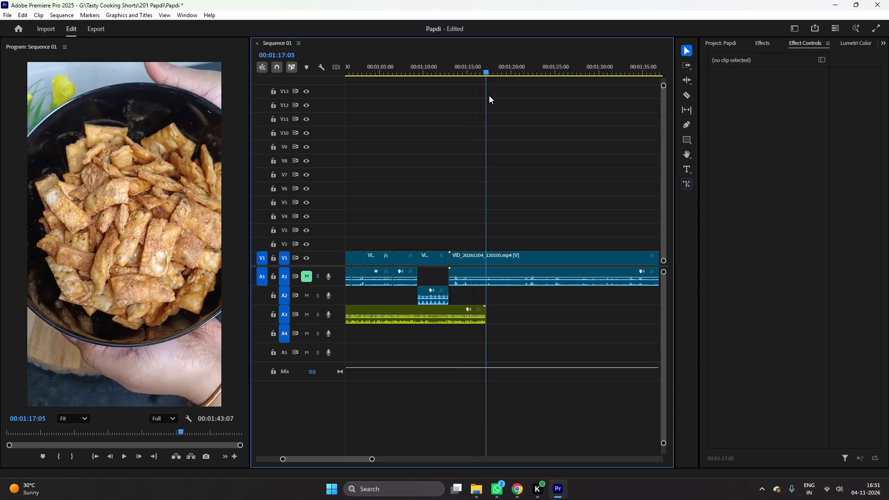
pyautogui.moveTo(489, 95); pyautogui.dragTo(511, 95)
pyautogui.press('c')
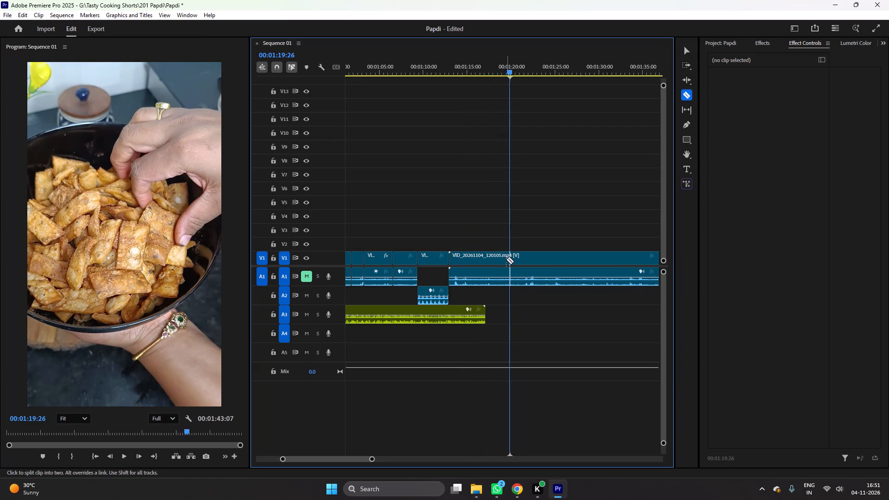
pyautogui.scroll(-6, 553, 206)
pyautogui.moveTo(436, 69); pyautogui.dragTo(464, 75)
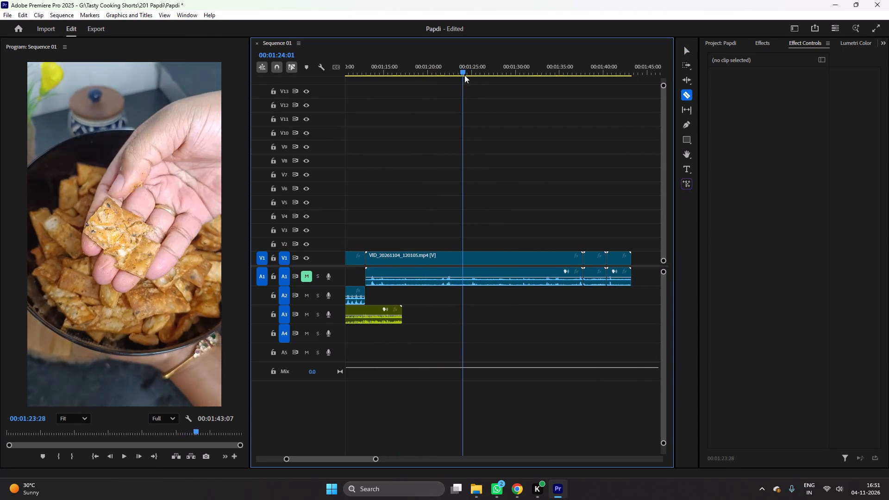
pyautogui.moveTo(464, 75); pyautogui.dragTo(566, 87)
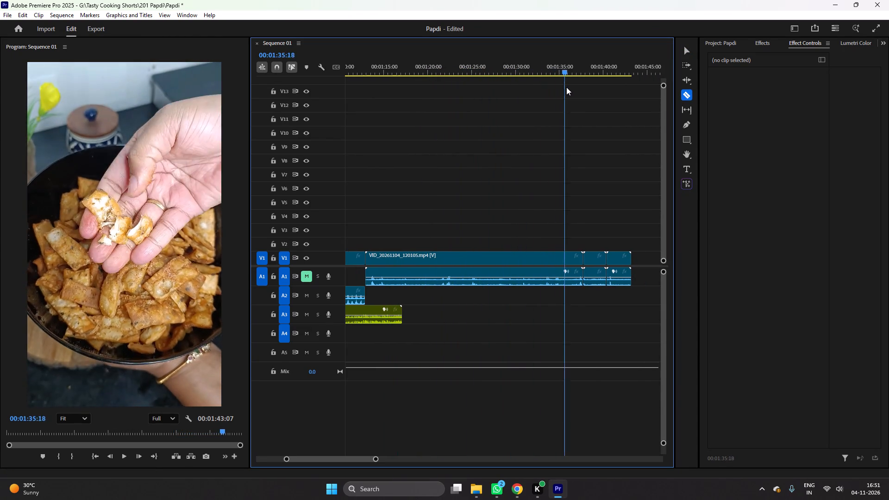
pyautogui.moveTo(566, 87); pyautogui.dragTo(630, 103)
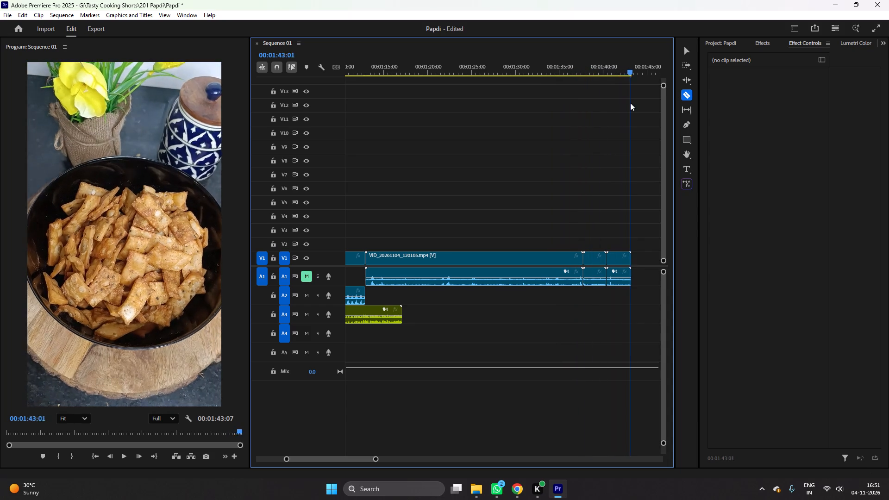
pyautogui.moveTo(630, 103); pyautogui.dragTo(588, 112)
# Delete VID_20261104_120105, 120140 and 120146 with their audio, save, and replay the end of the sequence from 00:01:11:29.
pyautogui.moveTo(478, 265); pyautogui.dragTo(604, 298)
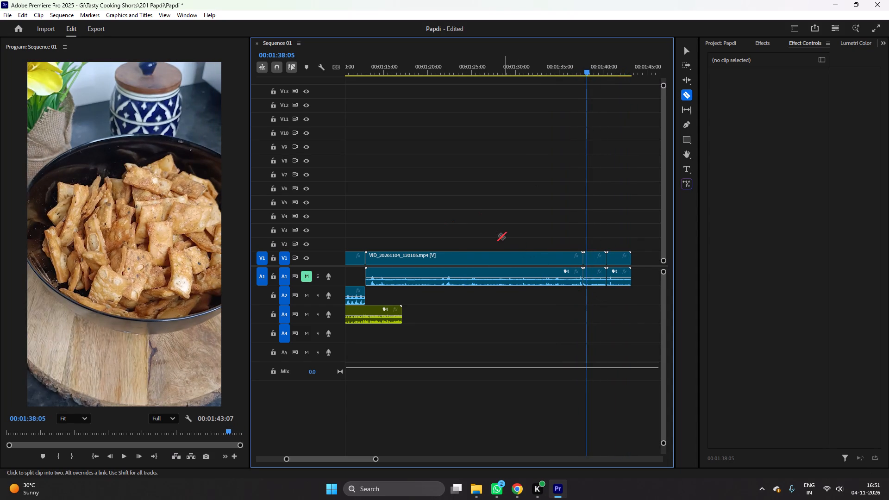
pyautogui.press('v')
pyautogui.moveTo(488, 225); pyautogui.dragTo(634, 275)
pyautogui.press('Delete')
pyautogui.click(358, 57)
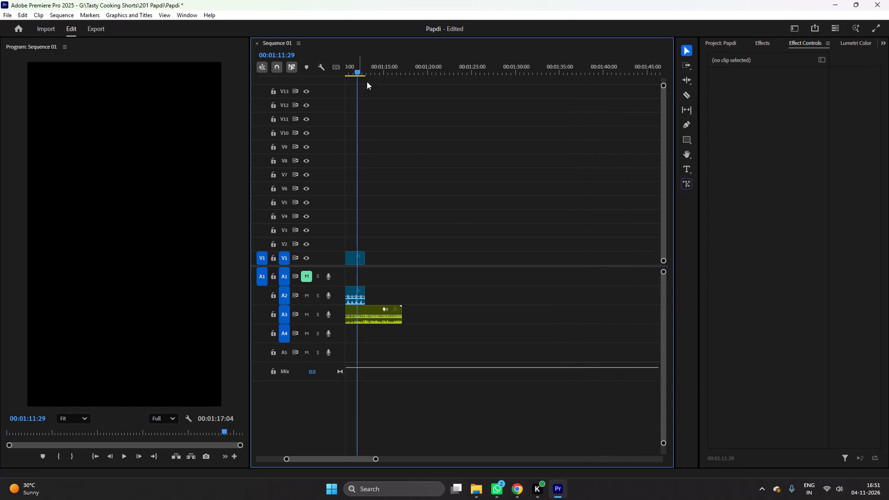
pyautogui.click(452, 170)
pyautogui.press('=')
pyautogui.press('=')
pyautogui.press('=')
pyautogui.hotkey('ctrl', 's')
pyautogui.hotkey('ctrl', 'space')
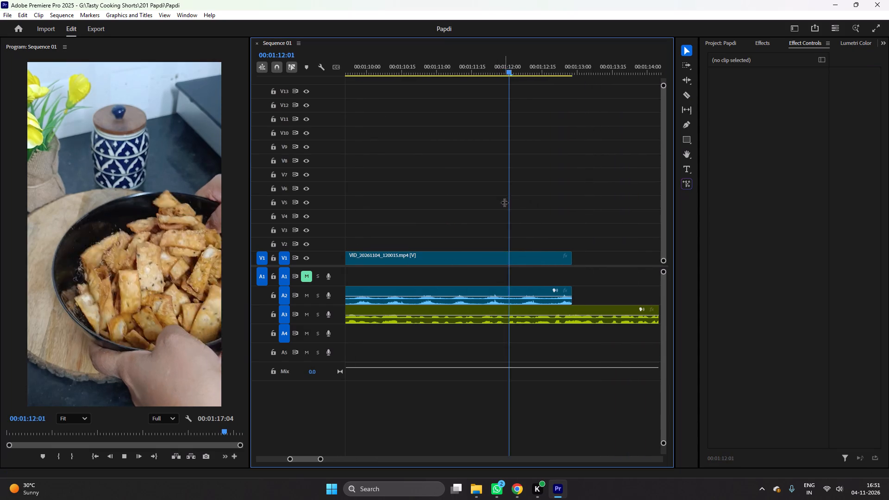
pyautogui.scroll(-12, 504, 201)
pyautogui.hotkey('ctrl', 's')
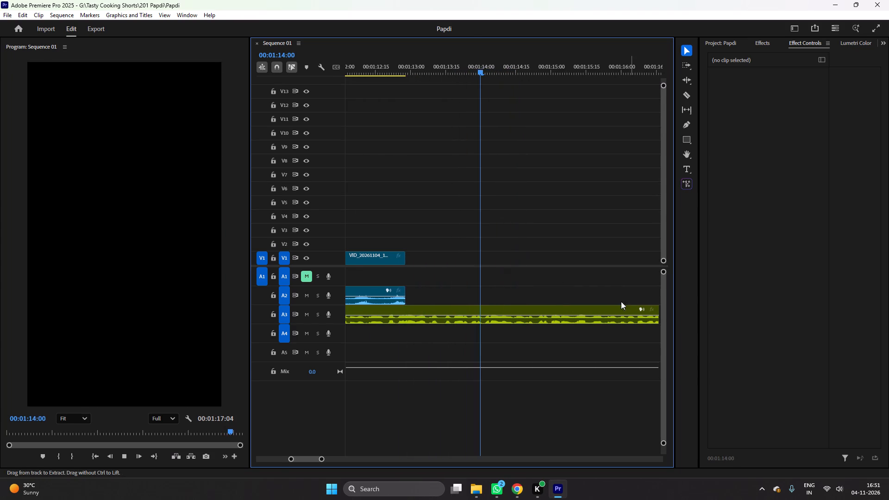
# Switch to the 201 Papdi folder and preview VID_20261104_121212 and VID_20261104_121203 in VLC.
pyautogui.click(476, 492)
pyautogui.click(512, 452)
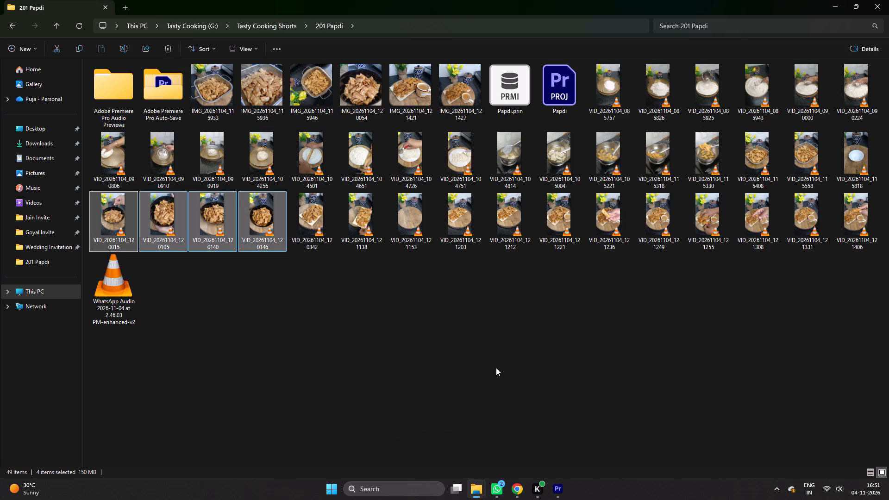
pyautogui.click(371, 218)
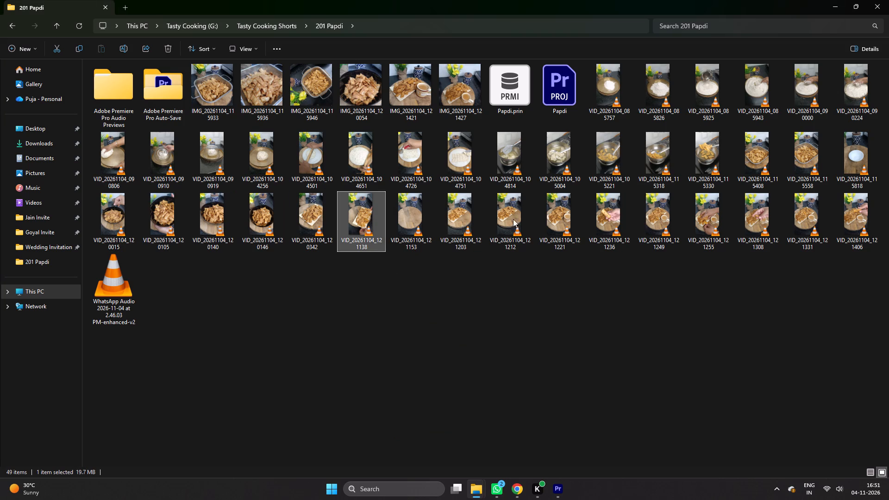
pyautogui.click(418, 222)
pyautogui.doubleClick(502, 216)
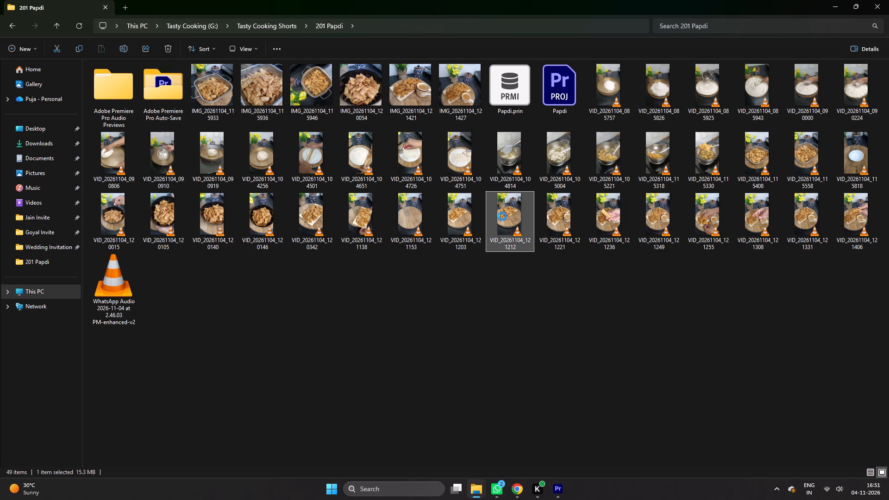
pyautogui.click(877, 6)
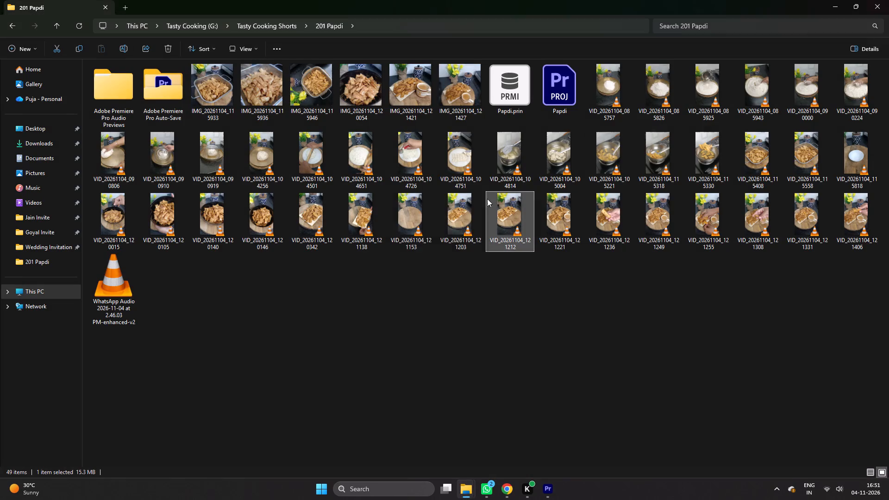
pyautogui.click(427, 221)
pyautogui.doubleClick(458, 222)
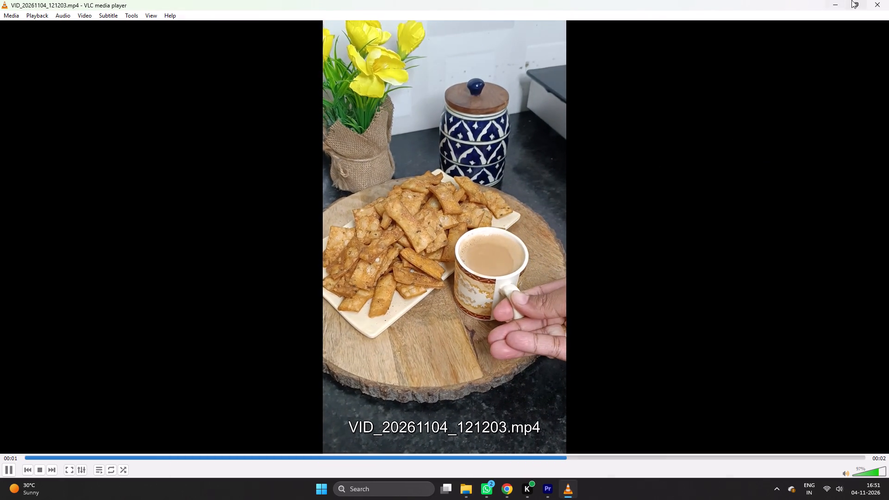
pyautogui.click(880, 0)
# Add VID_20261104_121153, 121221 and 121236 from the 201 Papdi folder to V1, close the gap before them and save.
pyautogui.click(428, 218)
pyautogui.keyDown('ctrl'); pyautogui.click(564, 219); pyautogui.keyUp('ctrl')
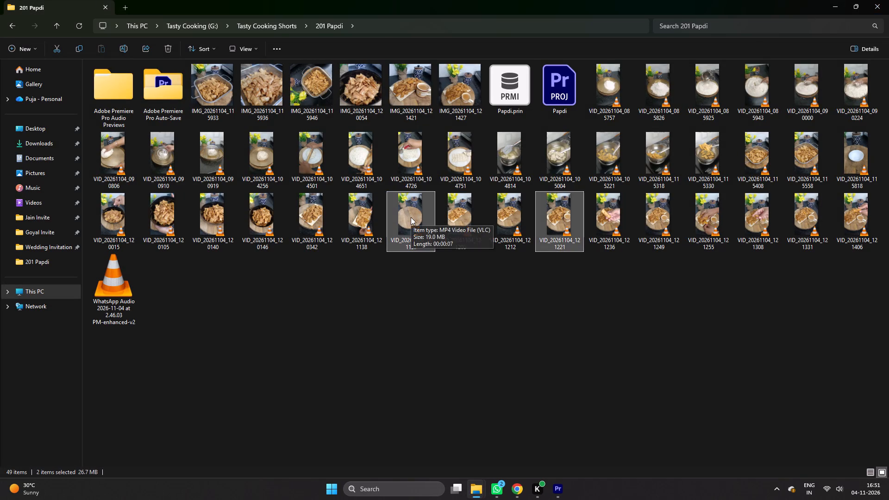
pyautogui.keyDown('ctrl'); pyautogui.click(601, 218); pyautogui.keyUp('ctrl')
pyautogui.moveTo(419, 221); pyautogui.dragTo(476, 294)
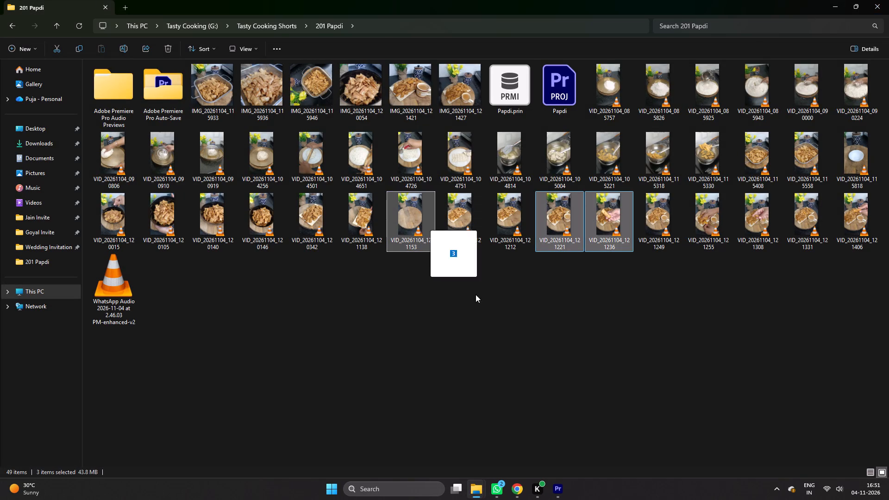
pyautogui.moveTo(476, 294); pyautogui.dragTo(521, 262)
pyautogui.rightClick(451, 261)
pyautogui.click(467, 270)
pyautogui.hotkey('ctrl', 's')
# Split VID_20261104_121153 at the end of the A3 voice-over, about 00:01:17:04, and delete the part before the cut.
pyautogui.click(502, 202)
pyautogui.write('--')
pyautogui.press('-')
pyautogui.press('=')
pyautogui.moveTo(508, 66); pyautogui.dragTo(582, 78)
pyautogui.press('c')
pyautogui.click(576, 258)
pyautogui.press('v')
pyautogui.click(542, 259)
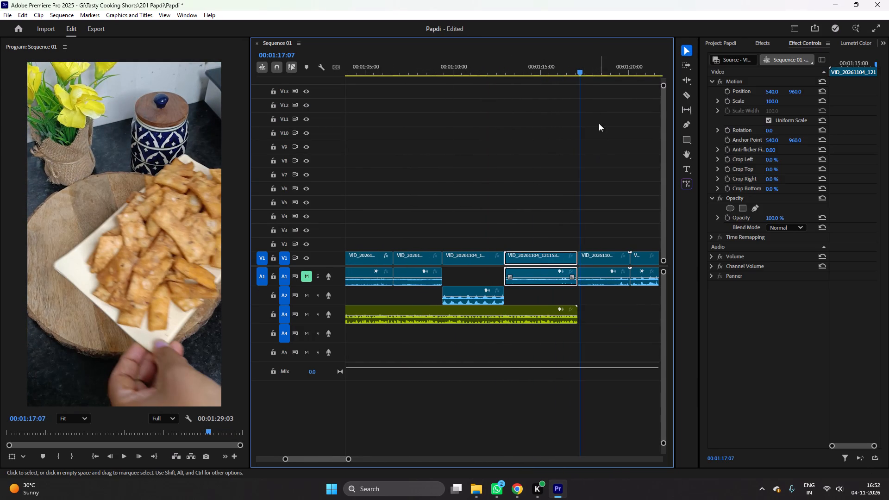
pyautogui.press('Delete')
# Split VID_20261104_121153 at 00:01:18:16, delete the part after the cut, close the gap before the kept piece, save and replay.
pyautogui.moveTo(582, 68); pyautogui.dragTo(604, 74)
pyautogui.press('c')
pyautogui.click(601, 260)
pyautogui.press('v')
pyautogui.click(620, 259)
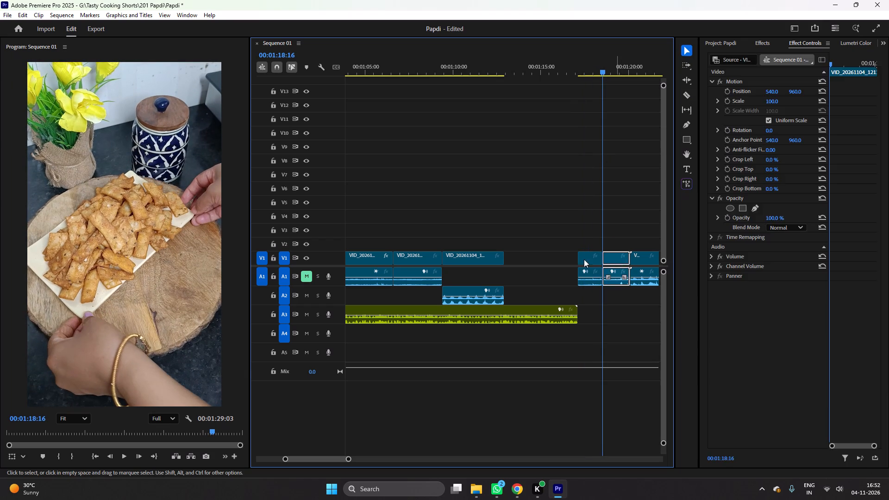
pyautogui.press('Delete')
pyautogui.rightClick(537, 257)
pyautogui.click(557, 268)
pyautogui.hotkey('ctrl', 's')
pyautogui.hotkey('ctrl', 'space')
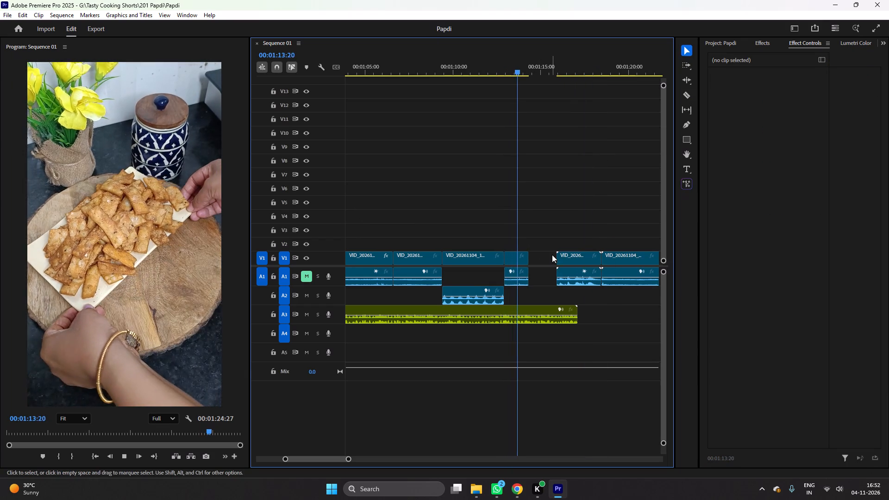
# Split the plate-placing clip at 00:01:14:02, delete its short remainder, close the gap before VID_20261104_121221, save and replay.
pyautogui.press('space')
pyautogui.press('c')
pyautogui.click(526, 260)
pyautogui.press('v')
pyautogui.click(528, 262)
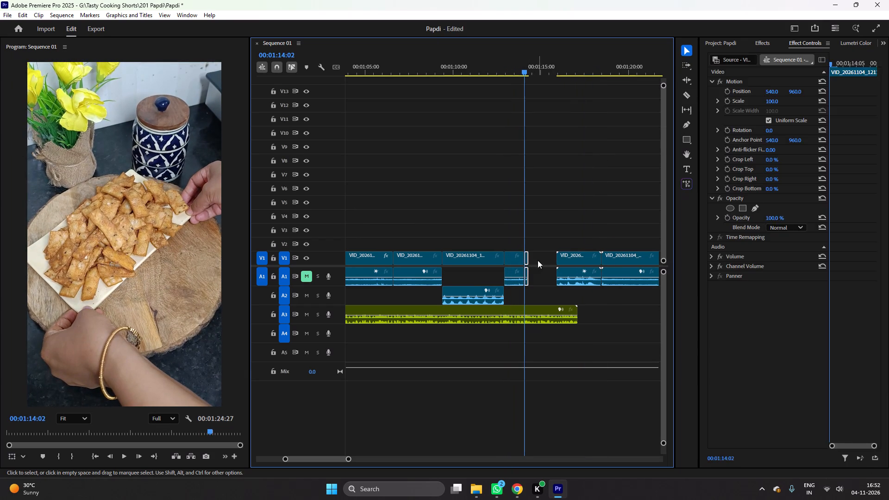
pyautogui.press('Delete')
pyautogui.rightClick(537, 260)
pyautogui.click(550, 267)
pyautogui.hotkey('ctrl', 's')
pyautogui.hotkey('ctrl', 'space')
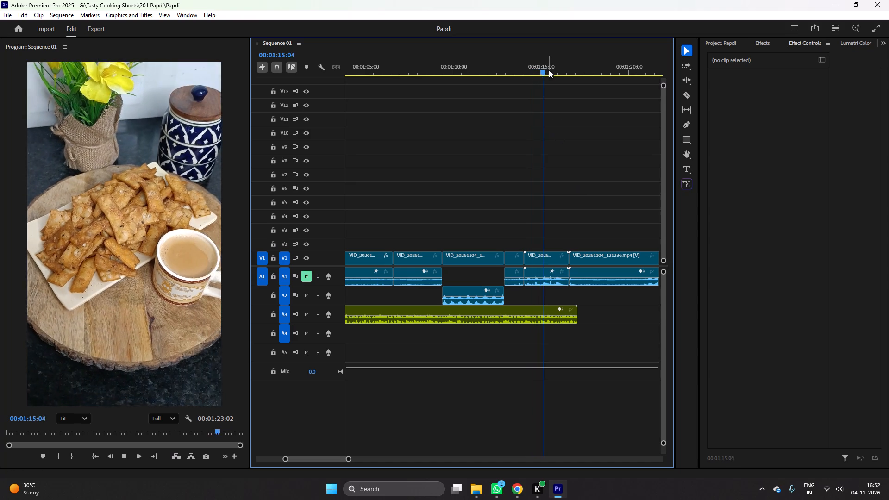
# Split VID_20261104_121236 on V1 at 00:01:19:04 and delete the part before the cut.
pyautogui.moveTo(549, 69); pyautogui.dragTo(626, 83)
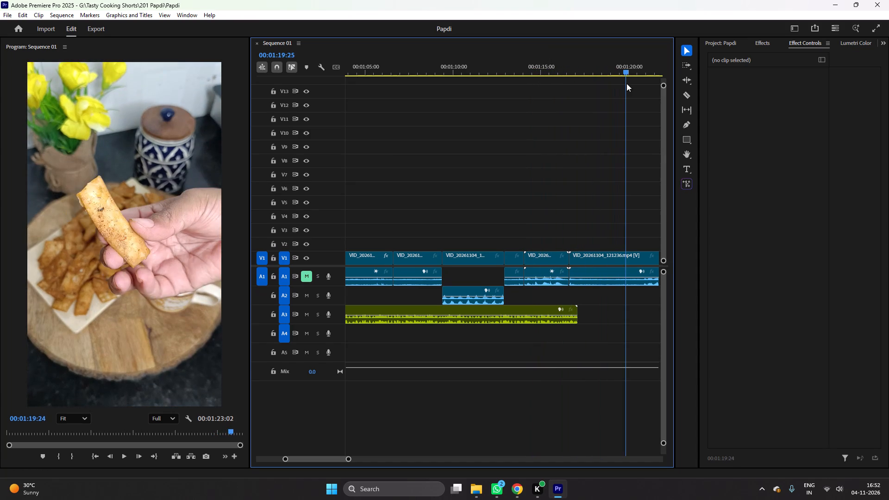
pyautogui.moveTo(626, 83); pyautogui.dragTo(600, 89)
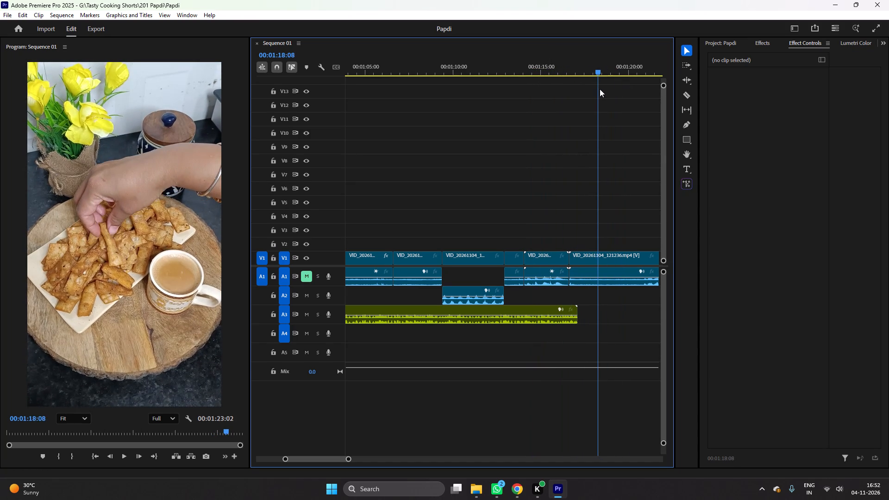
pyautogui.moveTo(600, 89); pyautogui.dragTo(614, 95)
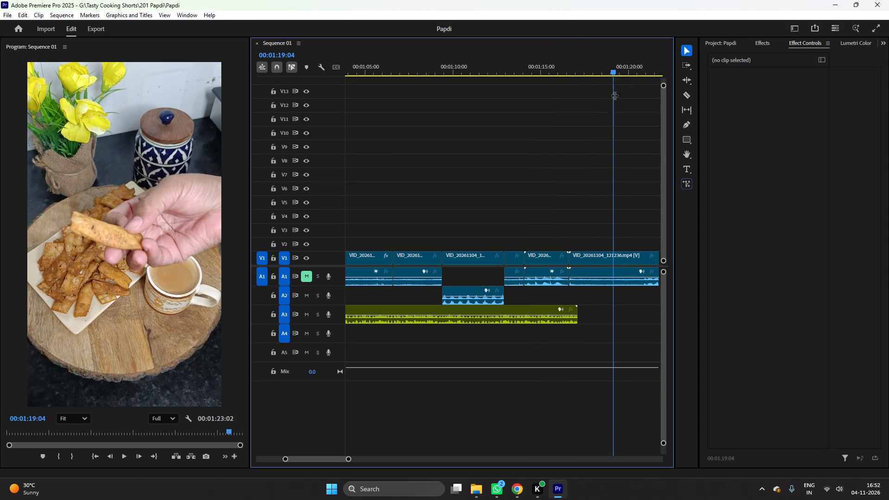
pyautogui.moveTo(614, 95); pyautogui.dragTo(614, 93)
pyautogui.press('c')
pyautogui.click(612, 259)
pyautogui.press('v')
pyautogui.click(595, 260)
pyautogui.press('Delete')
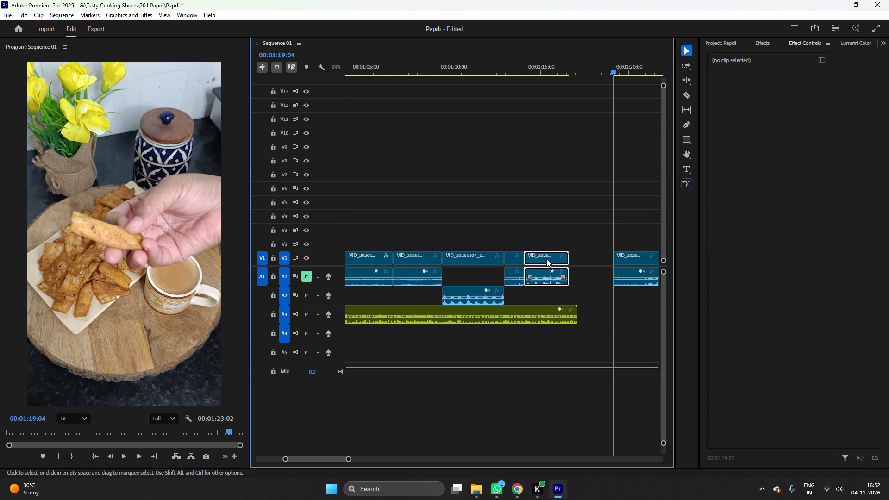
# Delete the VID_20261104_121221 clip from V1, shift the remaining VID_20261104_121236 piece further along the timeline and save.
pyautogui.click(546, 259)
pyautogui.press('Delete')
pyautogui.scroll(-5, 617, 230)
pyautogui.moveTo(570, 253); pyautogui.dragTo(628, 256)
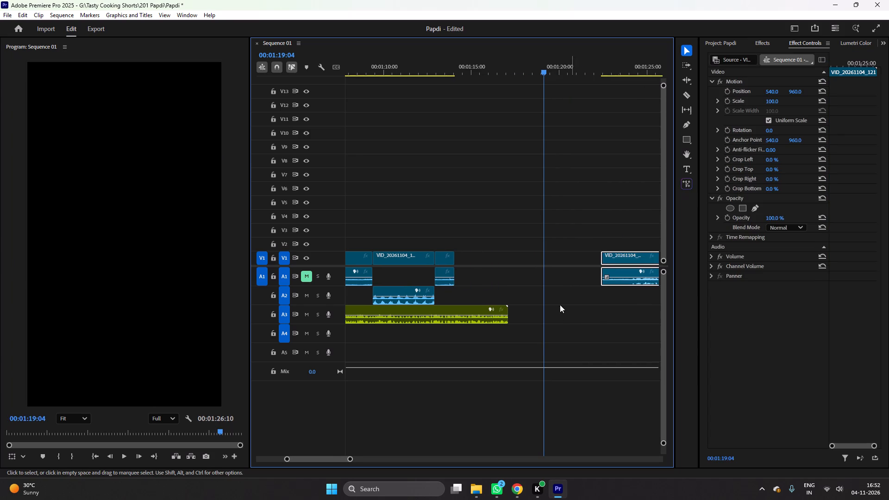
pyautogui.hotkey('ctrl', 's')
# Add VID_20261104_121212 from the 201 Papdi folder to V1, directly after the plate-placing clip.
pyautogui.click(480, 481)
pyautogui.click(521, 444)
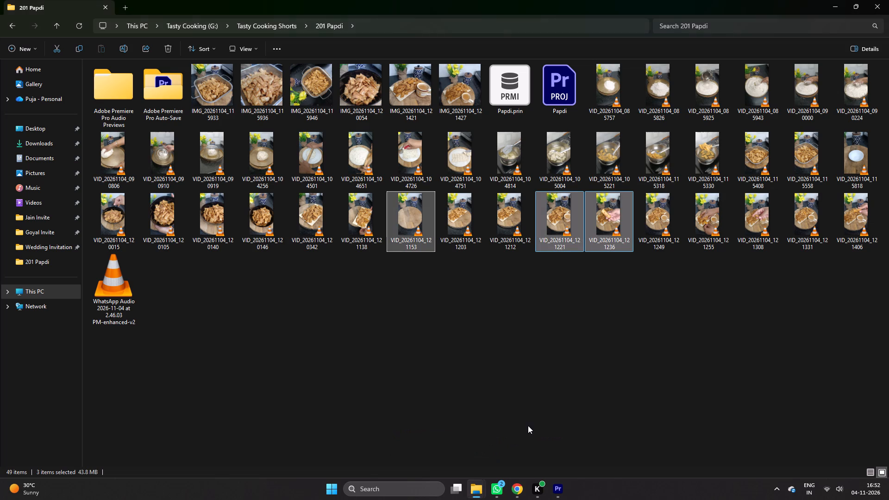
pyautogui.click(518, 260)
pyautogui.moveTo(518, 209); pyautogui.dragTo(525, 491)
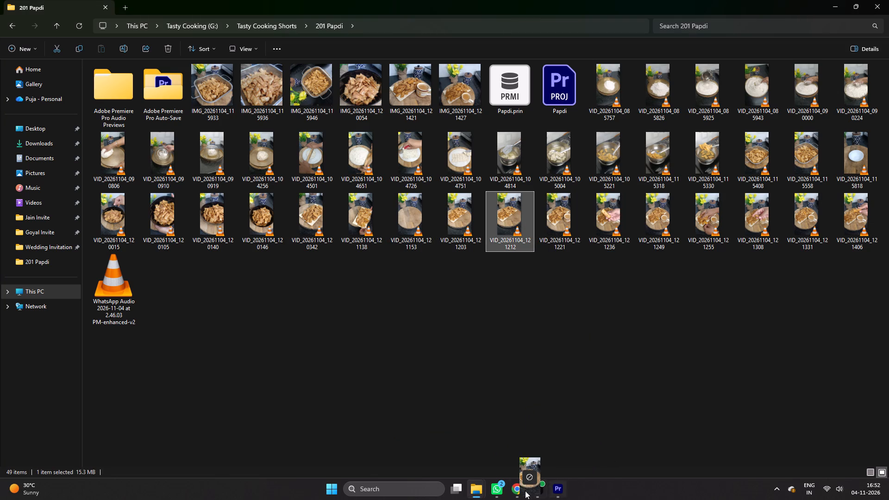
pyautogui.moveTo(525, 491); pyautogui.dragTo(465, 257)
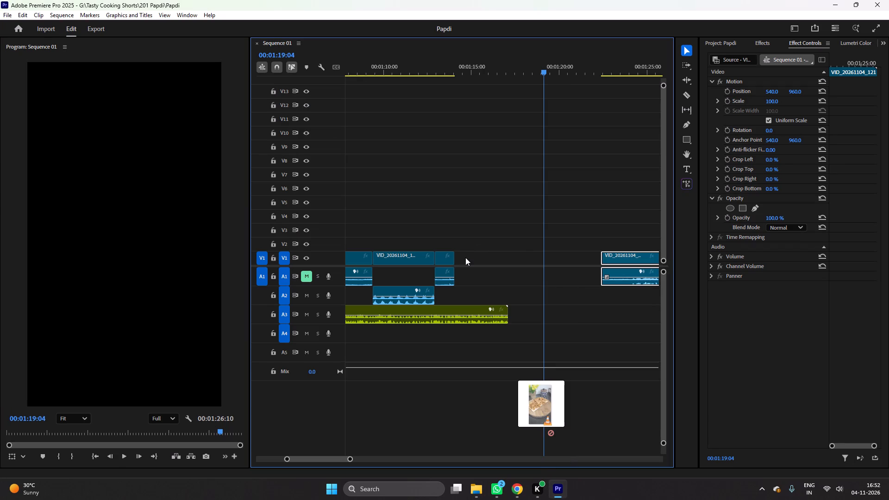
pyautogui.moveTo(465, 257); pyautogui.dragTo(457, 256)
# With snapping off, split VID_20261104_121212 at about 00:01:16:06, delete the part before, close the gap, restore snapping, save and replay.
pyautogui.click(445, 70)
pyautogui.press('s')
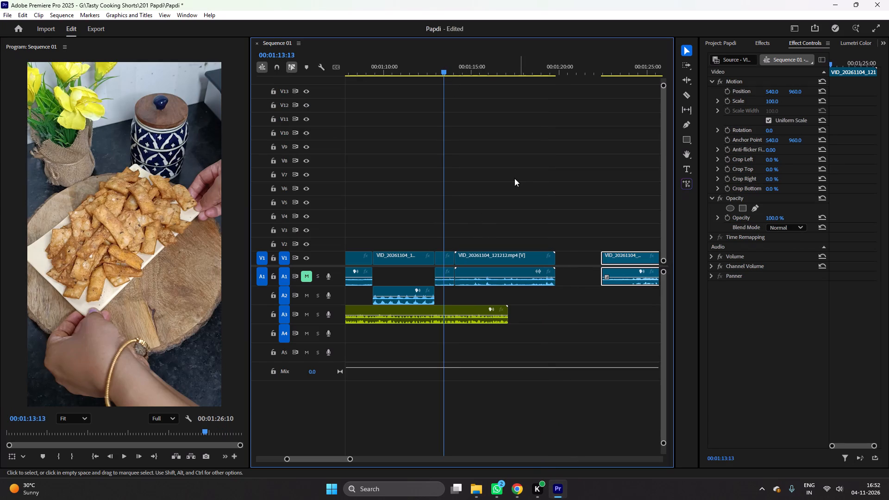
pyautogui.hotkey('ctrl', 'space')
pyautogui.write('==-')
pyautogui.scroll(-7, 517, 186)
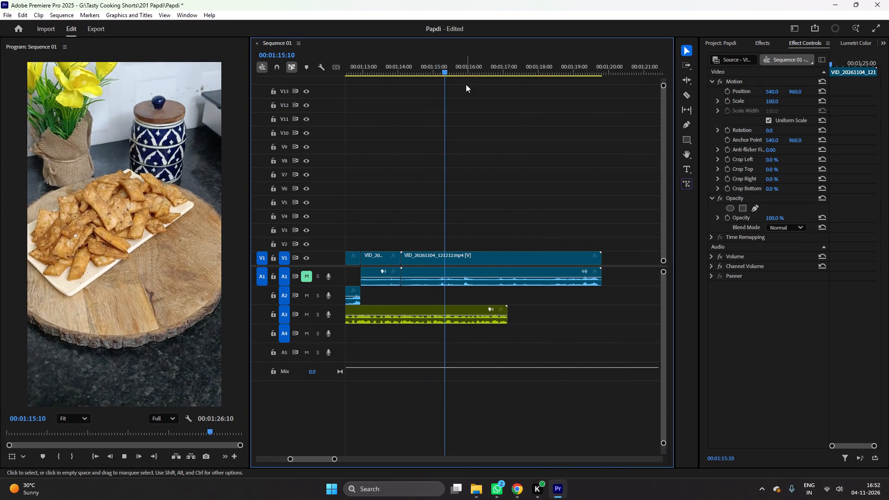
pyautogui.press('space')
pyautogui.moveTo(451, 68); pyautogui.dragTo(480, 82)
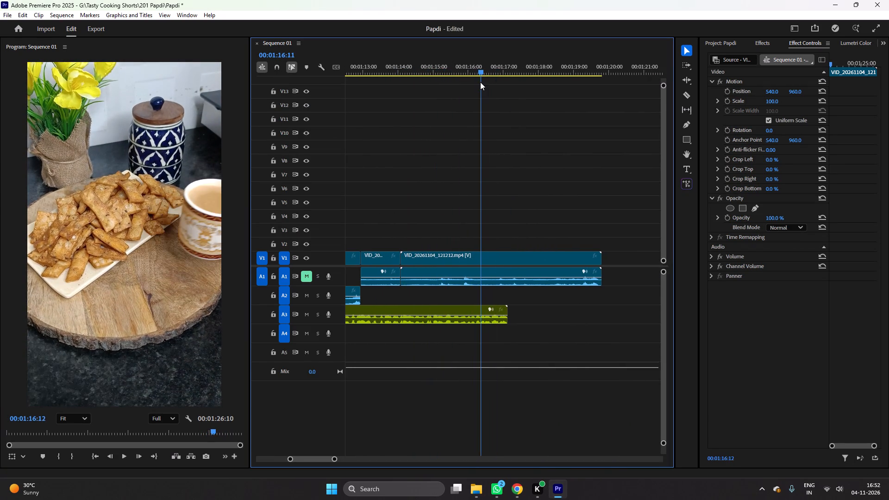
pyautogui.moveTo(480, 82); pyautogui.dragTo(475, 84)
pyautogui.press('c')
pyautogui.click(477, 265)
pyautogui.press('v')
pyautogui.click(438, 262)
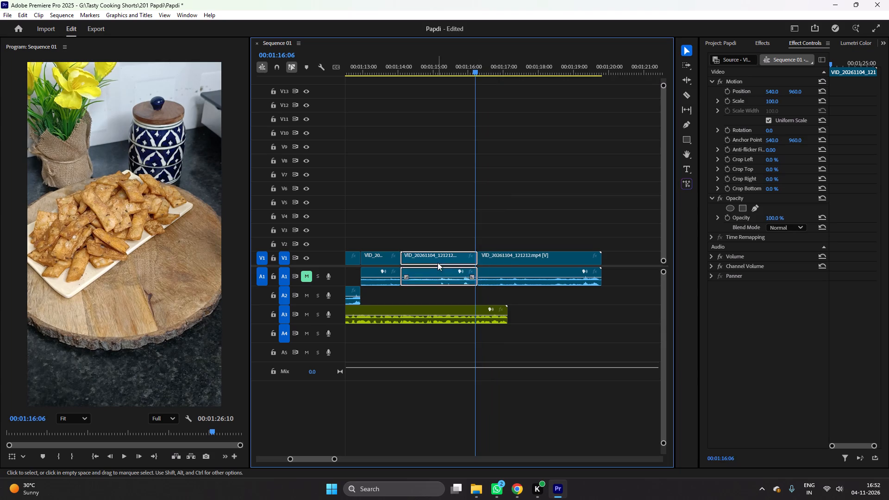
pyautogui.press('Delete')
pyautogui.rightClick(433, 261)
pyautogui.click(447, 266)
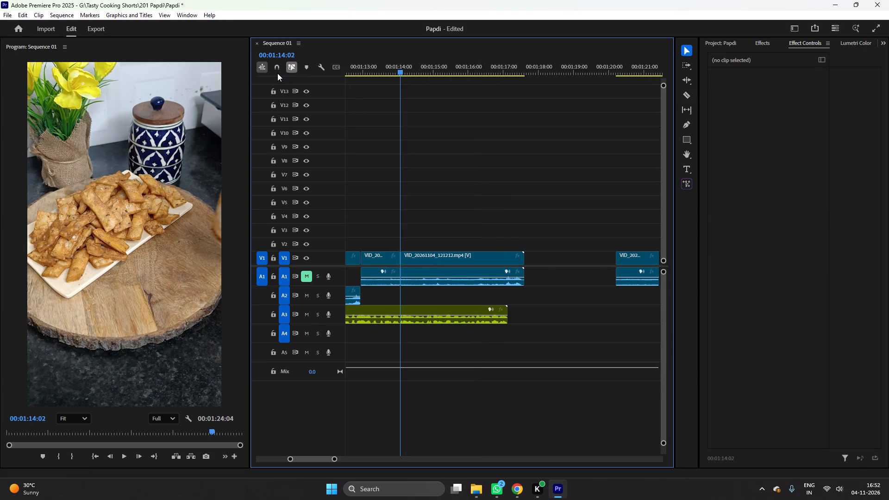
pyautogui.click(275, 73)
pyautogui.click(278, 67)
pyautogui.hotkey('ctrl', 's')
pyautogui.hotkey('ctrl', 'space')
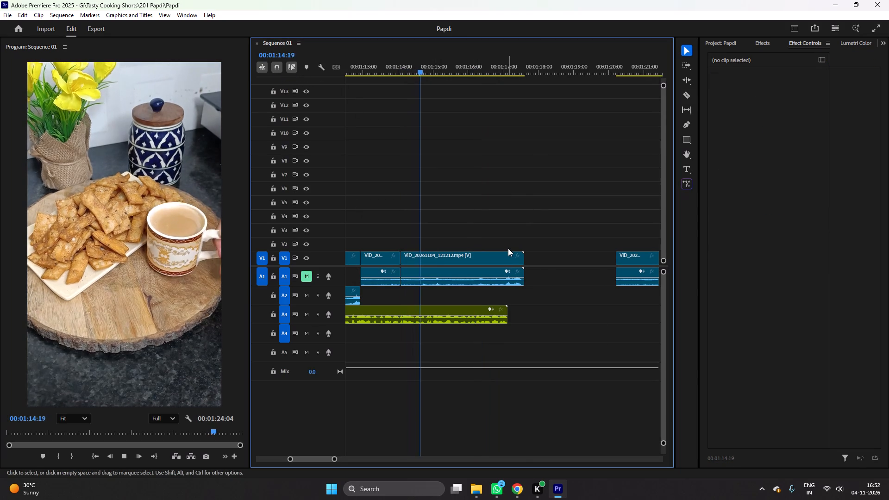
# Split VID_20261104_121212 at 00:01:15:12 and delete the part after the cut.
pyautogui.press('space')
pyautogui.press('c')
pyautogui.click(447, 259)
pyautogui.press('v')
pyautogui.click(453, 259)
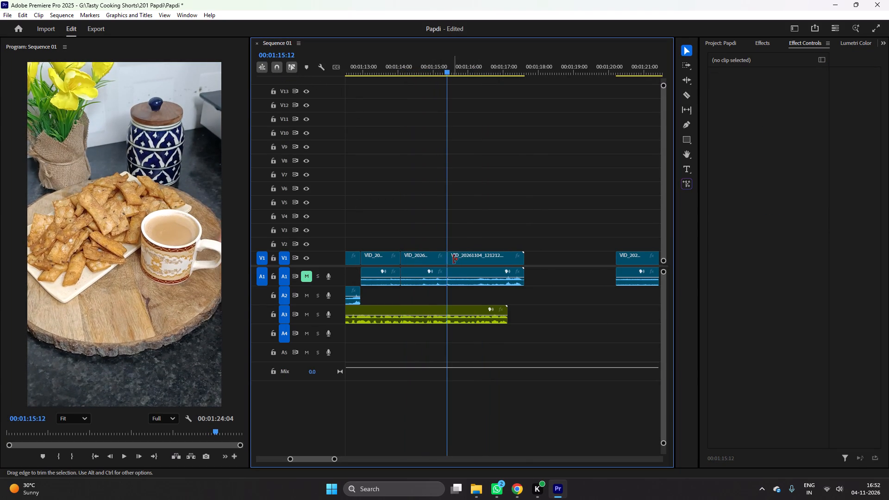
pyautogui.click(463, 259)
pyautogui.press('Delete')
# Set the speed of the kept VID_20261104_121212 piece to 150%.
pyautogui.click(433, 260)
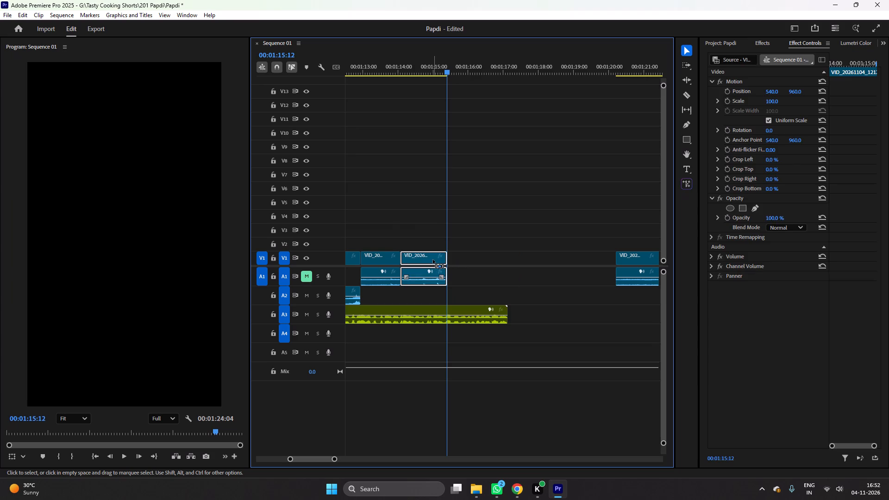
pyautogui.hotkey('ctrl', 'r')
pyautogui.write('15')
pyautogui.press('0')
pyautogui.press('Return')
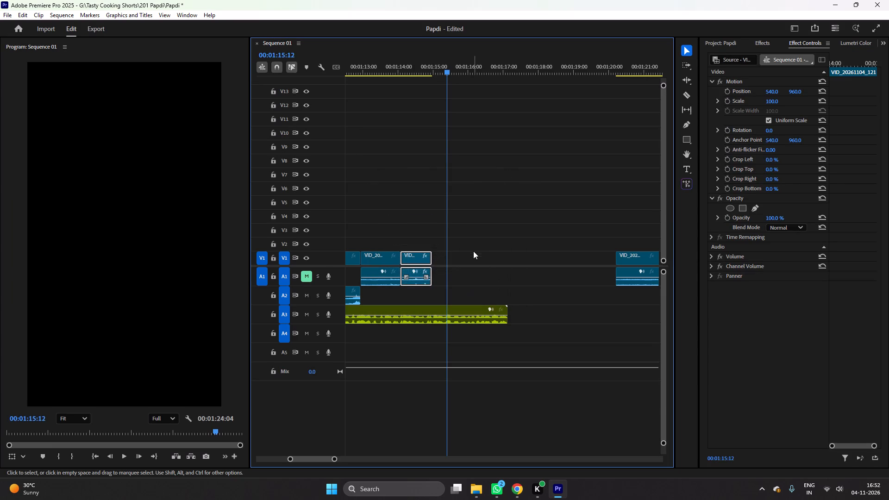
# Close the gap before VID_20261104_121236 on V1, save and replay the joined clips.
pyautogui.rightClick(471, 258)
pyautogui.click(481, 262)
pyautogui.click(357, 69)
pyautogui.hotkey('ctrl', 's')
pyautogui.hotkey('ctrl', 'space')
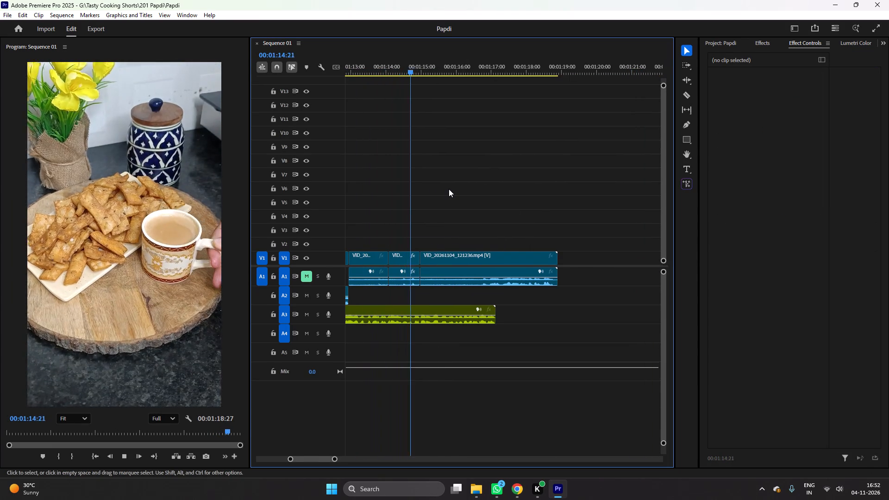
pyautogui.scroll(-5, 449, 189)
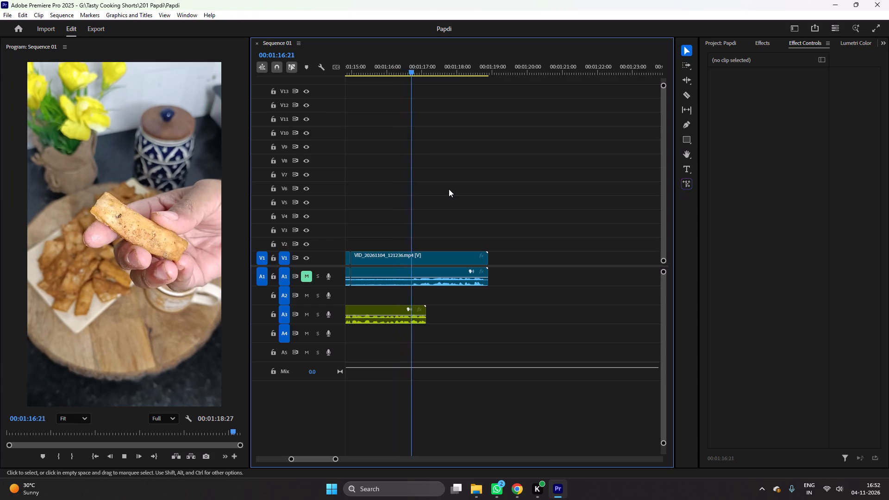
pyautogui.scroll(5, 449, 189)
pyautogui.press('space')
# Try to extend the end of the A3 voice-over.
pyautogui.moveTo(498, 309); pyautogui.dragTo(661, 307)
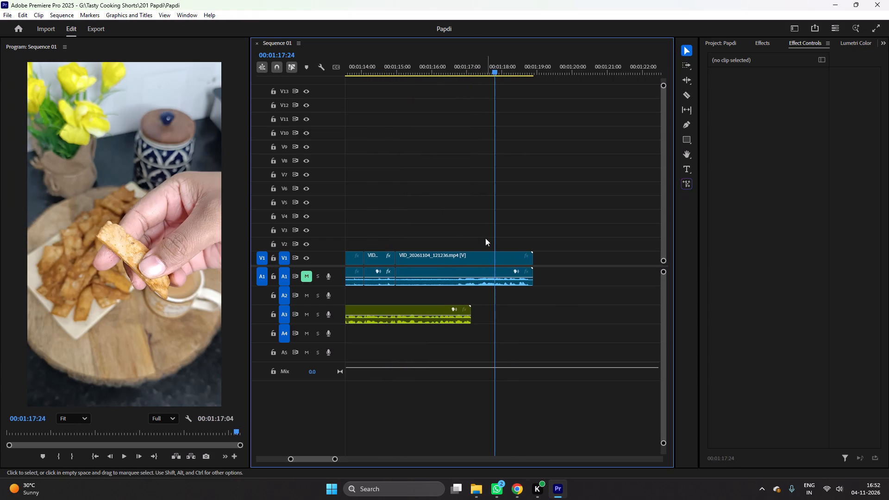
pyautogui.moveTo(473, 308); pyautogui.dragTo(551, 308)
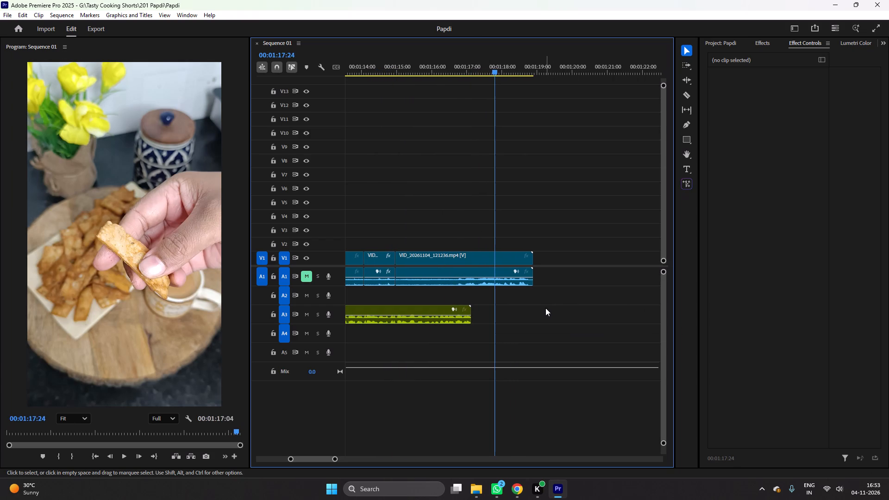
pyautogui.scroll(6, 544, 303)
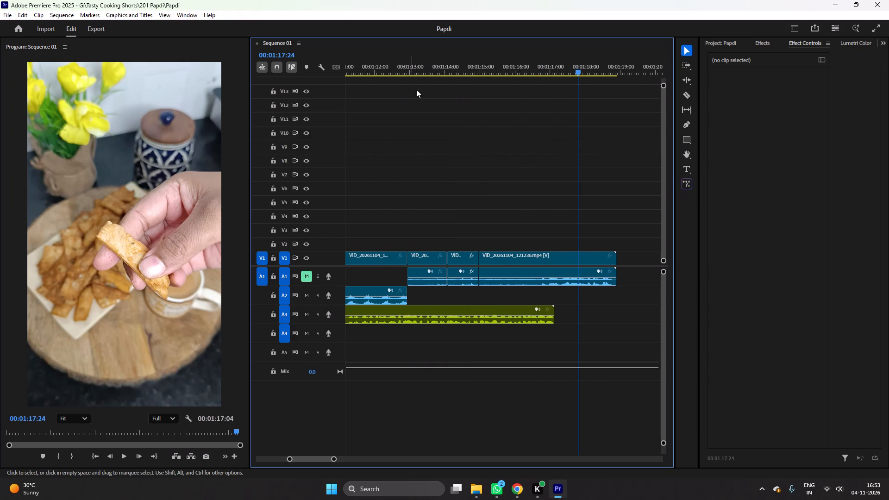
# Save, split VID_20261104_121236 at about 00:01:15:22, move the later part back over the earlier part and replay.
pyautogui.click(462, 65)
pyautogui.hotkey('ctrl', 's')
pyautogui.hotkey('ctrl', 'space')
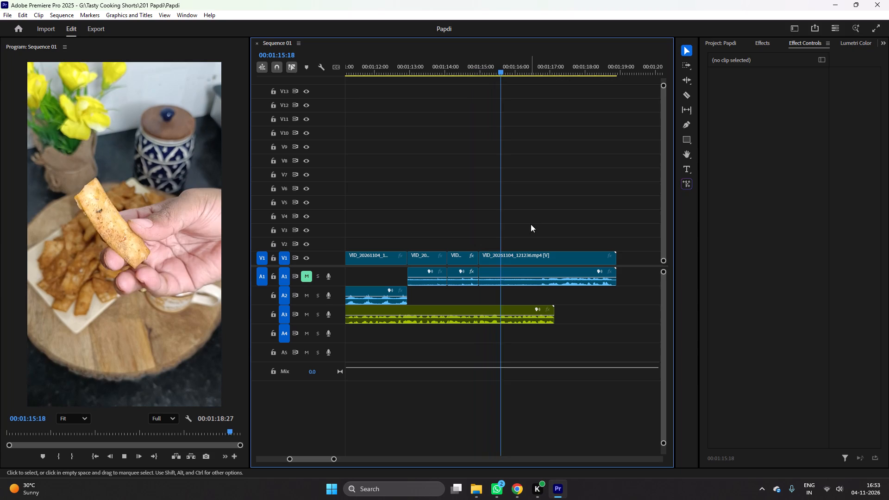
pyautogui.press('space')
pyautogui.press('c')
pyautogui.click(508, 262)
pyautogui.press('v')
pyautogui.moveTo(521, 259); pyautogui.dragTo(493, 262)
pyautogui.press('space')
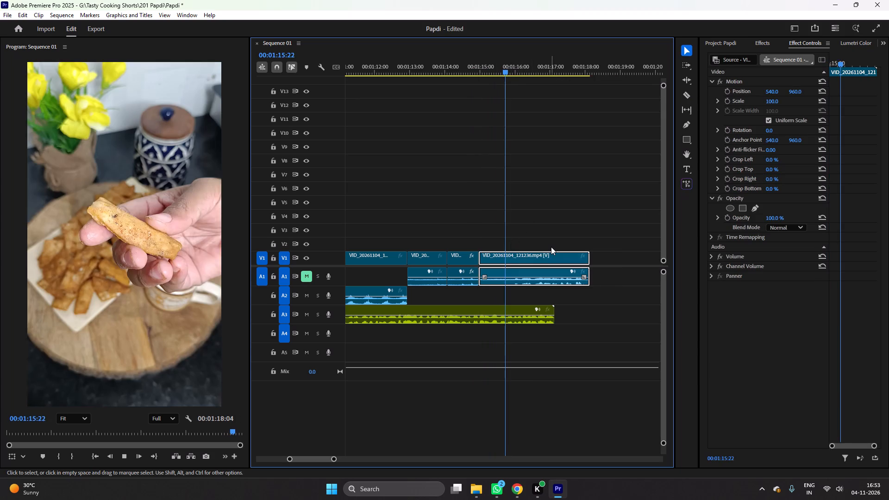
pyautogui.scroll(-4, 551, 245)
pyautogui.press('space')
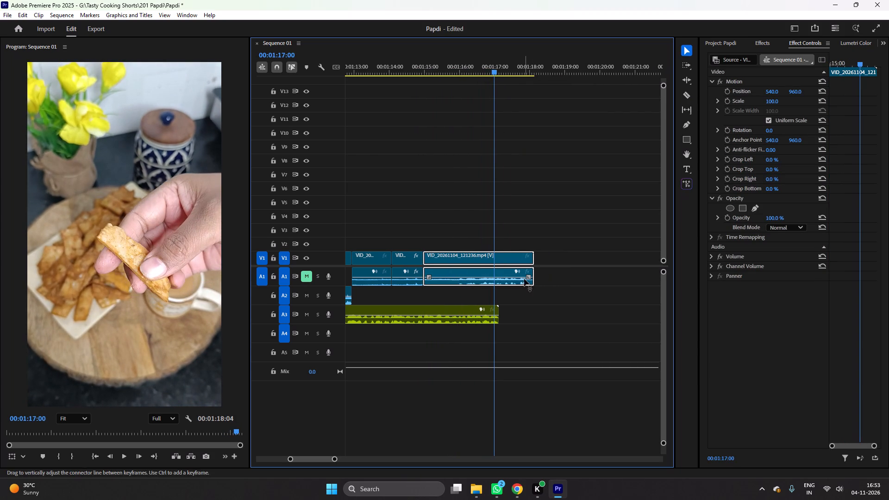
# Open the A3 voice-over's nested sequence, cut out the pause between about 00:01:17:04 and 00:01:17:11, close the gap and save.
pyautogui.doubleClick(478, 308)
pyautogui.moveTo(521, 297); pyautogui.dragTo(789, 295)
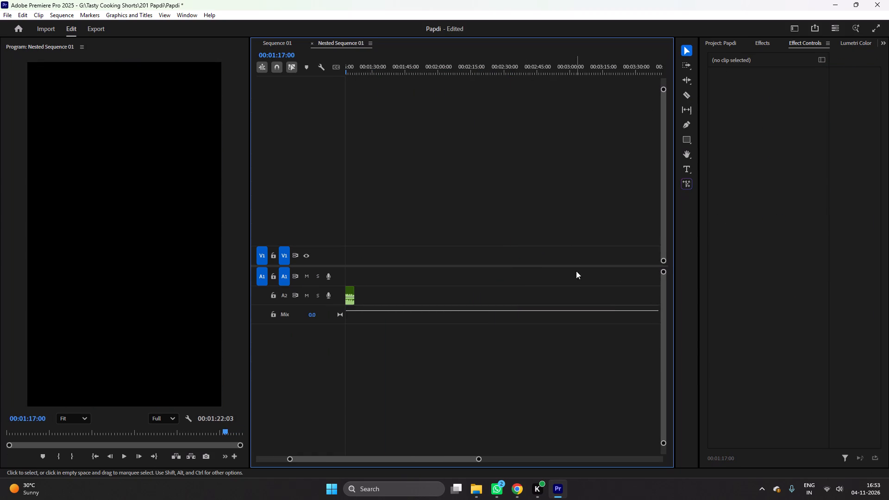
pyautogui.write('==')
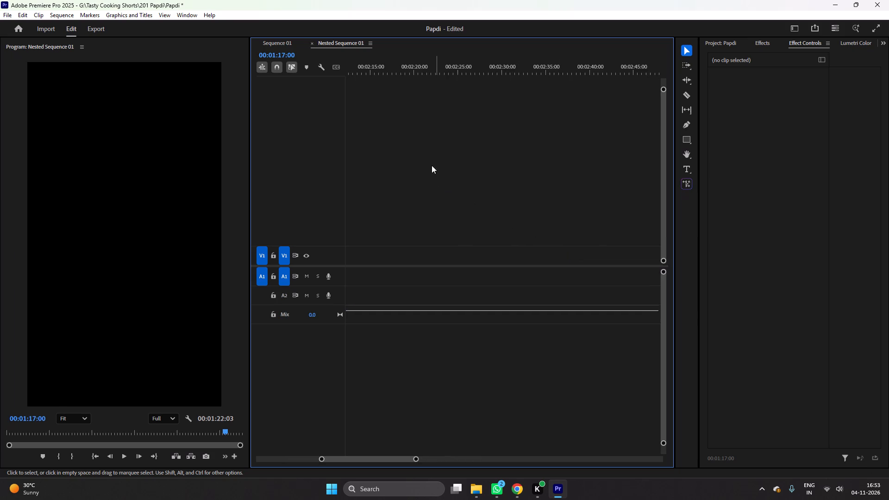
pyautogui.scroll(19, 464, 152)
pyautogui.press('-')
pyautogui.press('-')
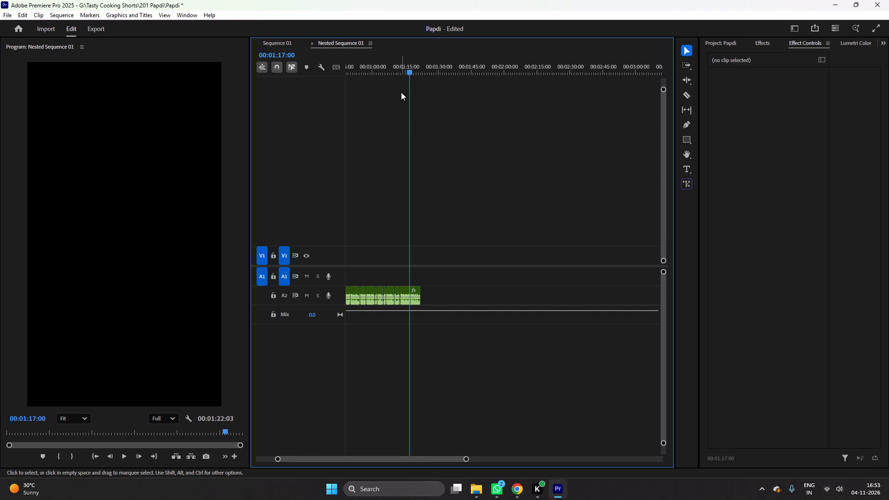
pyautogui.press('=')
pyautogui.press('=')
pyautogui.press('=')
pyautogui.press('=')
pyautogui.press('=')
pyautogui.press('=')
pyautogui.press('space')
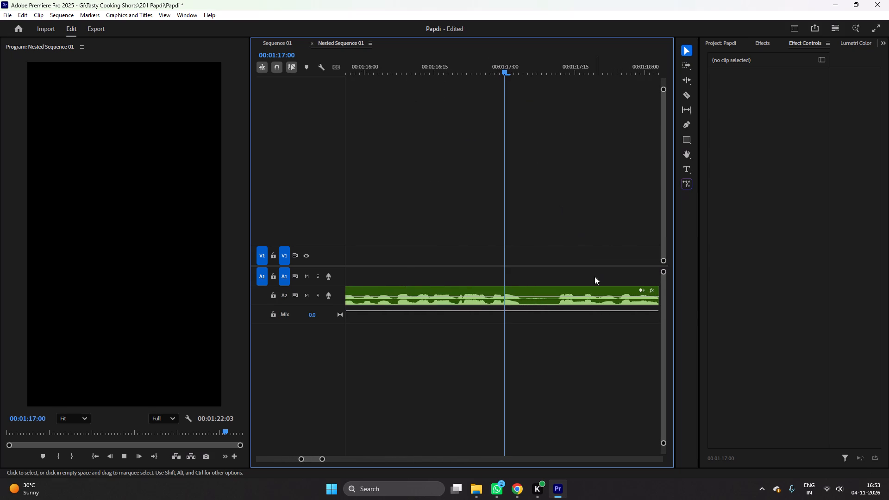
pyautogui.press('space')
pyautogui.press('c')
pyautogui.click(521, 302)
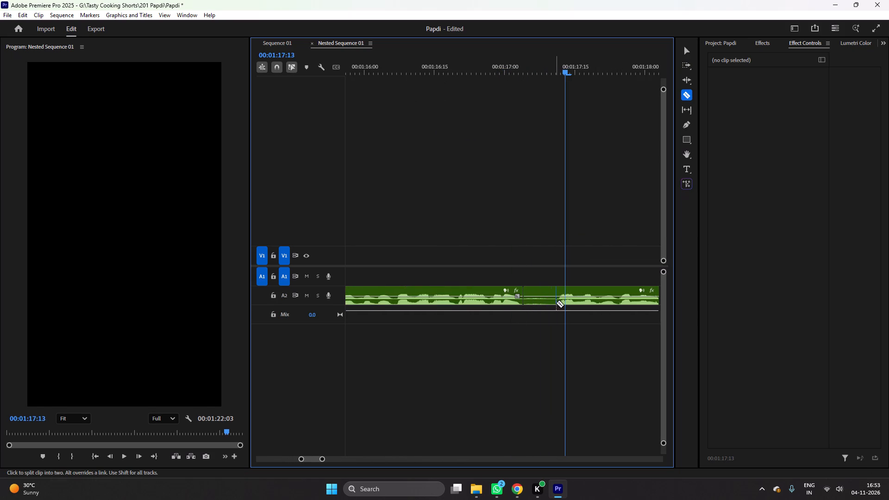
pyautogui.click(557, 303)
pyautogui.press('v')
pyautogui.click(520, 299)
pyautogui.click(536, 299)
pyautogui.press('Delete')
pyautogui.rightClick(536, 299)
pyautogui.click(543, 303)
pyautogui.hotkey('ctrl', 's')
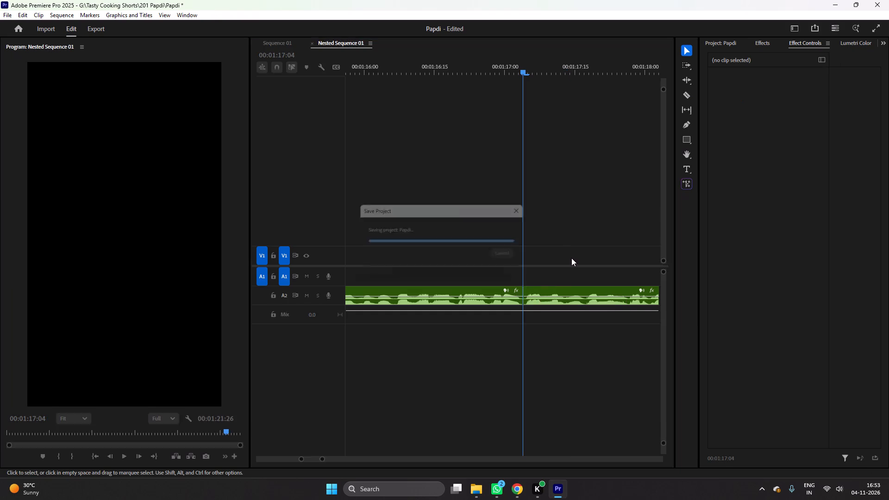
# Play the rest of the voice-over in Nested Sequence 01 after the cut to check it.
pyautogui.hotkey('ctrl', 'space')
pyautogui.scroll(-13, 571, 258)
pyautogui.write('--==-')
pyautogui.scroll(-8, 571, 258)
pyautogui.press('space')
# Return to Sequence 01, extend the A3 voice-over to its full length at 00:01:21:26, save and replay.
pyautogui.click(276, 44)
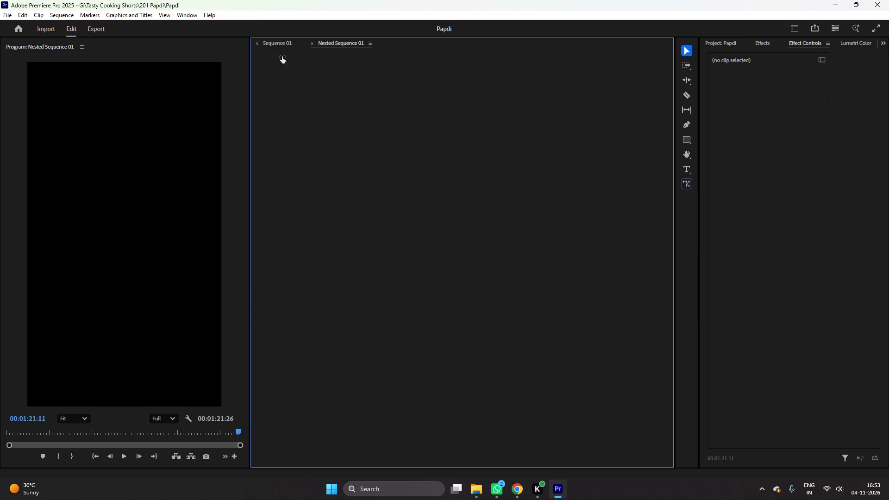
pyautogui.moveTo(505, 311); pyautogui.dragTo(851, 306)
pyautogui.press('space')
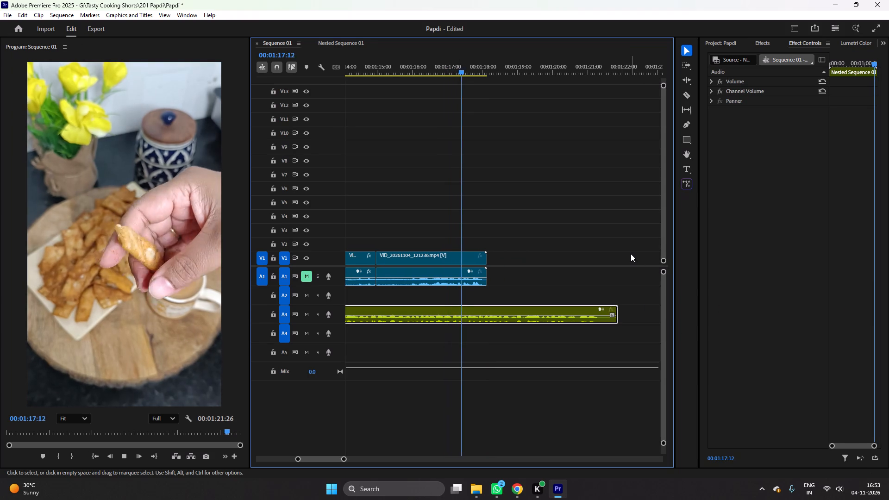
pyautogui.press('space')
pyautogui.click(415, 69)
pyautogui.hotkey('ctrl', 's')
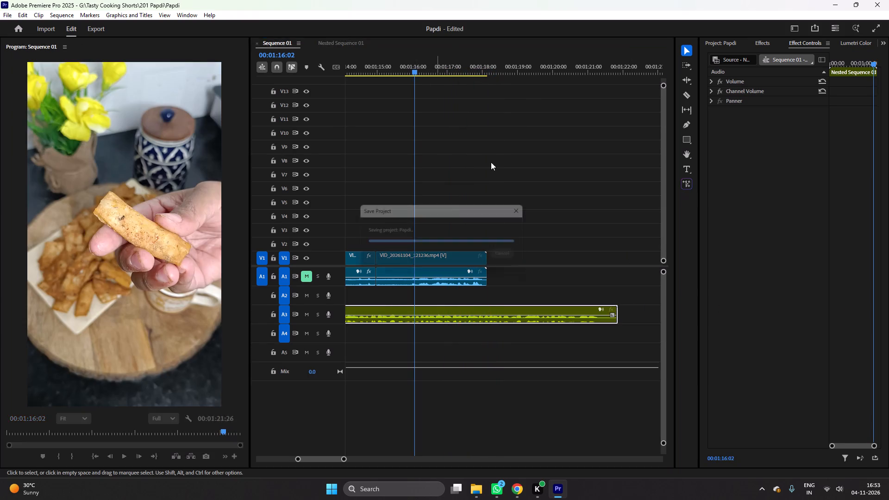
pyautogui.hotkey('ctrl', 'space')
pyautogui.press('space')
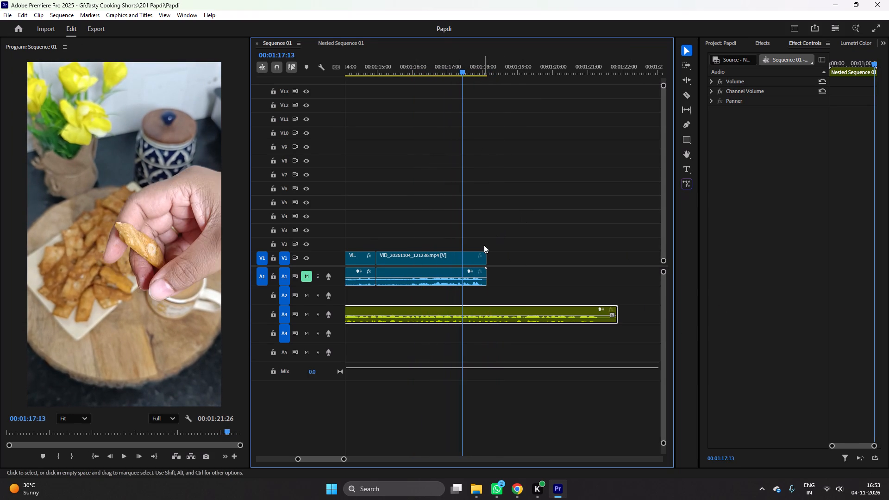
# Replay VID_20261104_121236, split it on V1 at 00:01:16:20, delete the part after the cut and save.
pyautogui.click(387, 64)
pyautogui.press('space')
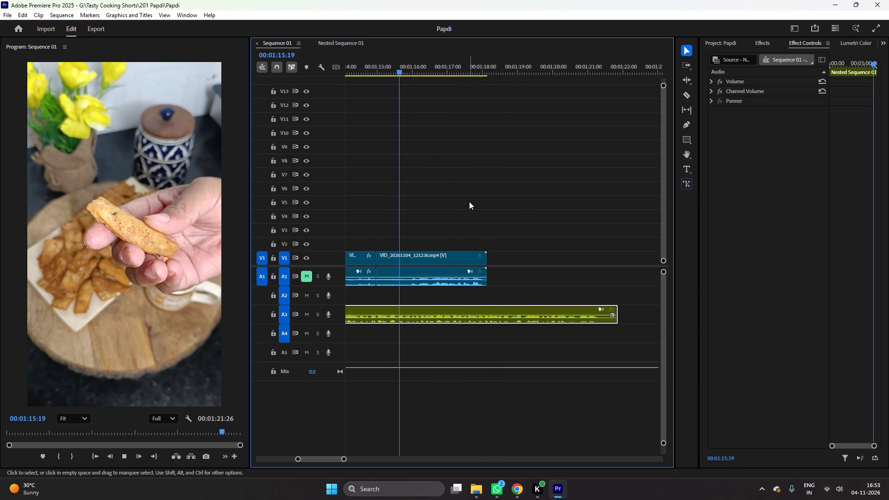
pyautogui.press('space')
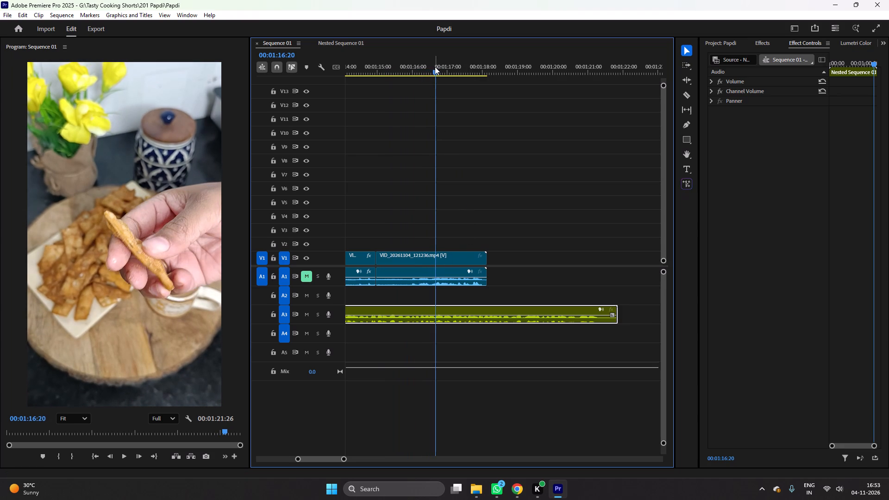
pyautogui.moveTo(435, 67); pyautogui.dragTo(452, 72)
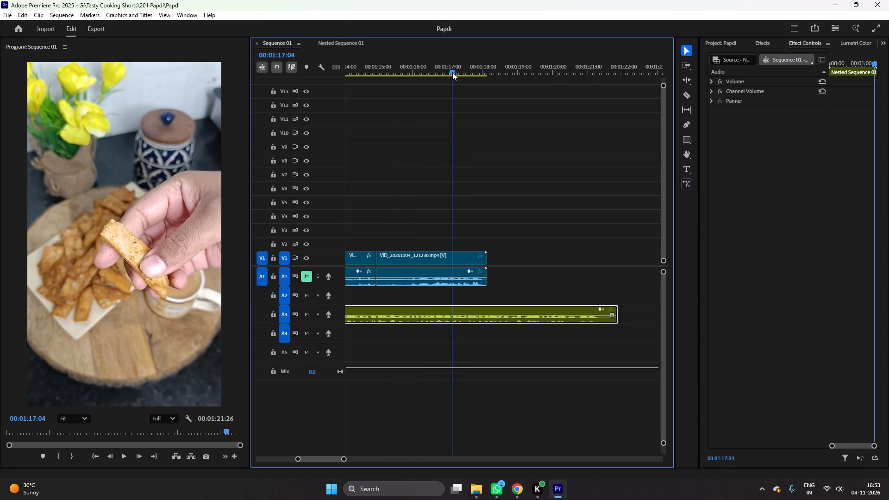
pyautogui.moveTo(452, 72); pyautogui.dragTo(436, 76)
pyautogui.press('c')
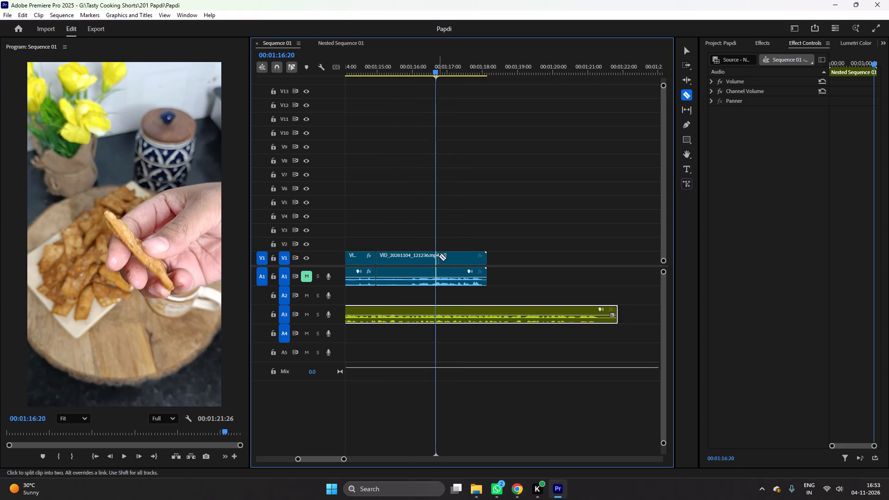
pyautogui.click(438, 256)
pyautogui.press('v')
pyautogui.click(461, 256)
pyautogui.press('Delete')
pyautogui.hotkey('ctrl', 's')
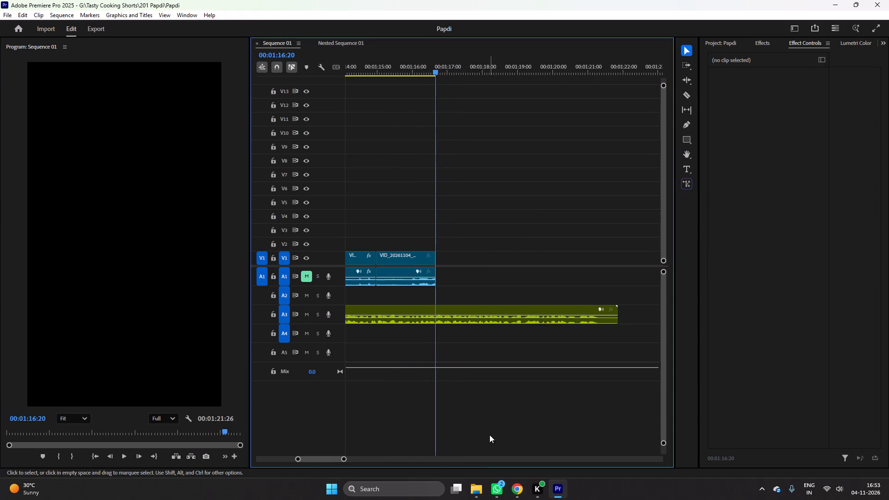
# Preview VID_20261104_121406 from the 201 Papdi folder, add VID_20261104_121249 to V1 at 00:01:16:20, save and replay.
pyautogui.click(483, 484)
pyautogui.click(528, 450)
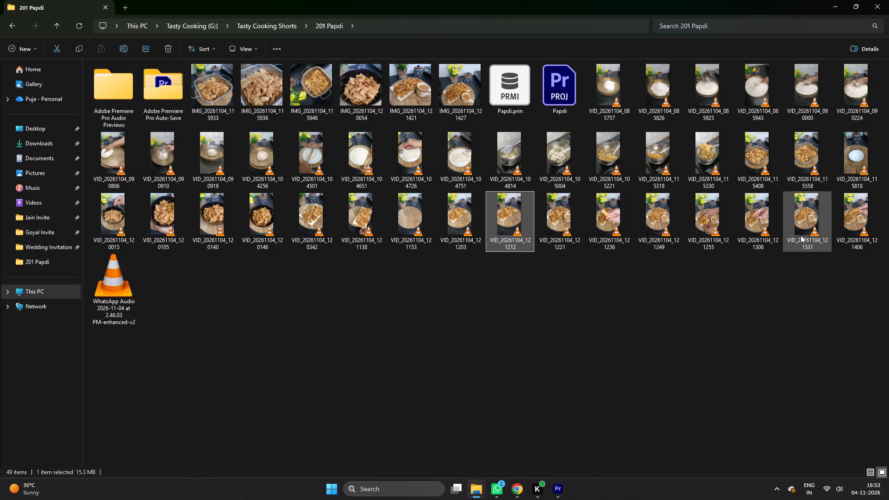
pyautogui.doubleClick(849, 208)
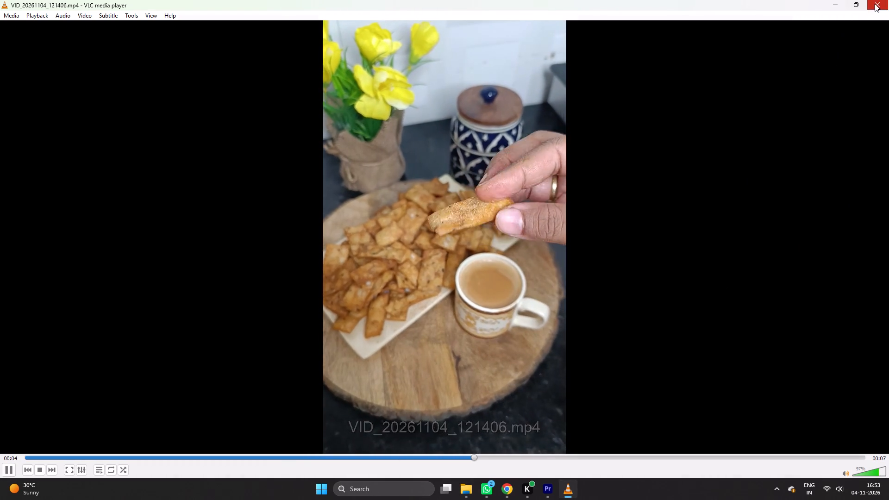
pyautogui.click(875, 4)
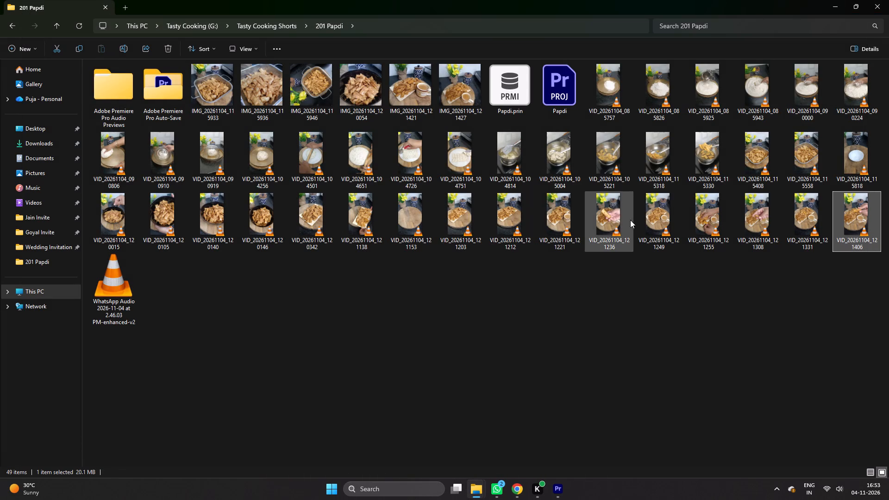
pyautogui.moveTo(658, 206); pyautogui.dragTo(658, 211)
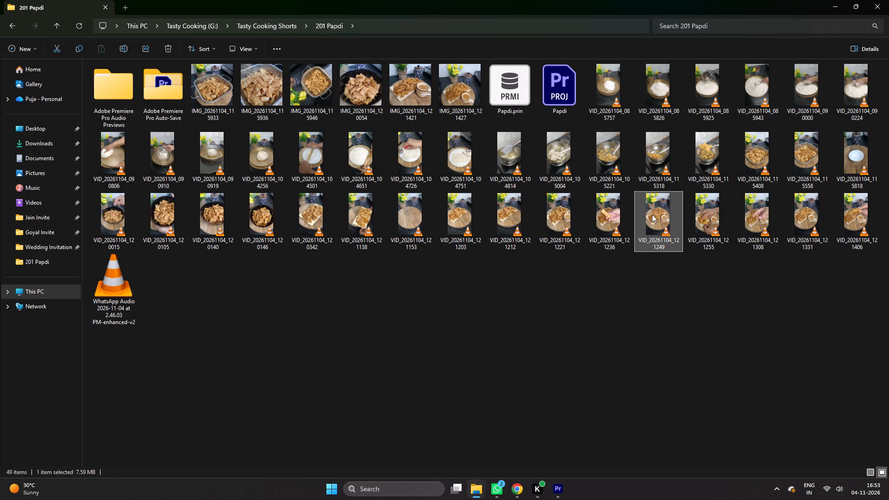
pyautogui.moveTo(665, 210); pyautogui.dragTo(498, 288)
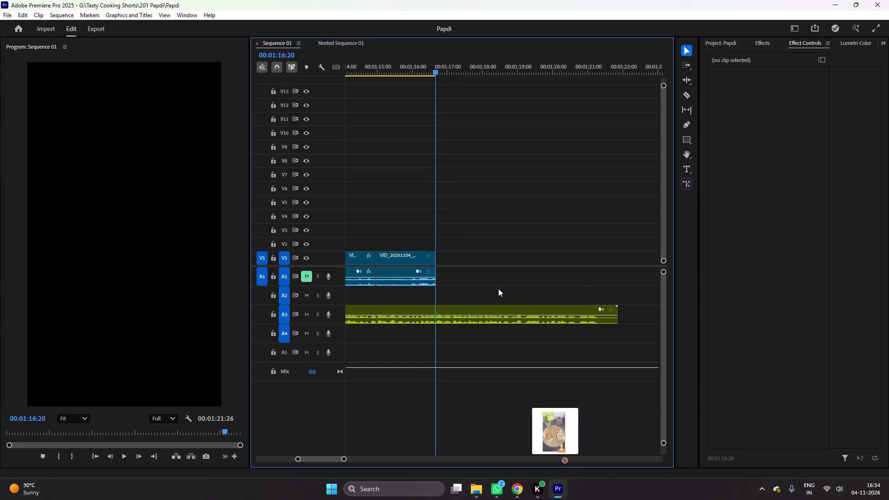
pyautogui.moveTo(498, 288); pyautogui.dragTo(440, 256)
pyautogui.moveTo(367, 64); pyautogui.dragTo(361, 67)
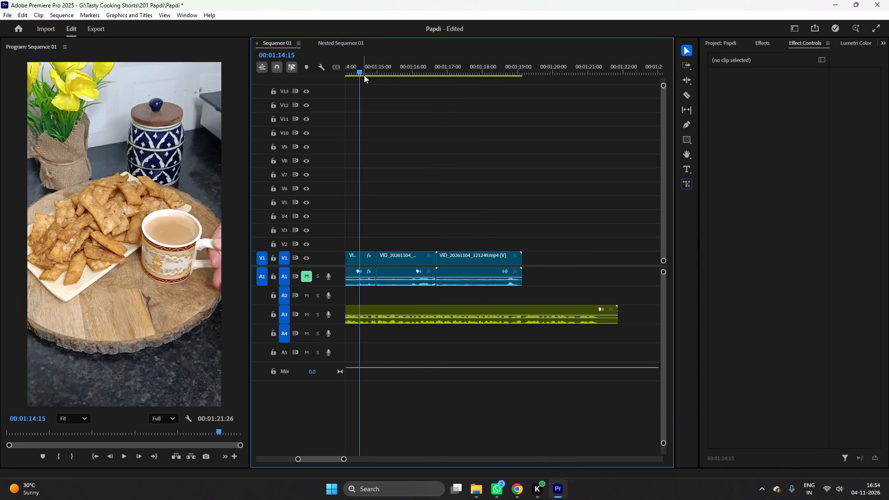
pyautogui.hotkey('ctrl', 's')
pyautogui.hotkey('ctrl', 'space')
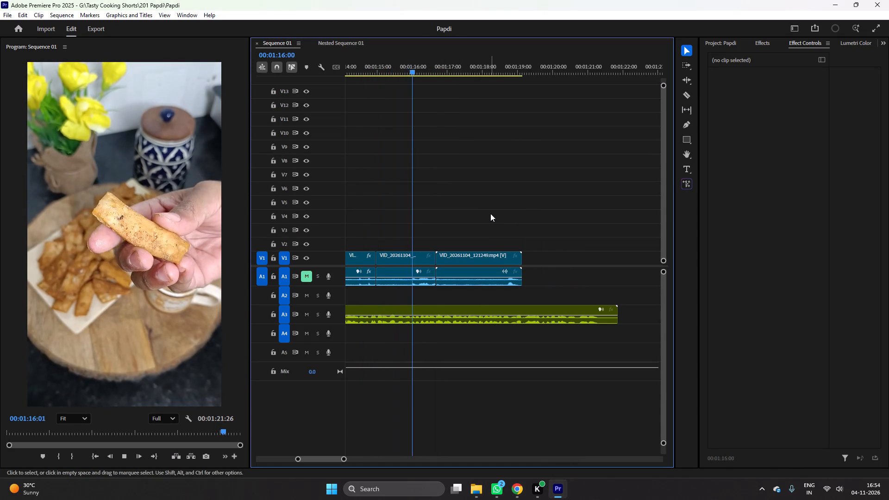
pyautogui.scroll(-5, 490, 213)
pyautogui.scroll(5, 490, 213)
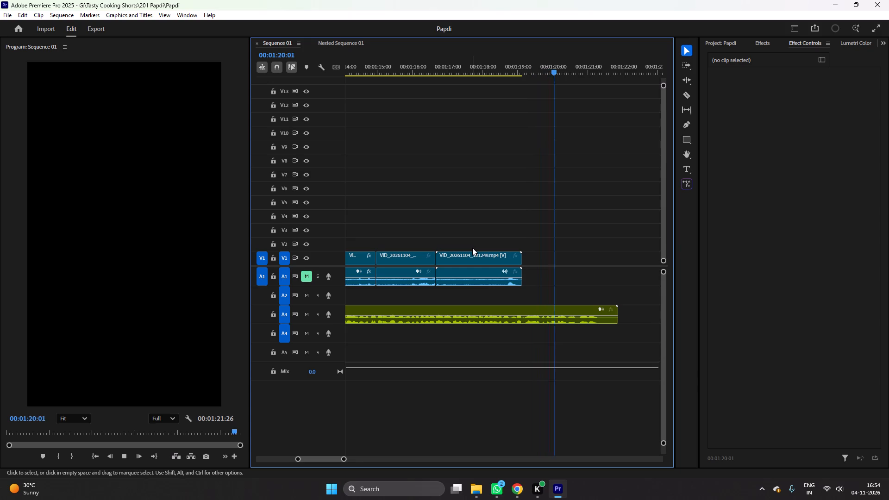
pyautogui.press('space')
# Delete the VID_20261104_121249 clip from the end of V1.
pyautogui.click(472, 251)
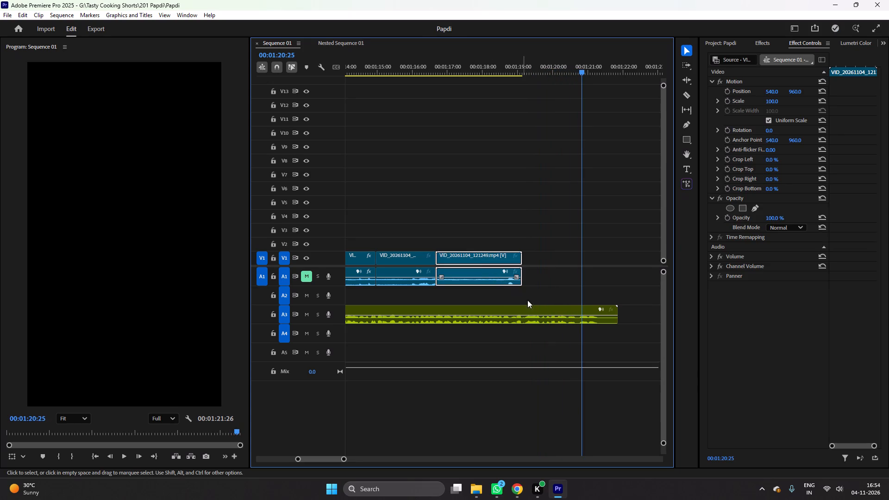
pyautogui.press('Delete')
# Preview VID_20261104_121249, VID_20261104_121221 and VID_20261104_121331 from the 201 Papdi folder as possible closing shots.
pyautogui.click(482, 489)
pyautogui.click(545, 439)
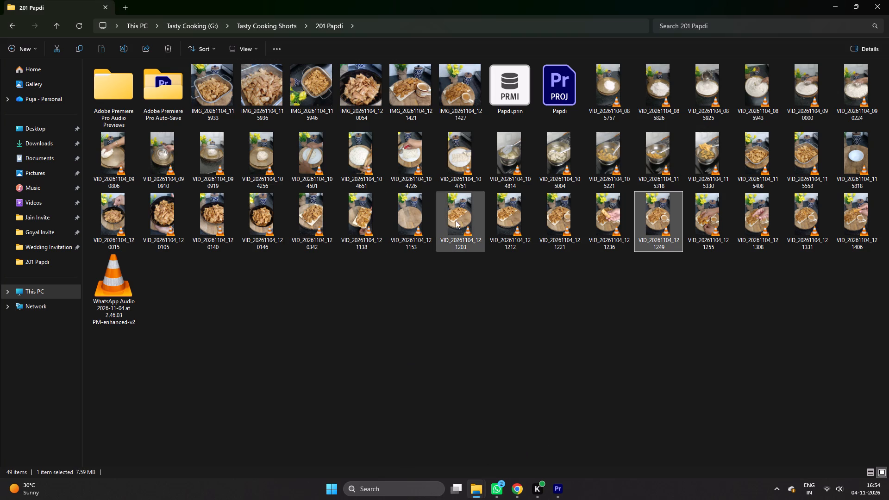
pyautogui.doubleClick(664, 225)
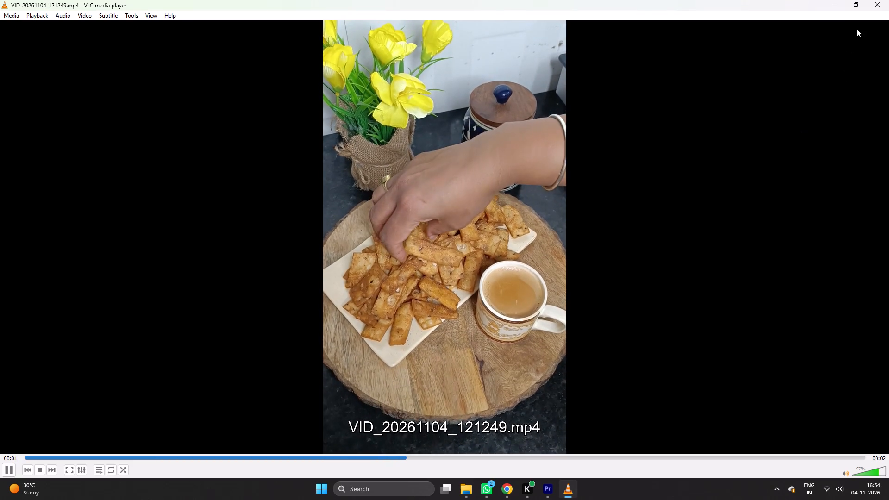
pyautogui.click(888, 0)
pyautogui.click(853, 229)
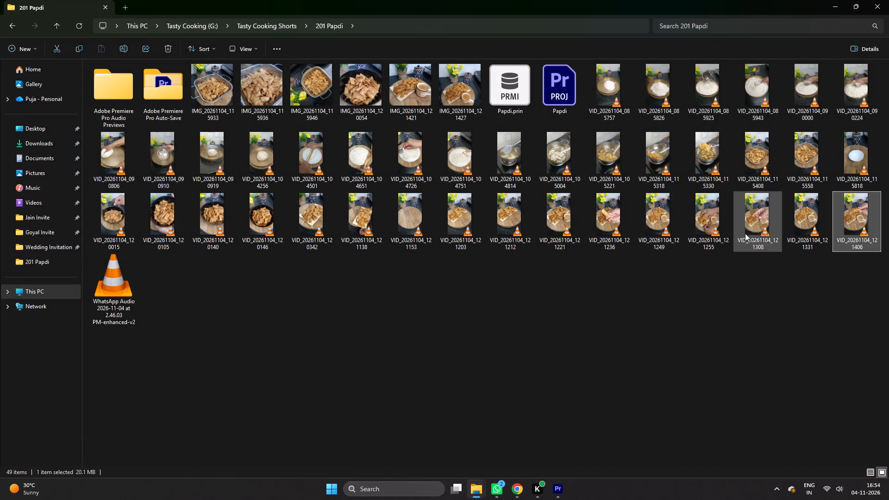
pyautogui.doubleClick(578, 225)
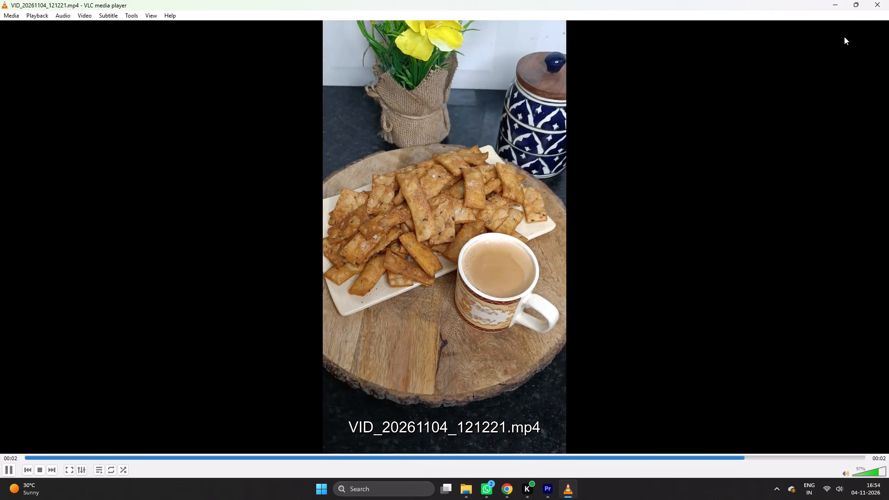
pyautogui.click(880, 6)
pyautogui.click(509, 222)
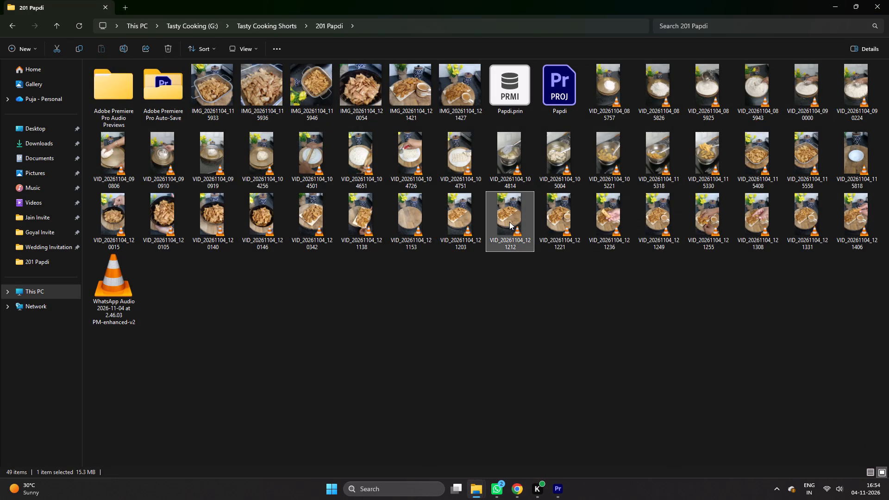
pyautogui.click(647, 216)
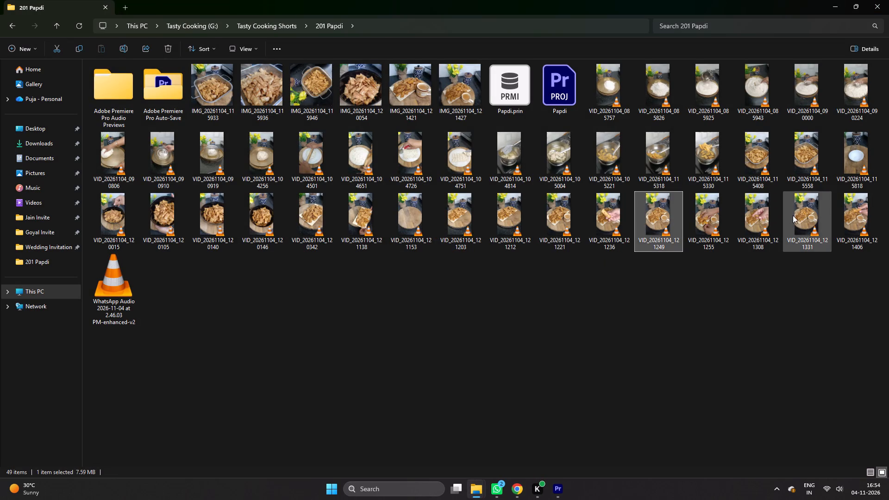
pyautogui.doubleClick(799, 215)
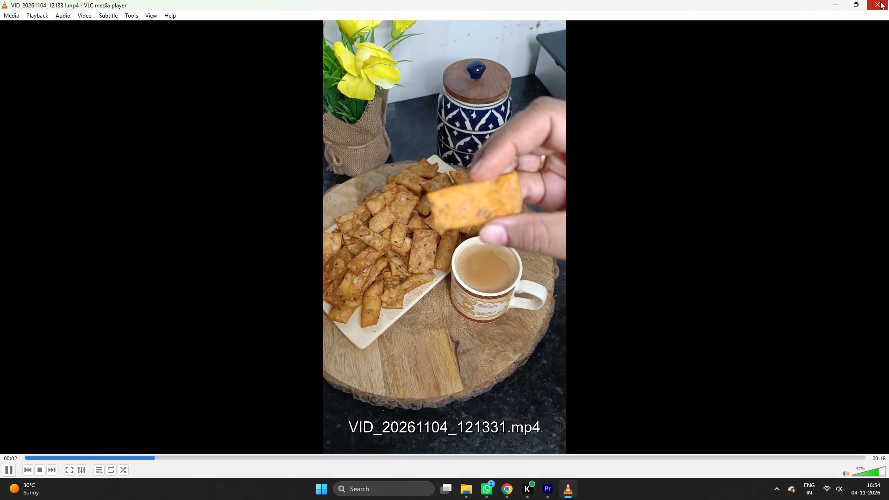
pyautogui.click(880, 1)
pyautogui.click(844, 0)
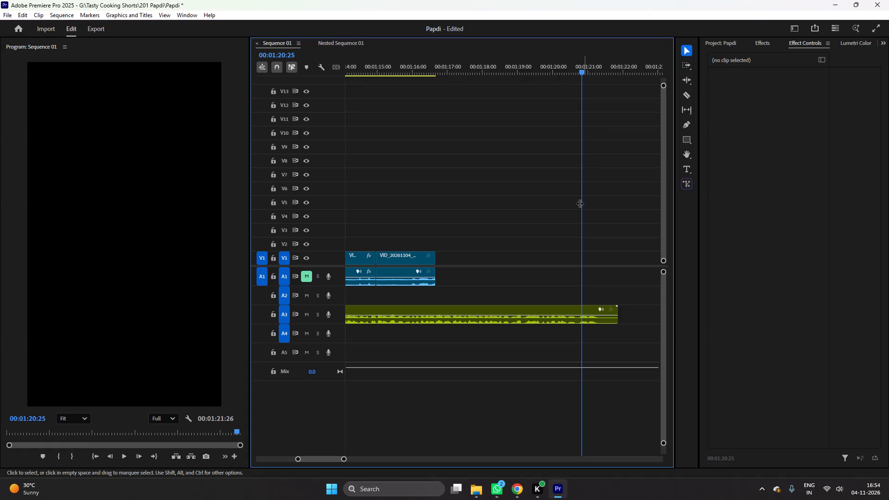
# Split the A3 voice-over at 00:01:16:20, where the last V1 clip ends, and play the rest of it.
pyautogui.click(390, 69)
pyautogui.press('space')
pyautogui.click(501, 246)
pyautogui.write('==')
pyautogui.press('space')
pyautogui.press('c')
pyautogui.click(568, 316)
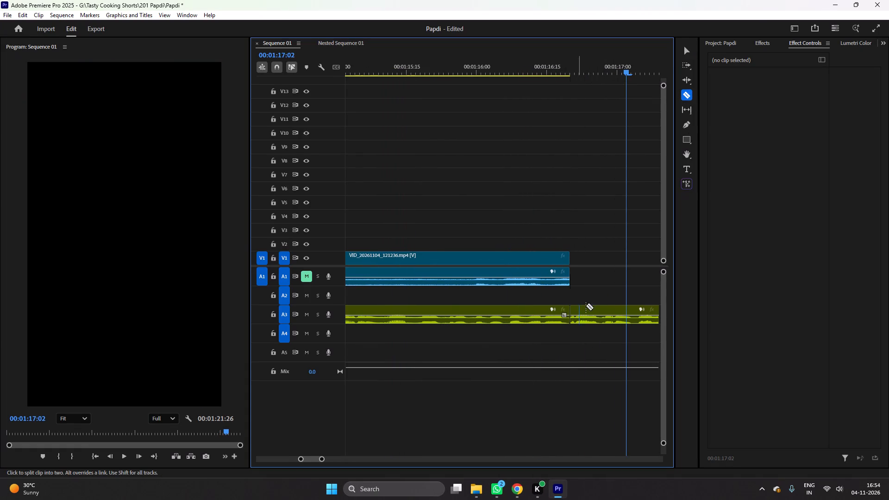
pyautogui.press('v')
pyautogui.press('space')
pyautogui.scroll(-7, 605, 282)
pyautogui.write('=--')
pyautogui.press('-')
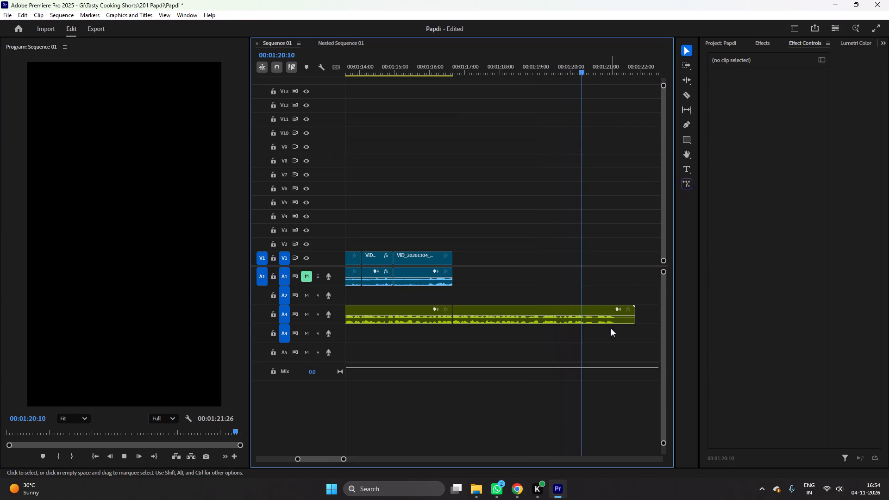
# Split the A3 voice-over at 00:01:20:23, delete the section between the two cuts, close the gap and save.
pyautogui.press('space')
pyautogui.press('c')
pyautogui.click(598, 311)
pyautogui.press('v')
pyautogui.click(529, 311)
pyautogui.press('Delete')
pyautogui.rightClick(514, 311)
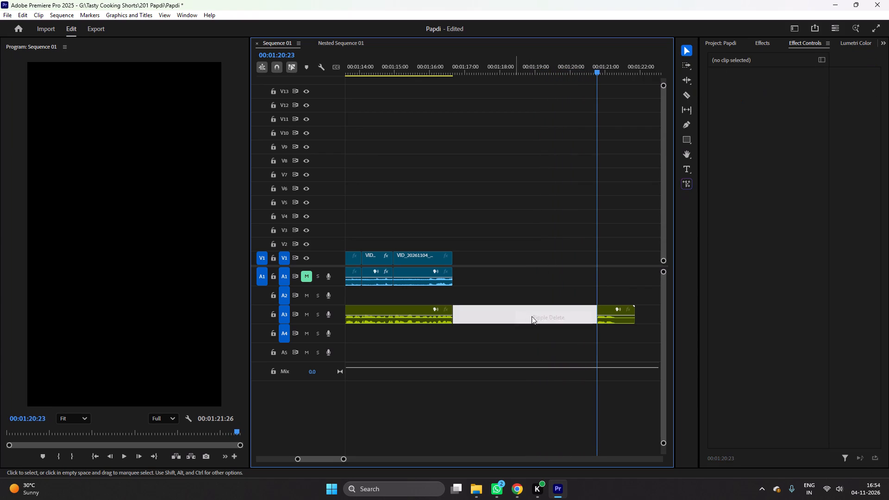
pyautogui.click(532, 316)
pyautogui.hotkey('ctrl', 's')
# Replay the end of the sequence to check the voice-over across the A3 join at 00:01:16:20.
pyautogui.hotkey('ctrl', 'space')
pyautogui.click(440, 66)
pyautogui.press('space')
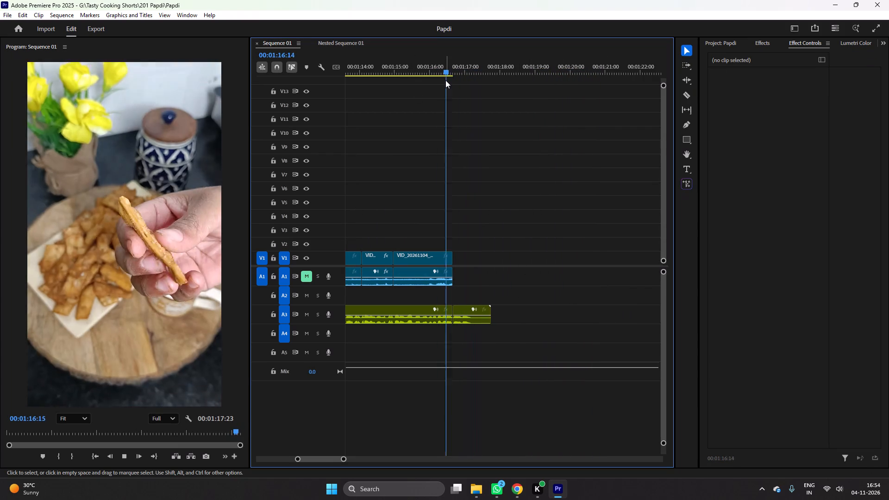
pyautogui.click(428, 79)
pyautogui.press('space')
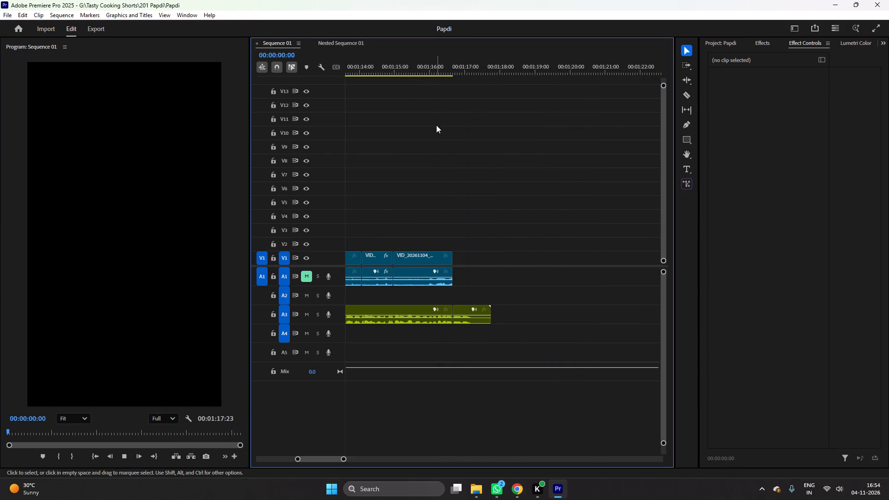
pyautogui.press('space')
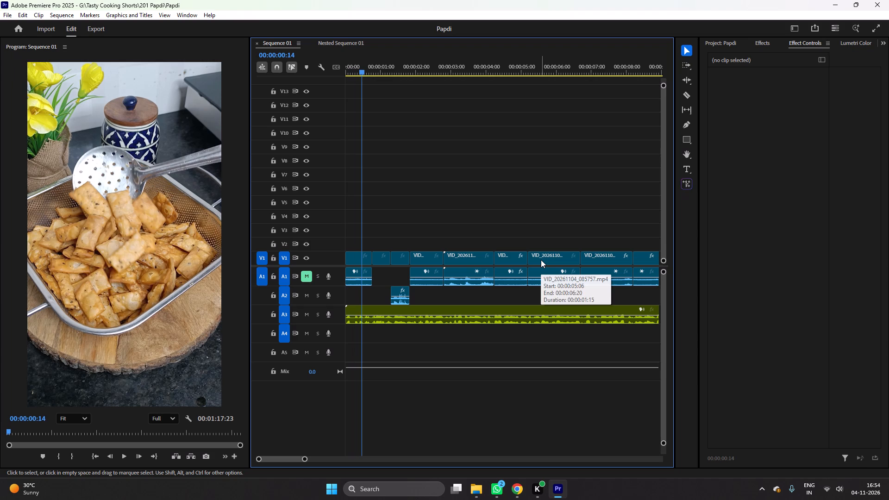
pyautogui.press('End')
pyautogui.press('=')
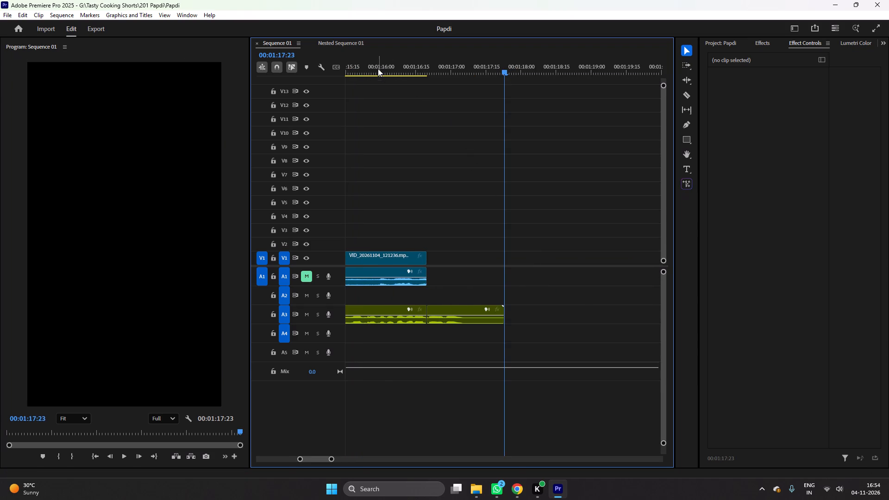
pyautogui.click(380, 65)
pyautogui.press('=')
pyautogui.press('space')
pyautogui.press('space')
# Move the last A3 voice-over piece later so that it ends at 00:01:20:11.
pyautogui.moveTo(617, 309); pyautogui.dragTo(695, 311)
pyautogui.press('space')
pyautogui.press('space')
pyautogui.scroll(-6, 611, 307)
pyautogui.moveTo(546, 308); pyautogui.dragTo(640, 308)
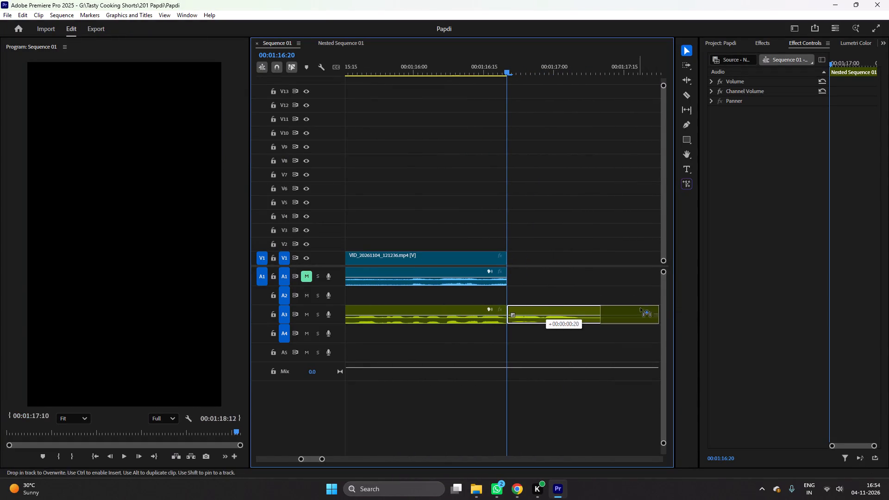
pyautogui.moveTo(640, 308); pyautogui.dragTo(681, 308)
pyautogui.click(564, 265)
pyautogui.press('-')
pyautogui.press('-')
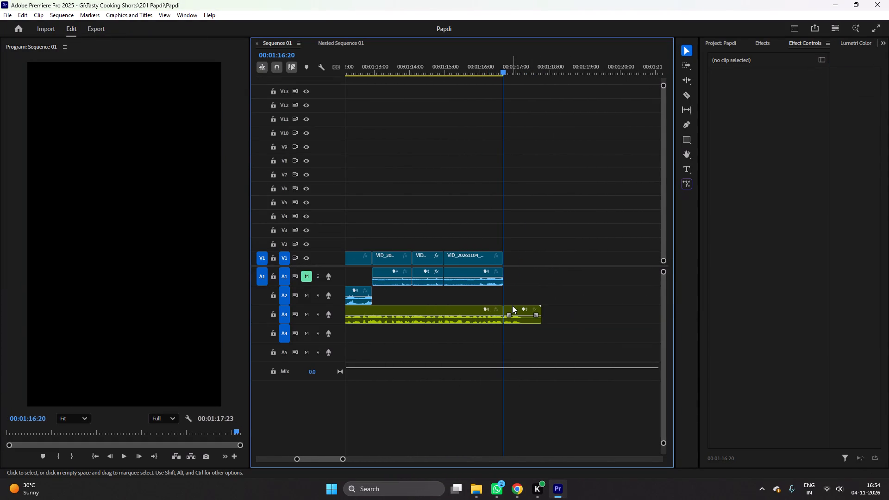
pyautogui.moveTo(512, 306); pyautogui.dragTo(604, 305)
# Extend the end of the A3 voice-over piece before the gap to about 00:01:17:12 and play the restored audio.
pyautogui.press('=')
pyautogui.press('=')
pyautogui.moveTo(507, 311); pyautogui.dragTo(610, 306)
pyautogui.press('space')
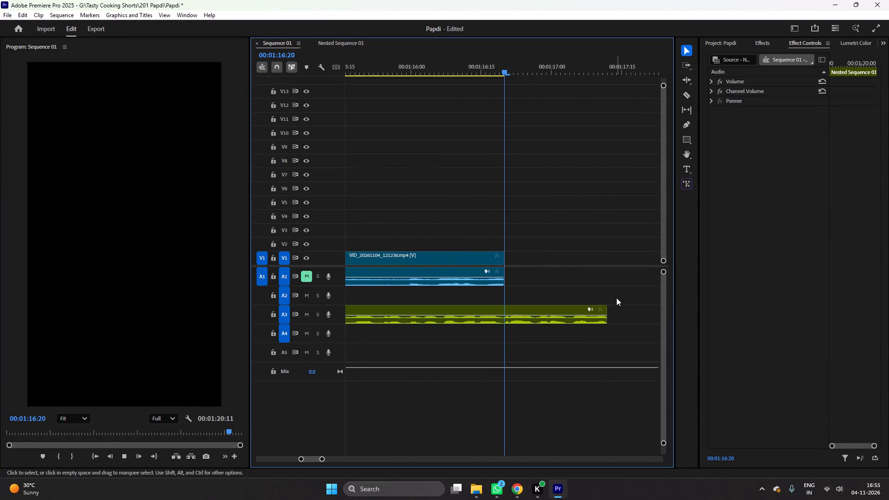
pyautogui.press('space')
# Split the extended A3 voice-over piece at 00:01:17:04 and delete the leftover after the cut.
pyautogui.moveTo(563, 69); pyautogui.dragTo(568, 71)
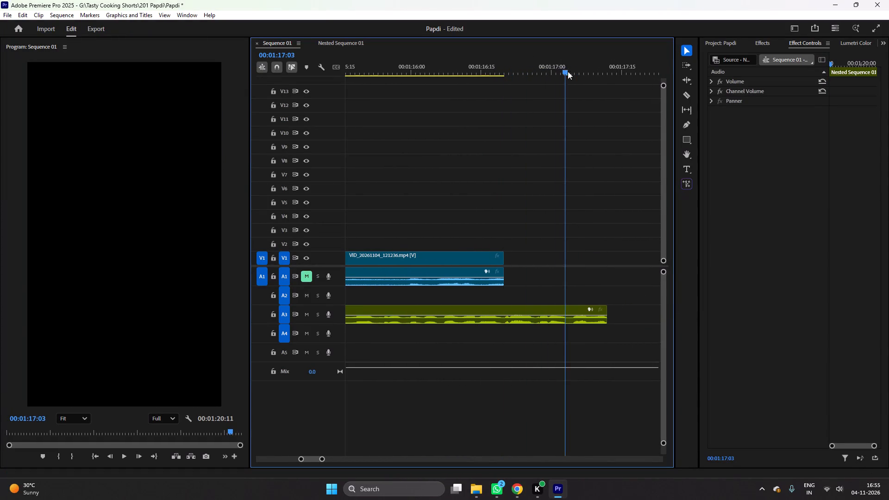
pyautogui.moveTo(568, 71); pyautogui.dragTo(574, 75)
pyautogui.press('c')
pyautogui.click(571, 314)
pyautogui.press('v')
pyautogui.click(589, 312)
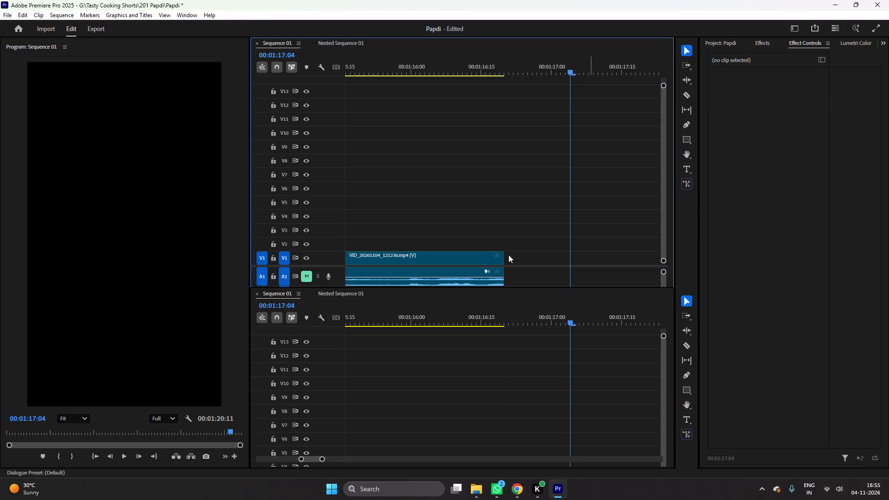
pyautogui.press('Delete')
pyautogui.click(303, 44)
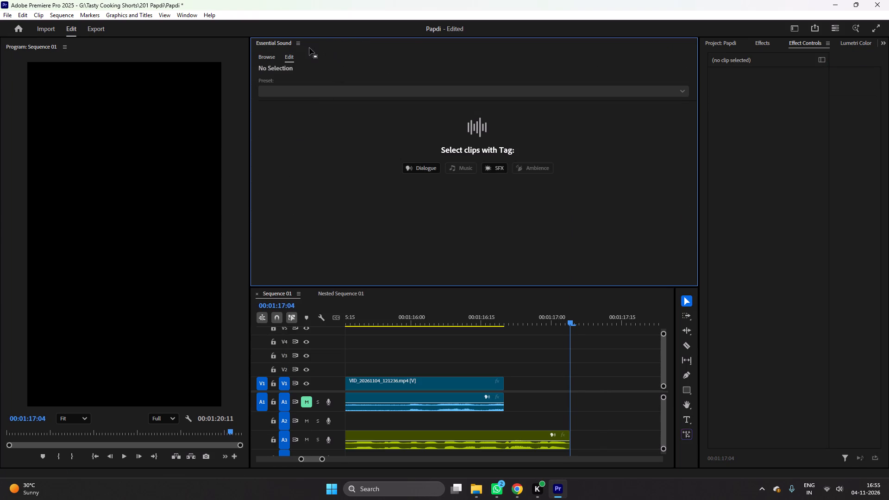
# Close the Essential Sound panel to give the timeline more room.
pyautogui.click(298, 43)
pyautogui.click(310, 49)
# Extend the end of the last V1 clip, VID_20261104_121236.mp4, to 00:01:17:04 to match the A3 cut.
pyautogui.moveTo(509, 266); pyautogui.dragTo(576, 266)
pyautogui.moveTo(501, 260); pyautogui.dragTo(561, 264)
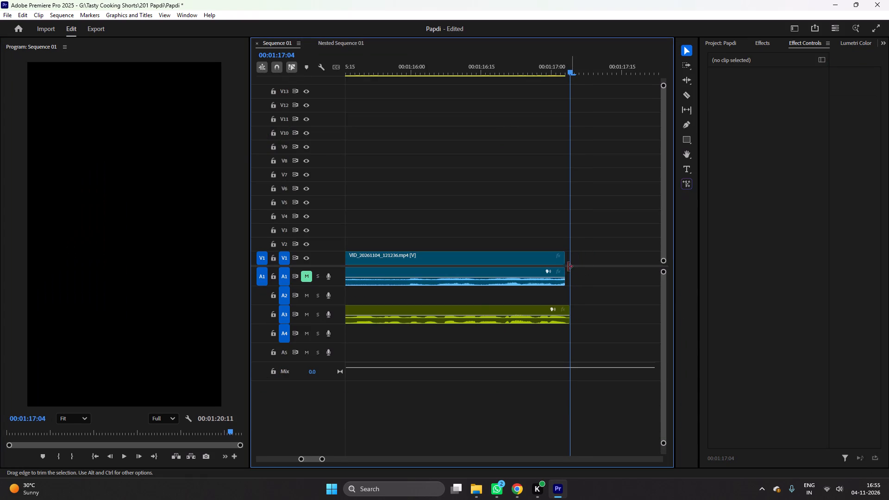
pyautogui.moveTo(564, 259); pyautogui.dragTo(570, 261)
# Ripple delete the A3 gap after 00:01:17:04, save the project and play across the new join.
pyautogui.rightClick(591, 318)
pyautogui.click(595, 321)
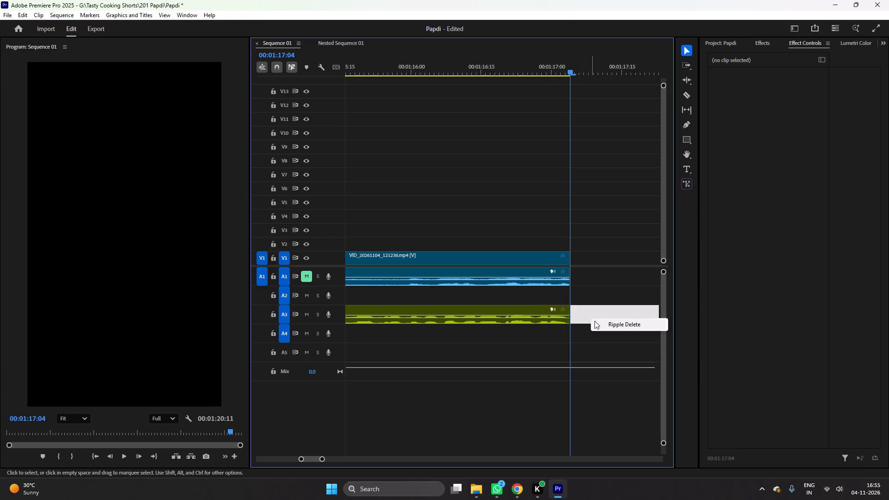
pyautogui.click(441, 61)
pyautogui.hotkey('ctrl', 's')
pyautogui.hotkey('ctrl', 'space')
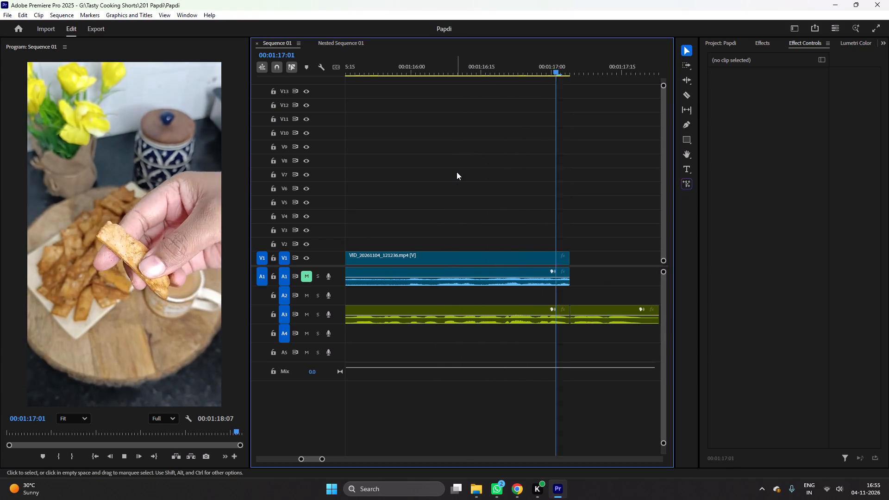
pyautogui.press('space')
# Split the last V1 clip at 00:01:16:07, delete the part after the cut and save the project.
pyautogui.moveTo(469, 62); pyautogui.dragTo(477, 73)
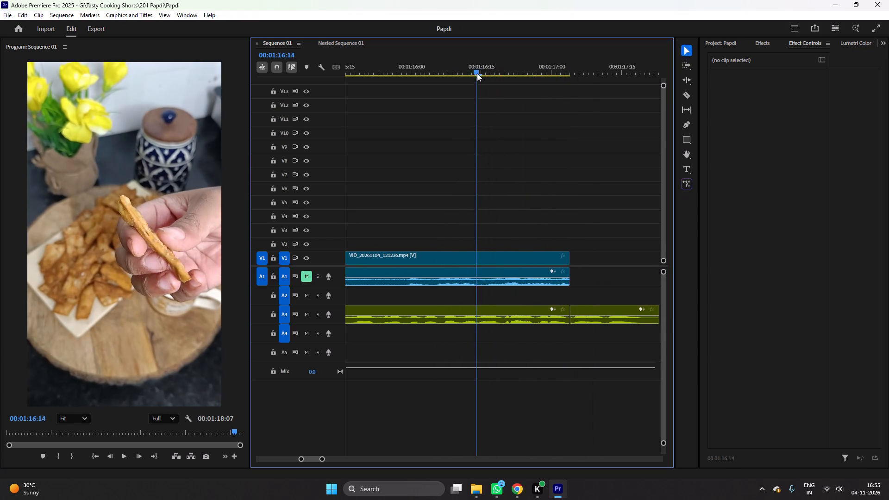
pyautogui.moveTo(477, 73); pyautogui.dragTo(444, 93)
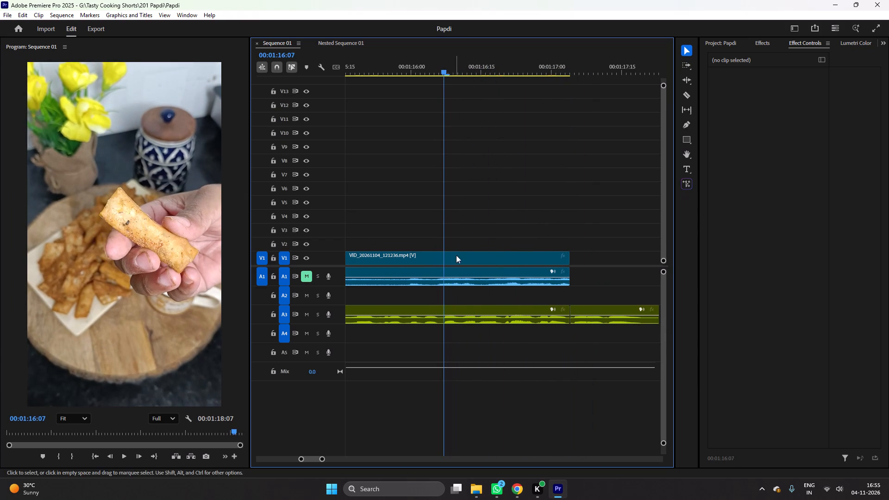
pyautogui.press('c')
pyautogui.click(446, 258)
pyautogui.press('v')
pyautogui.click(461, 258)
pyautogui.press('Delete')
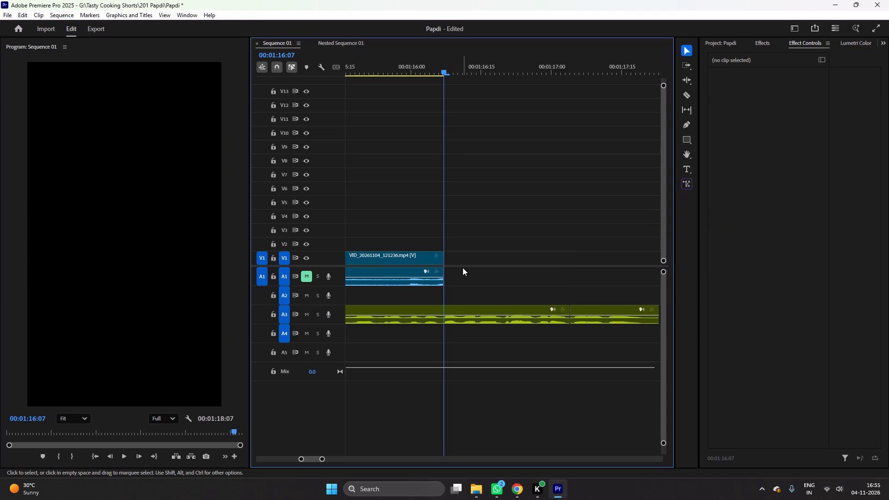
pyautogui.hotkey('ctrl', 's')
# Preview VID_20261104_121221.mp4 from the 201 Papdi folder in File Explorer and place it on V1 at 00:01:16:07.
pyautogui.click(476, 475)
pyautogui.click(476, 486)
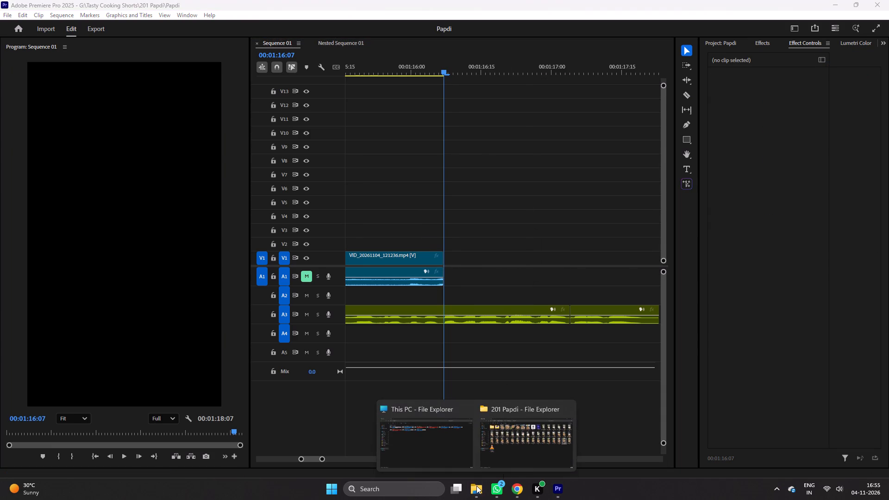
pyautogui.click(526, 462)
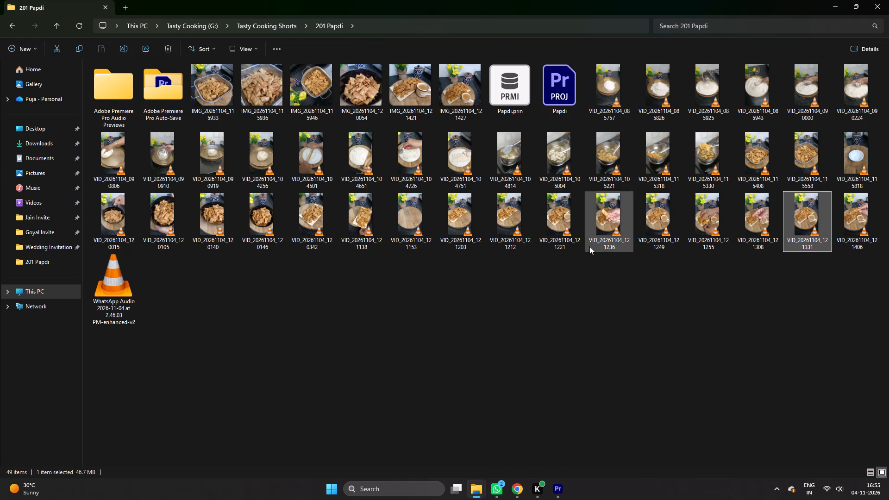
pyautogui.click(560, 228)
pyautogui.doubleClick(568, 220)
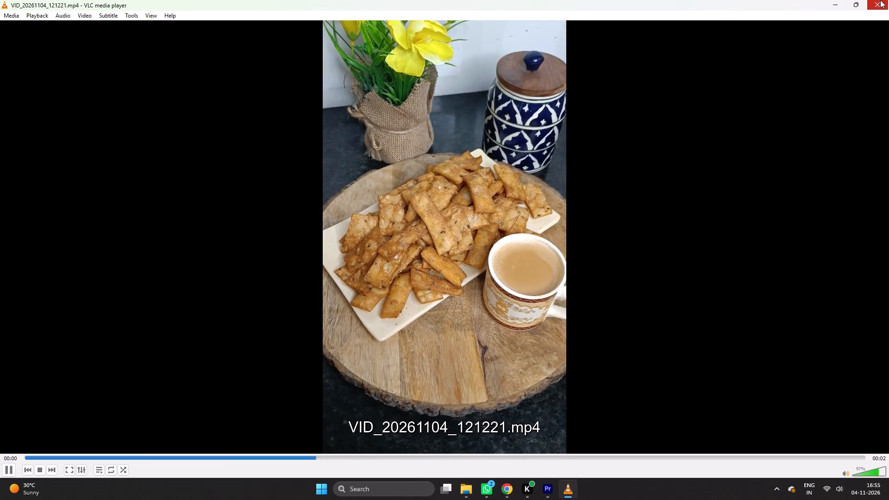
pyautogui.click(880, 0)
pyautogui.moveTo(564, 222); pyautogui.dragTo(464, 269)
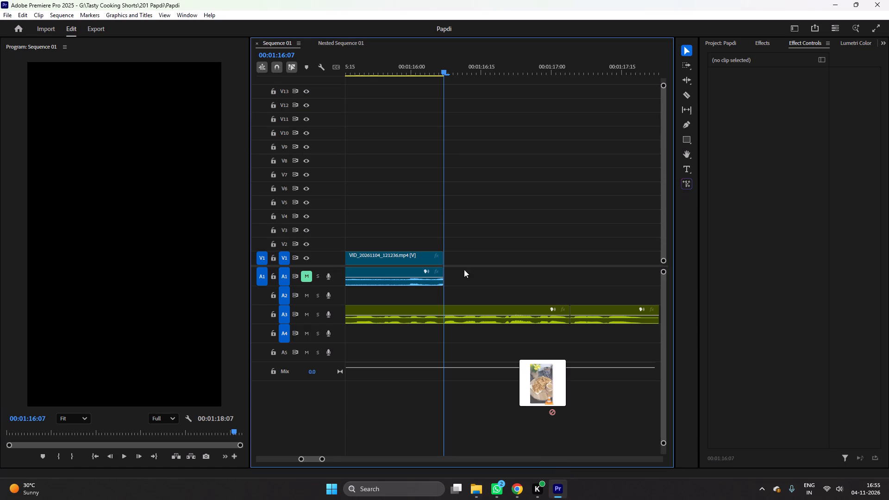
pyautogui.moveTo(464, 269); pyautogui.dragTo(448, 262)
# Save the project and play the ending from 00:01:15:26 to check the added clip against the voice-over.
pyautogui.click(387, 52)
pyautogui.click(392, 61)
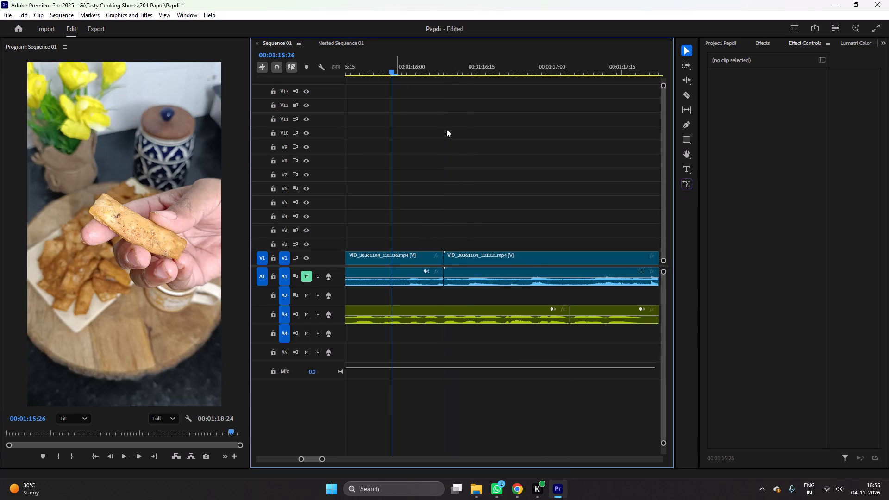
pyautogui.hotkey('ctrl', 's')
pyautogui.hotkey('ctrl', 'space')
pyautogui.scroll(-14, 539, 199)
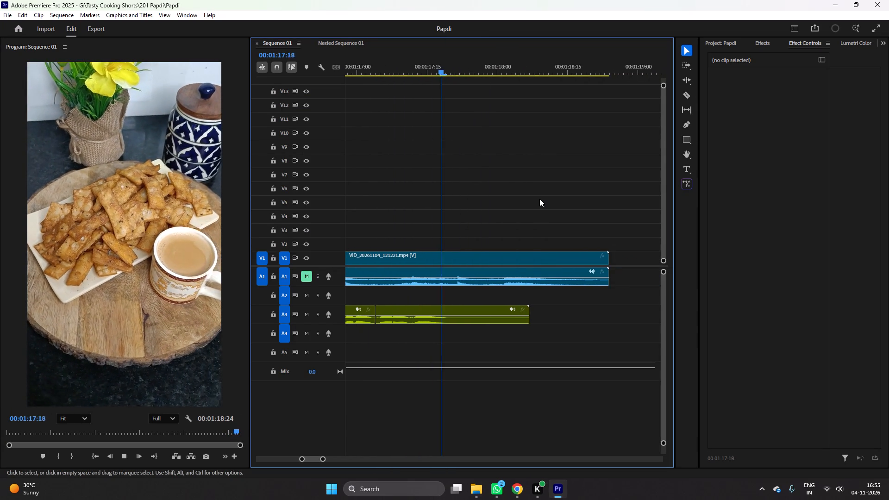
pyautogui.press('space')
pyautogui.scroll(6, 543, 231)
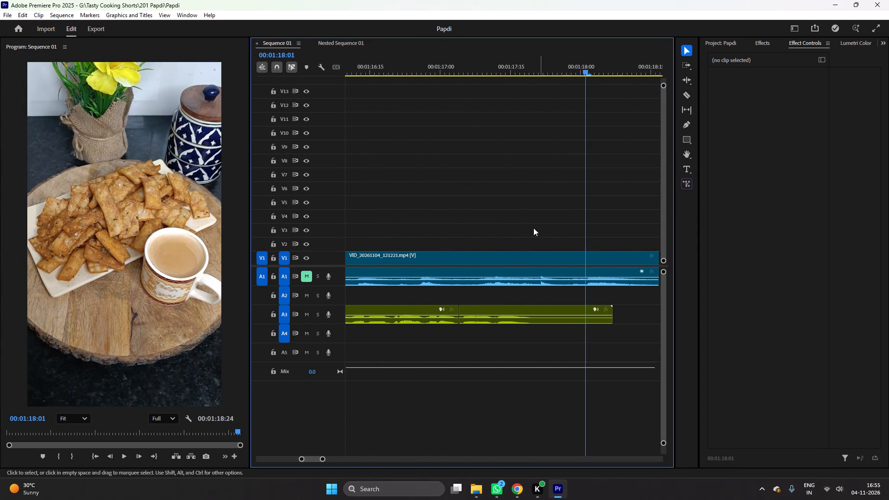
# Replay the ending and delete the last A3 voice-over piece after 00:01:17:04.
pyautogui.click(387, 64)
pyautogui.press('space')
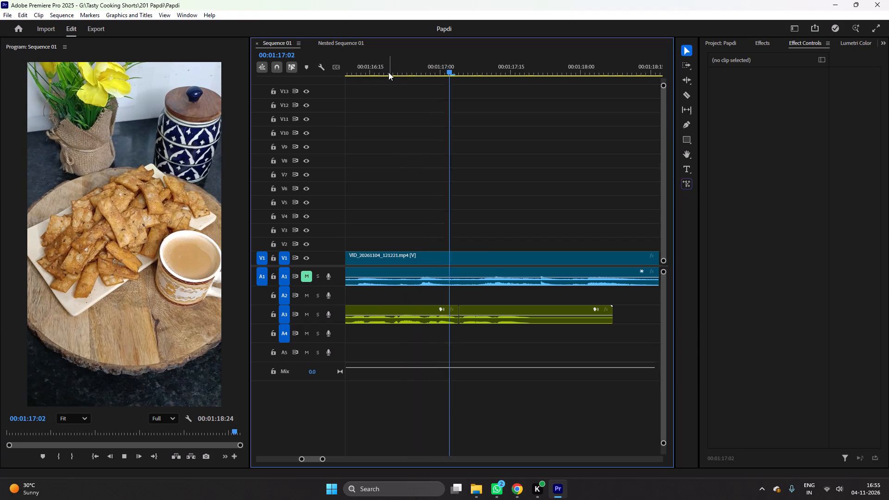
pyautogui.press('space')
pyautogui.click(478, 307)
pyautogui.press('Delete')
# Split VID_20261104_121221.mp4 on V1 at 00:01:16:22, delete its opening part and ripple delete the gap left before it.
pyautogui.scroll(4, 493, 298)
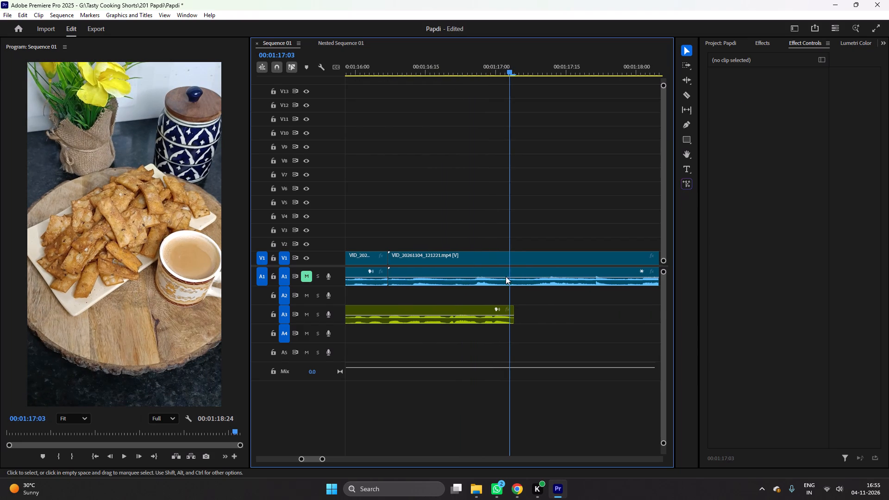
pyautogui.click(508, 265)
pyautogui.press('space')
pyautogui.press('space')
pyautogui.press('c')
pyautogui.click(457, 262)
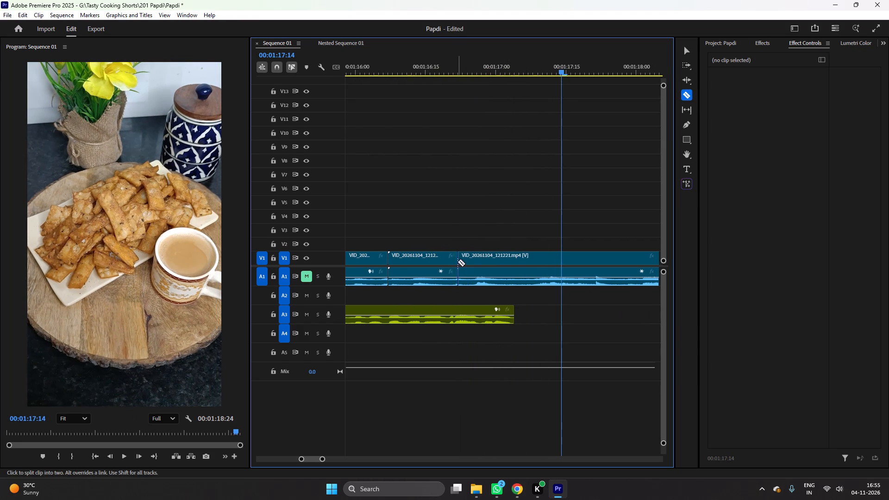
pyautogui.press('v')
pyautogui.click(418, 258)
pyautogui.press('Delete')
pyautogui.rightClick(417, 261)
pyautogui.click(439, 265)
# Split the closing V1 clip at 00:01:17:04, delete everything after the cut and save the project.
pyautogui.press('space')
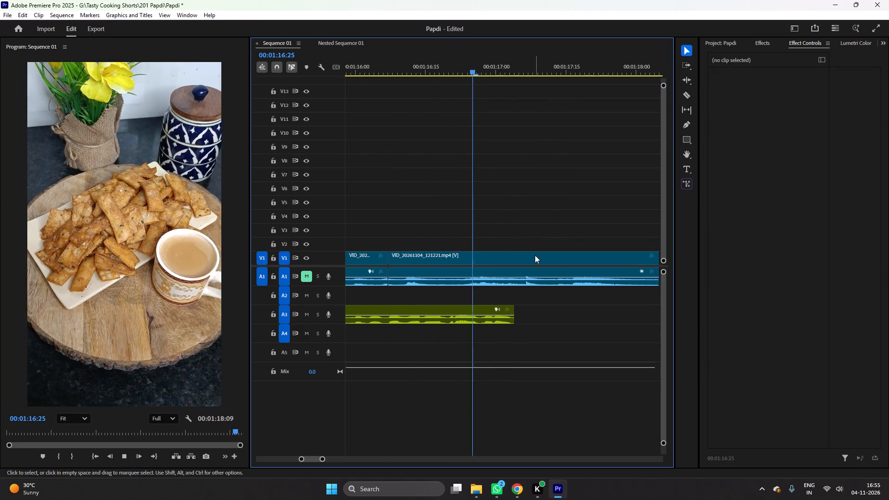
pyautogui.press('space')
pyautogui.moveTo(507, 67); pyautogui.dragTo(515, 69)
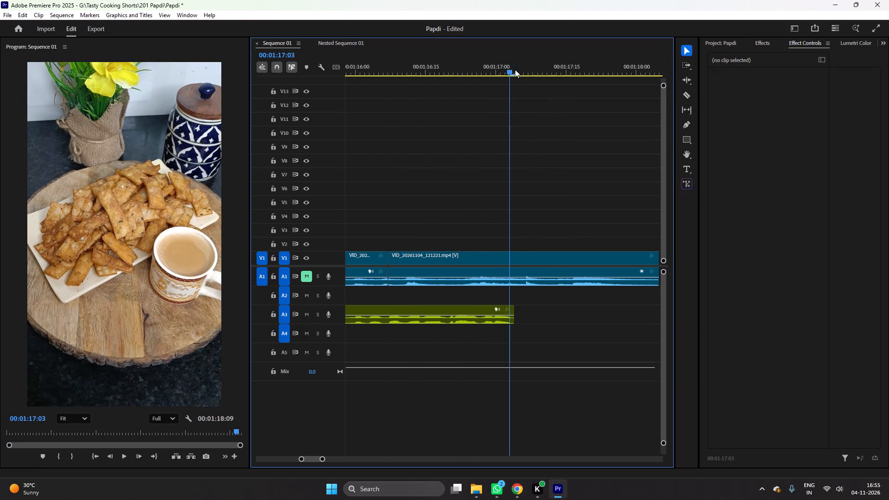
pyautogui.moveTo(515, 69); pyautogui.dragTo(516, 70)
pyautogui.press('c')
pyautogui.click(517, 257)
pyautogui.press('v')
pyautogui.click(560, 262)
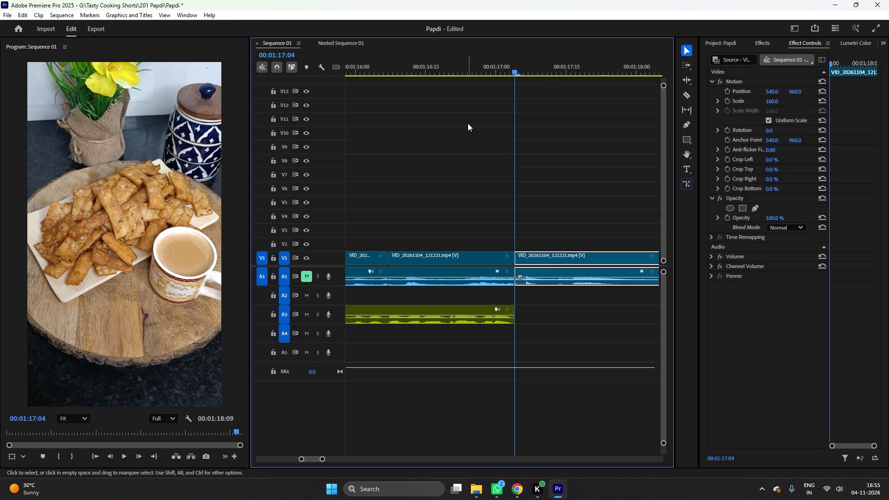
pyautogui.press('Delete')
pyautogui.click(459, 67)
pyautogui.hotkey('ctrl', 's')
# Apply Warp Stabilizer from Custom Bin 01 to the closing VID_20261104_121221.mp4 clip and save the project.
pyautogui.keyDown('ctrl'); pyautogui.click(449, 258); pyautogui.keyUp('ctrl')
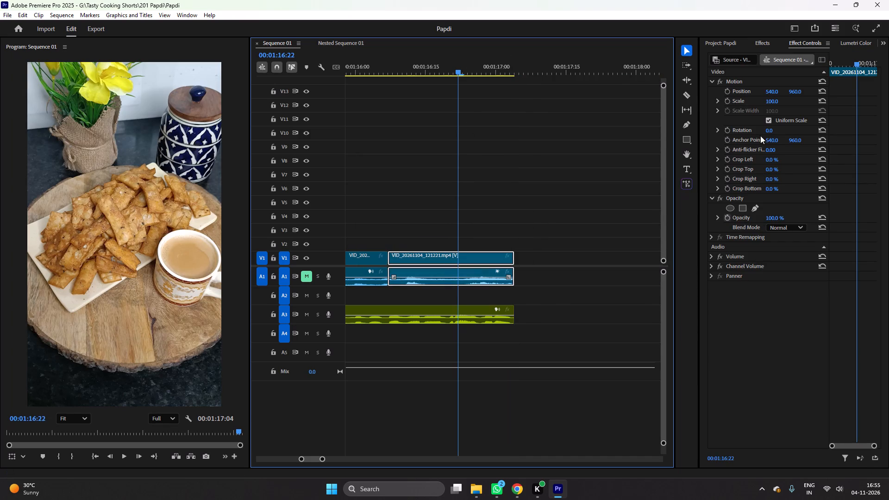
pyautogui.click(759, 44)
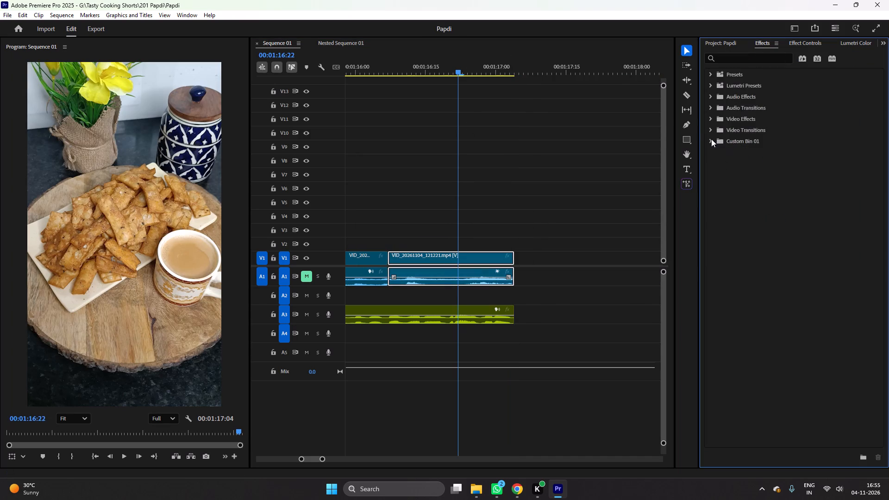
pyautogui.click(708, 144)
pyautogui.moveTo(729, 218); pyautogui.dragTo(427, 259)
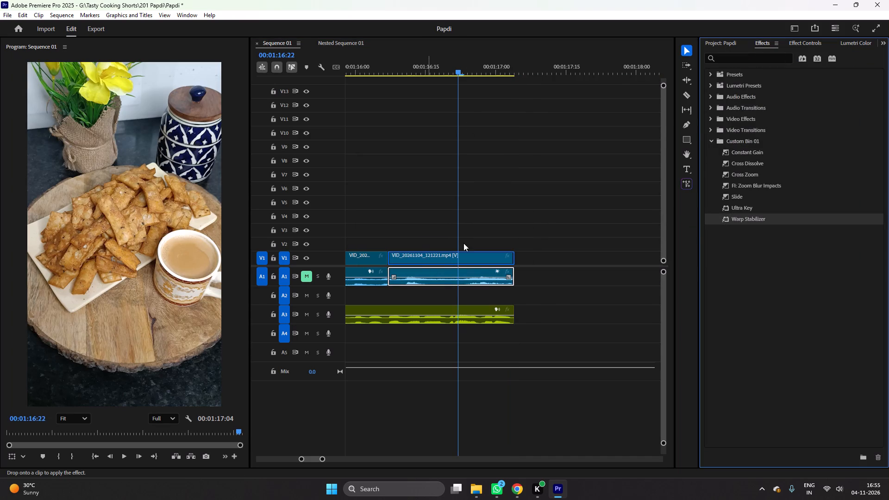
pyautogui.hotkey('ctrl', 's')
# Return the playhead to the start of the sequence at 00:00:00:00.
pyautogui.click(546, 201)
pyautogui.write('---')
pyautogui.press('-')
pyautogui.press('-')
pyautogui.press('-')
pyautogui.press('-')
pyautogui.press('-')
pyautogui.moveTo(407, 63); pyautogui.dragTo(153, 90)
pyautogui.press('=')
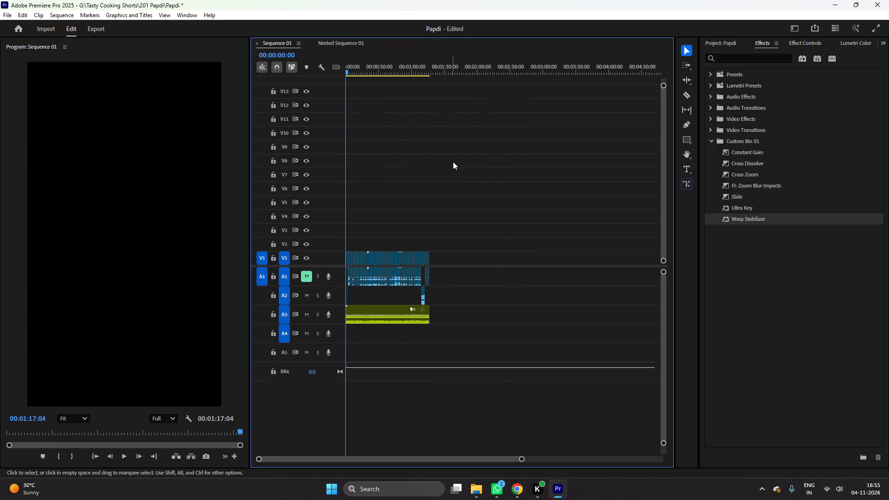
pyautogui.write('==')
pyautogui.press('=')
pyautogui.press('=')
# Create a new 1080 × 1920 adjustment layer at 30.00 fps with square pixels in the project.
pyautogui.click(799, 42)
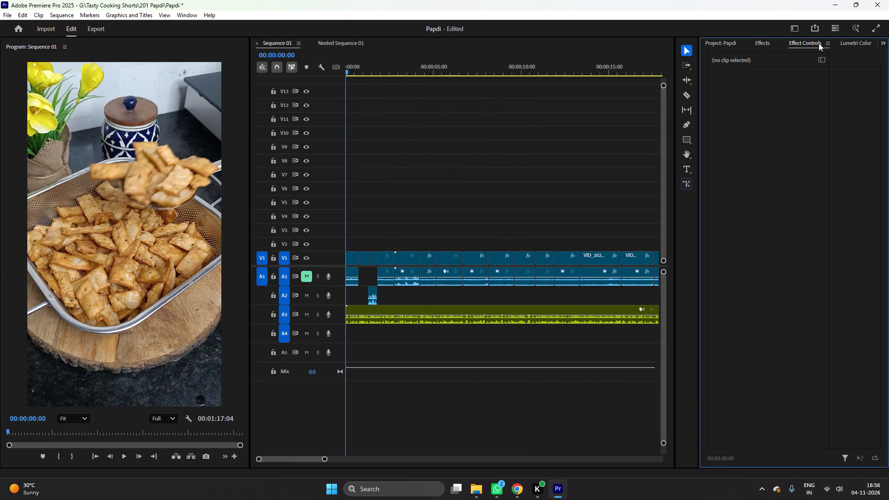
pyautogui.click(726, 39)
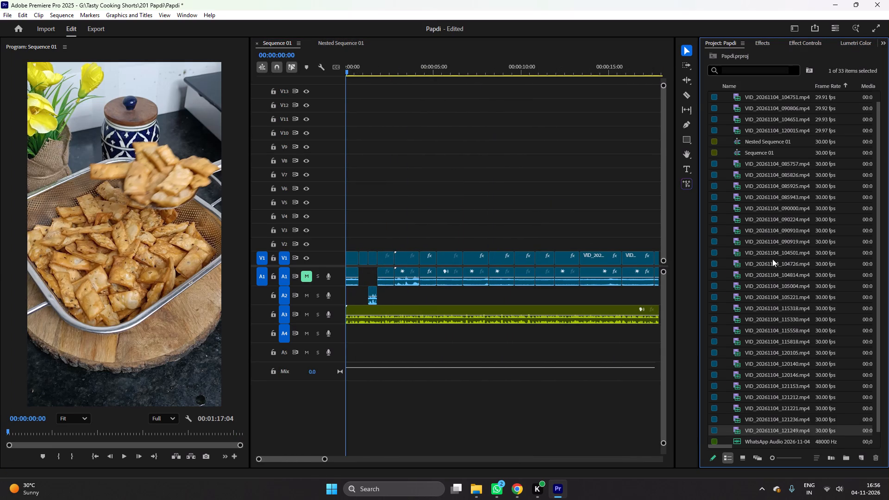
pyautogui.scroll(-12, 776, 255)
pyautogui.click(748, 440)
pyautogui.rightClick(748, 440)
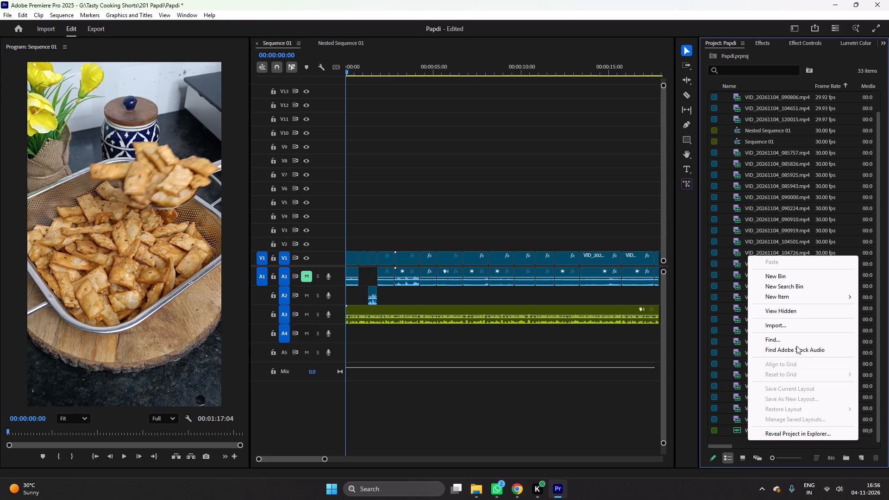
pyautogui.click(790, 298)
pyautogui.click(679, 328)
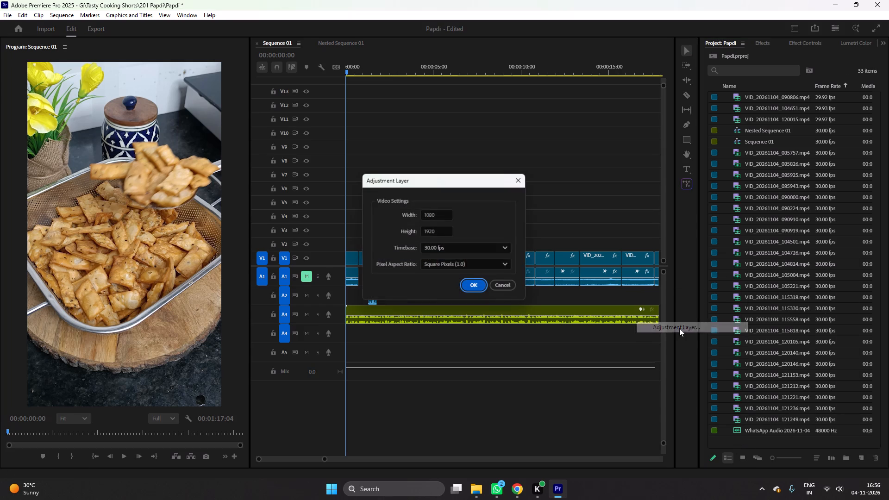
pyautogui.press('Return')
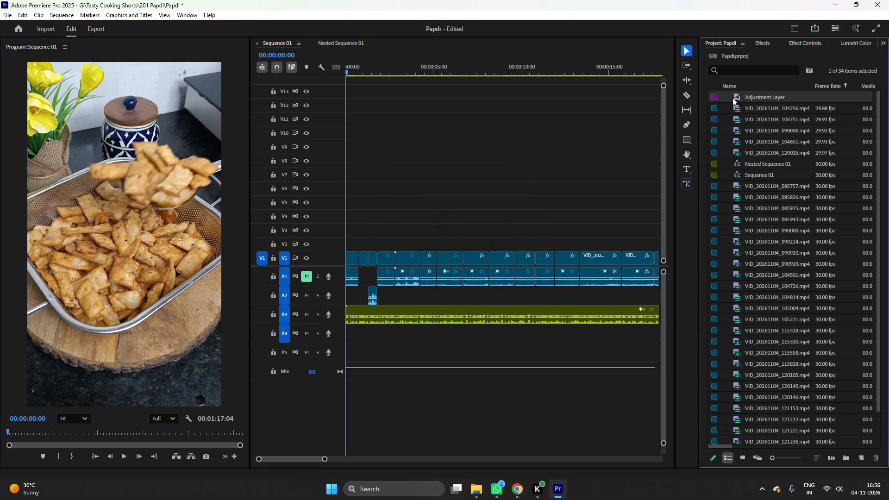
# Place the adjustment layer on V8 at the sequence start and extend it to the sequence end.
pyautogui.moveTo(737, 96); pyautogui.dragTo(334, 161)
pyautogui.click(386, 183)
pyautogui.press('-')
pyautogui.press('-')
pyautogui.press('-')
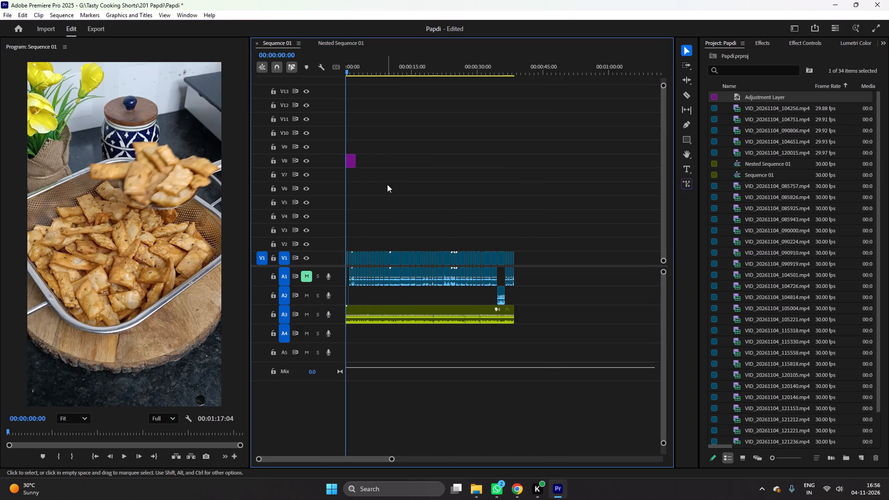
pyautogui.moveTo(359, 161); pyautogui.dragTo(518, 162)
# In Lumetri Color, set the adjustment layer's Highlights to -23.1, Contrast to 16.7 and Shadows to 17.6.
pyautogui.click(457, 162)
pyautogui.click(843, 45)
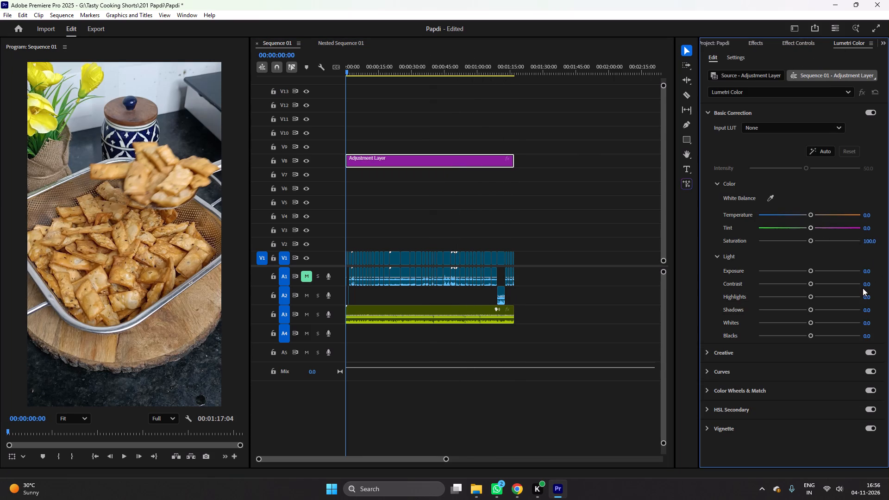
pyautogui.moveTo(808, 295); pyautogui.dragTo(791, 295)
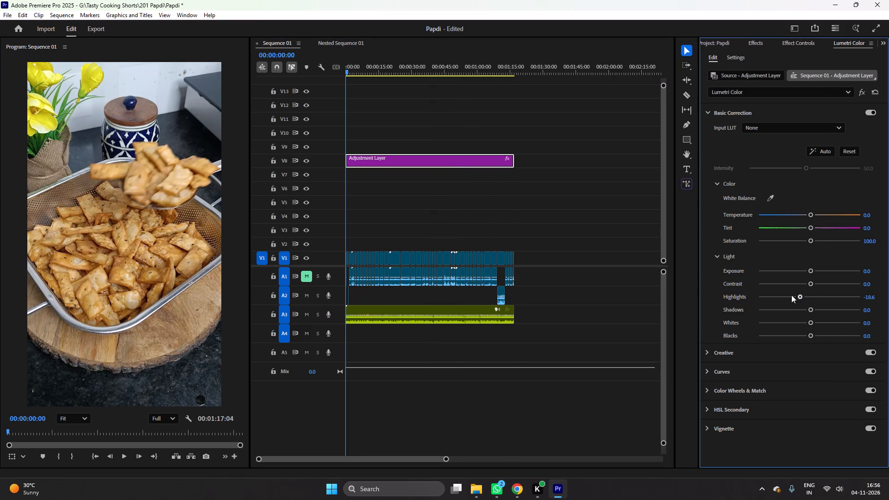
pyautogui.moveTo(791, 295); pyautogui.dragTo(797, 295)
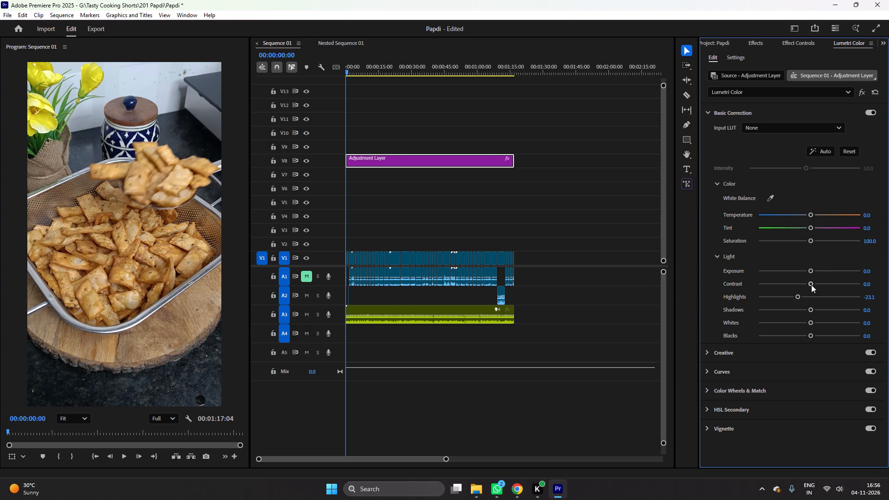
pyautogui.click(815, 283)
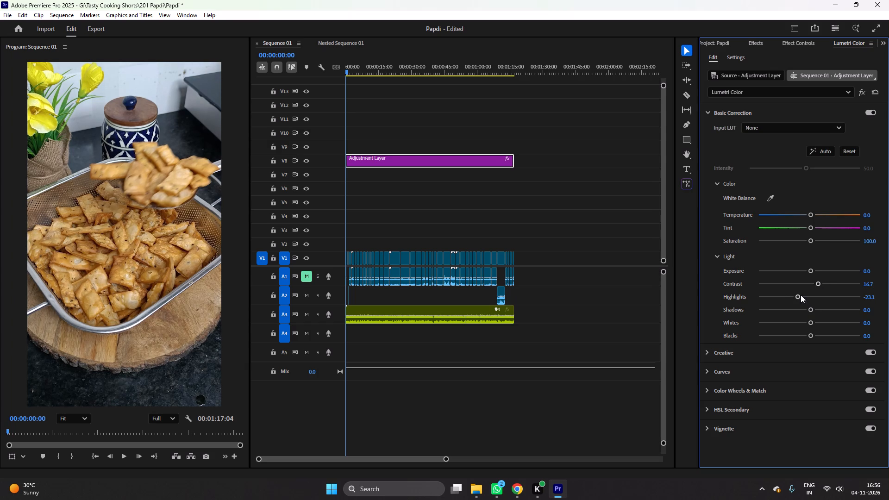
pyautogui.click(801, 295)
pyautogui.moveTo(809, 310); pyautogui.dragTo(818, 309)
# In Basic Correction, fine-tune the adjustment layer's Shadows to 18.6 and set its Saturation to 110.
pyautogui.moveTo(818, 309); pyautogui.dragTo(818, 309)
pyautogui.click(872, 243)
pyautogui.write('110')
pyautogui.press('Return')
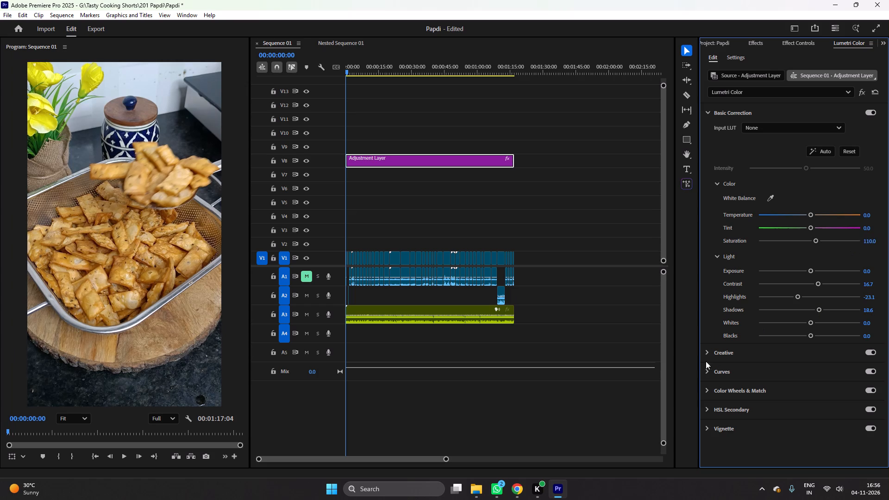
# In the Creative section of Lumetri Color, set the adjustment layer's Sharpen to 30 and Vibrance to 10.
pyautogui.click(721, 354)
pyautogui.click(864, 315)
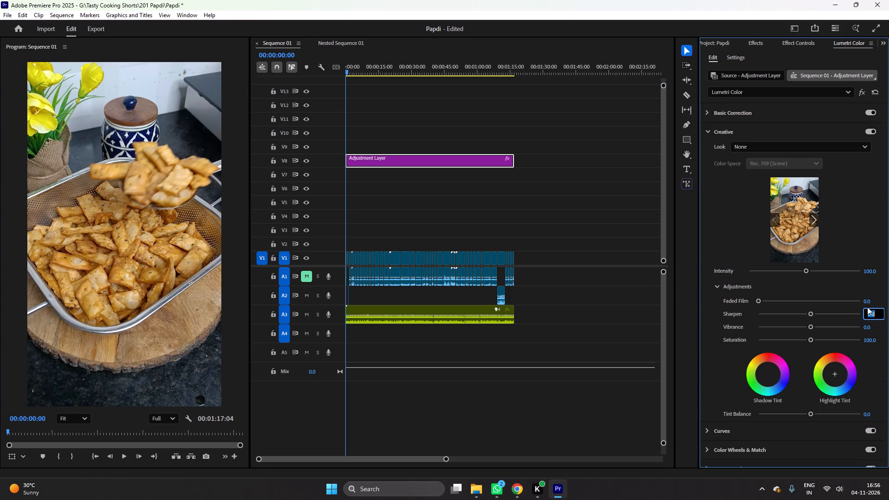
pyautogui.write('30')
pyautogui.press('Return')
pyautogui.click(874, 327)
pyautogui.write('10')
pyautogui.press('Return')
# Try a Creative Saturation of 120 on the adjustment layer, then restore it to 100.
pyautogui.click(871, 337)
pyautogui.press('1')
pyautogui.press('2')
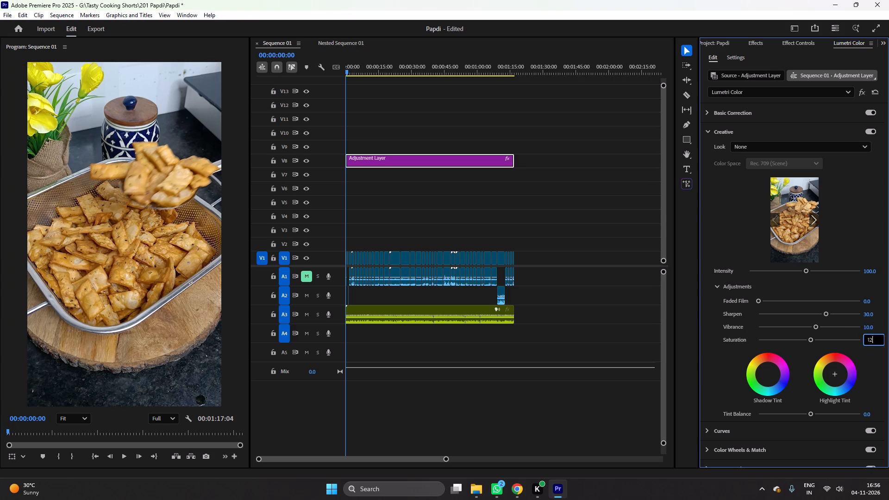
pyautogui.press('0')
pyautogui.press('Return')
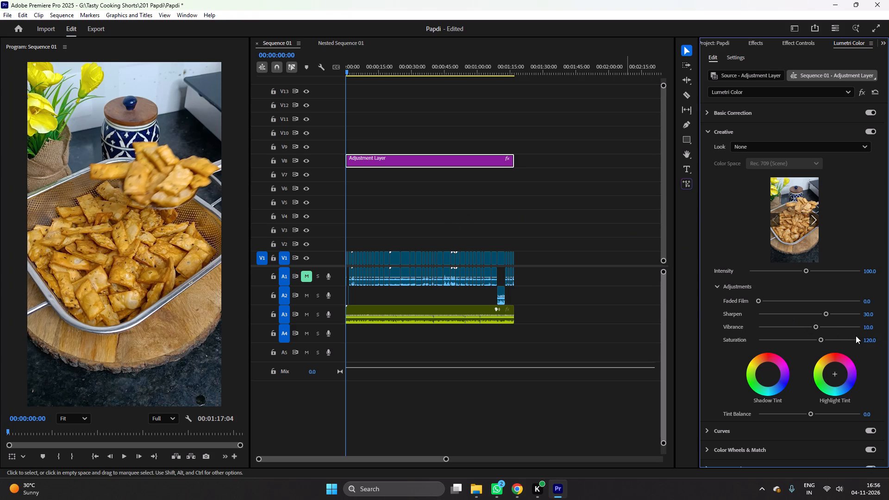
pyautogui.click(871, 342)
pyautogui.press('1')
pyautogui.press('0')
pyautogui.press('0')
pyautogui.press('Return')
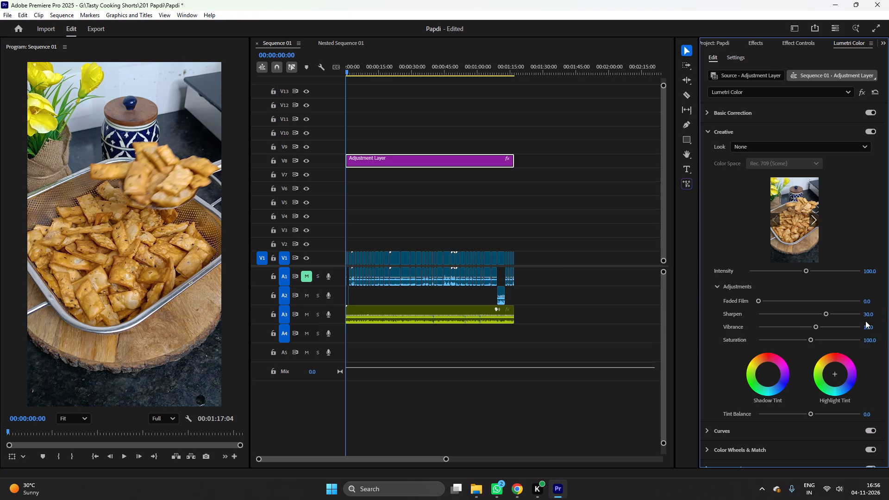
# Set the adjustment layer's Creative Vibrance to 40 and deselect the layer.
pyautogui.click(864, 325)
pyautogui.write('40')
pyautogui.press('Return')
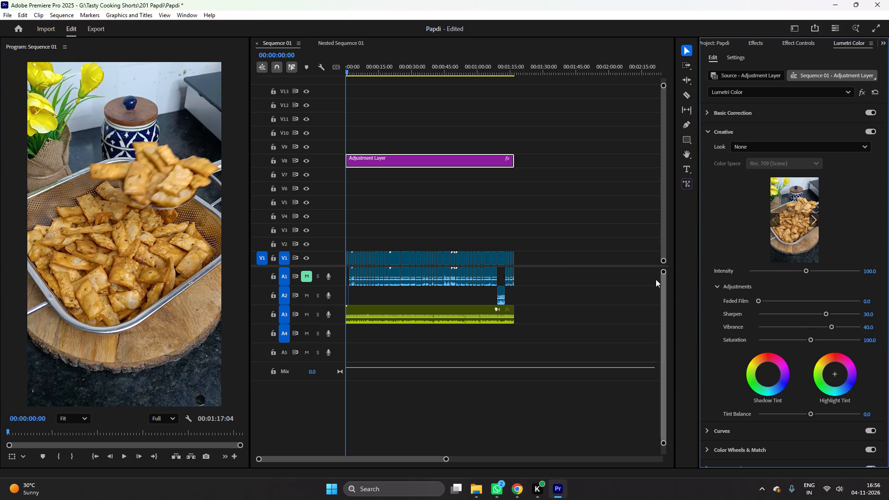
pyautogui.click(470, 220)
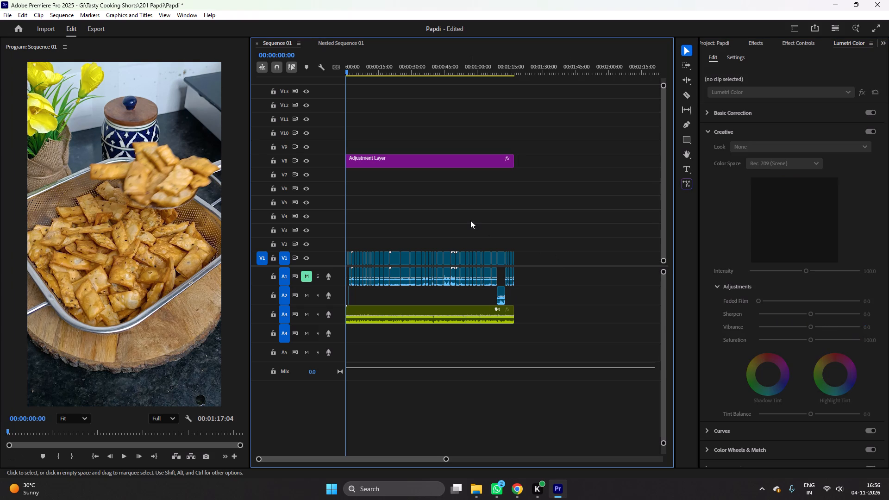
# Close the Sequence 01 timeline and save the project.
pyautogui.press('=')
pyautogui.press('=')
pyautogui.press('=')
pyautogui.press('=')
pyautogui.press('=')
pyautogui.press('=')
pyautogui.press('=')
pyautogui.press('-')
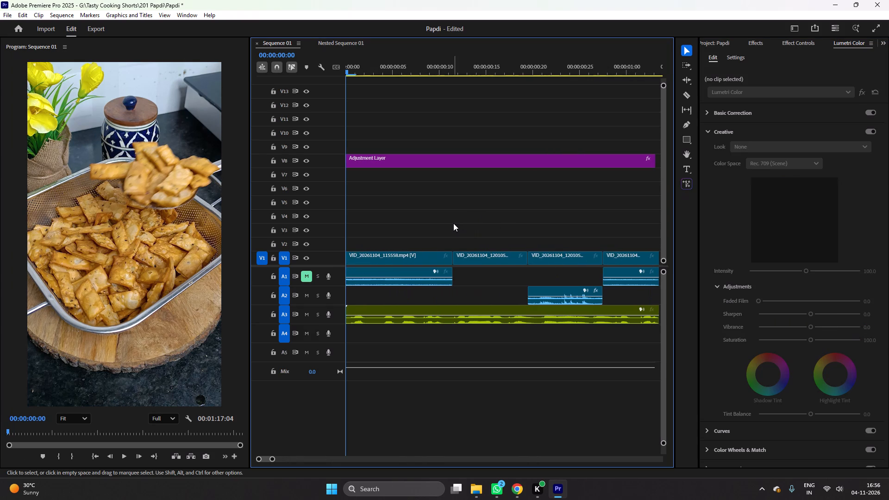
pyautogui.hotkey('ctrl', 'w')
pyautogui.hotkey('ctrl', 's')
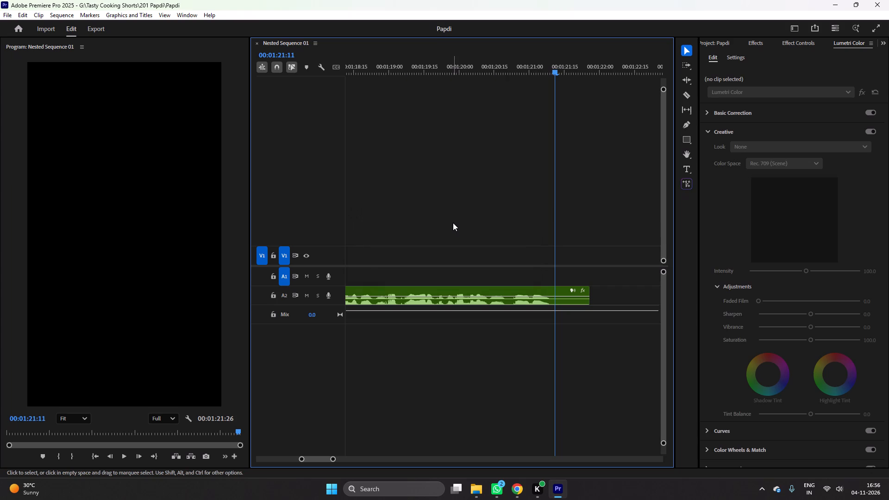
# Reopen Sequence 01 from the project and save again.
pyautogui.click(454, 221)
pyautogui.press('Home')
pyautogui.click(720, 43)
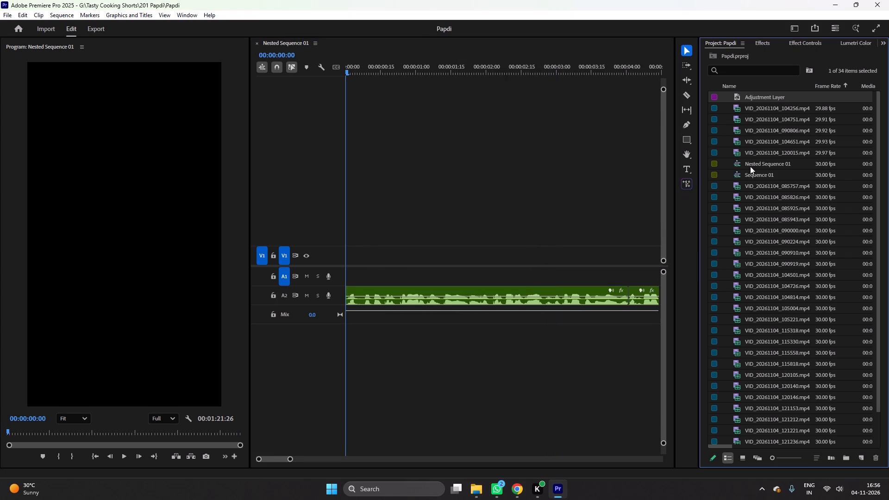
pyautogui.click(756, 176)
pyautogui.doubleClick(757, 165)
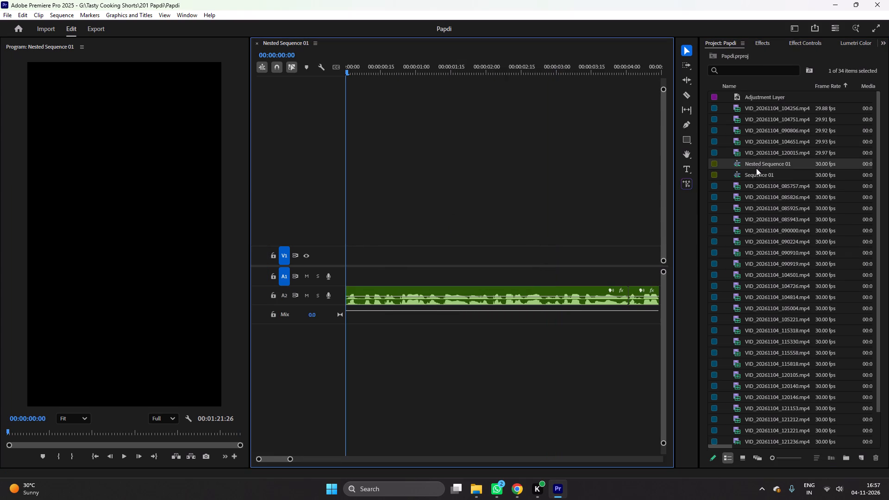
pyautogui.doubleClick(755, 172)
pyautogui.click(455, 178)
pyautogui.hotkey('ctrl', 's')
# Split the V1 clip VID_20261104_121221.mp4 at 00:00:03:12 and delete the part before the cut.
pyautogui.press('space')
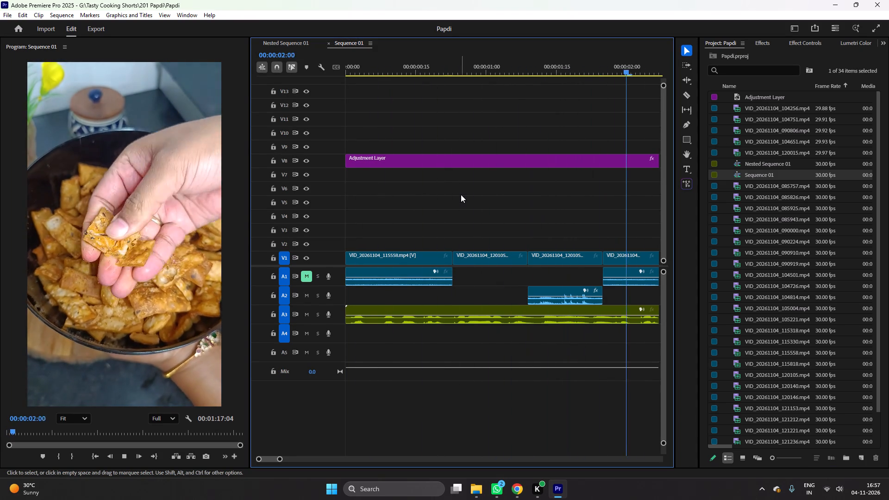
pyautogui.press('space')
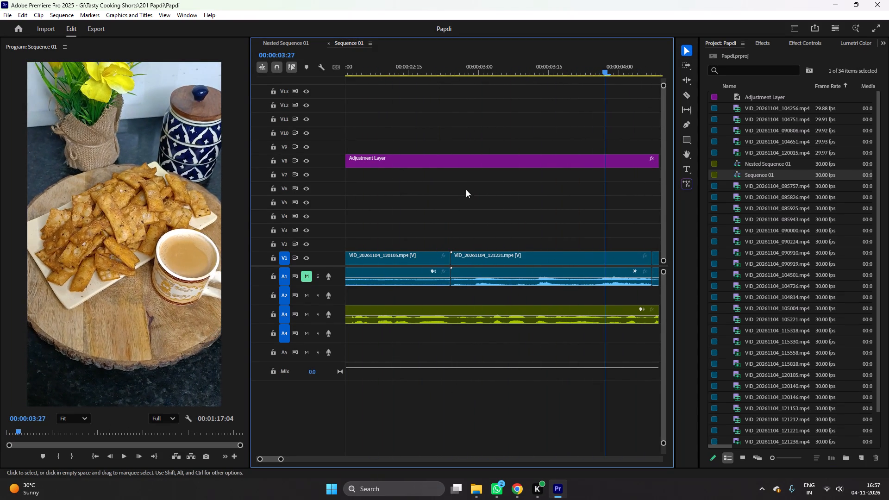
pyautogui.moveTo(459, 63); pyautogui.dragTo(534, 83)
pyautogui.press('c')
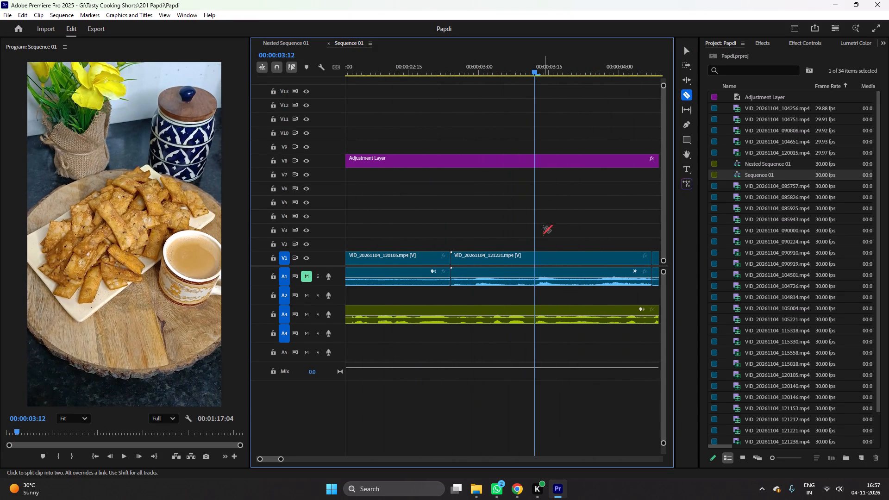
pyautogui.click(534, 256)
pyautogui.press('v')
pyautogui.click(505, 258)
pyautogui.press('Delete')
# Move the remaining VID_20261104_121221.mp4 piece against the preceding clip, extend its end to the next clip, and save the project.
pyautogui.moveTo(550, 259); pyautogui.dragTo(474, 256)
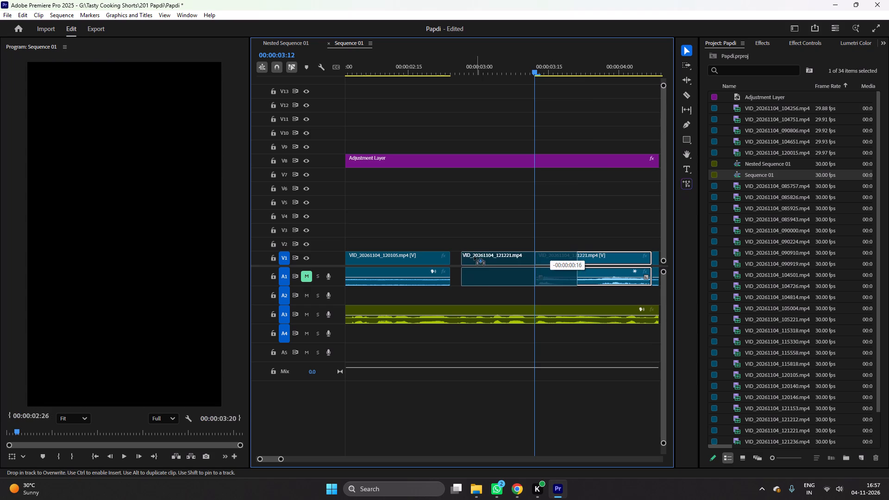
pyautogui.moveTo(474, 256); pyautogui.dragTo(467, 257)
pyautogui.moveTo(567, 253); pyautogui.dragTo(671, 254)
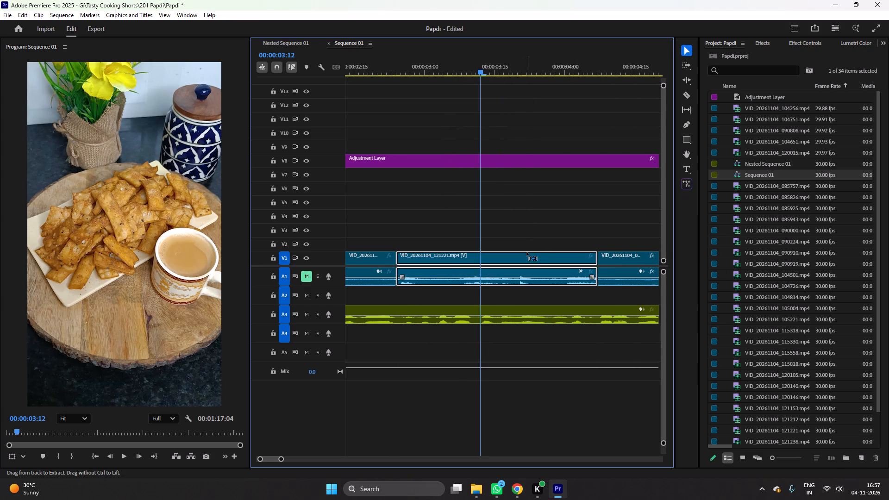
pyautogui.hotkey('ctrl', 's')
# Apply the Warp Stabilizer effect to VID_20261104_121221.mp4 on V1.
pyautogui.click(520, 257)
pyautogui.click(798, 41)
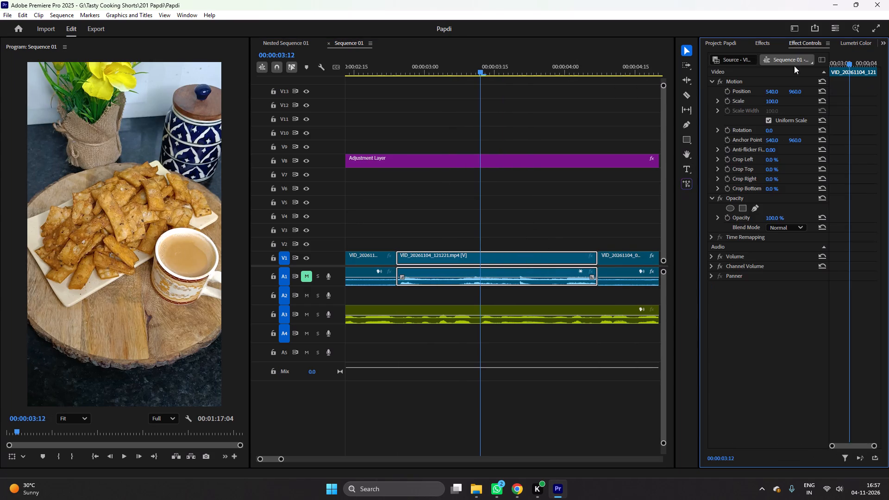
pyautogui.click(757, 40)
pyautogui.moveTo(732, 217); pyautogui.dragTo(582, 239)
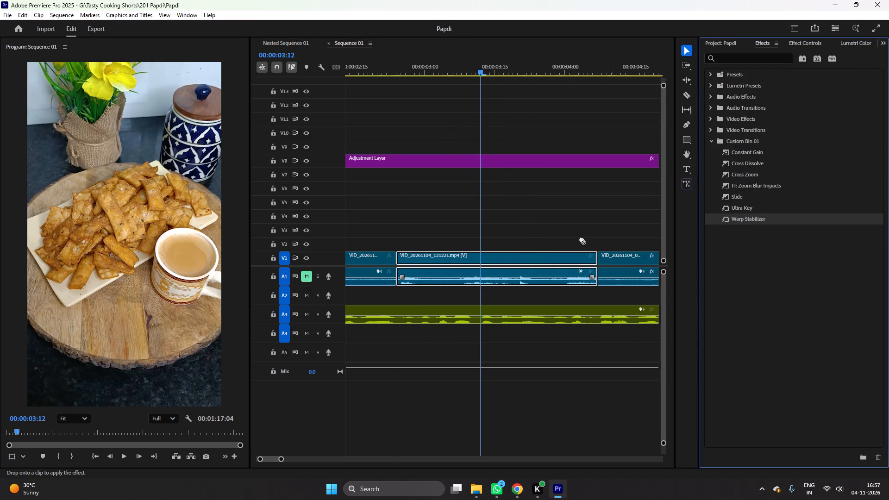
pyautogui.moveTo(582, 239); pyautogui.dragTo(533, 258)
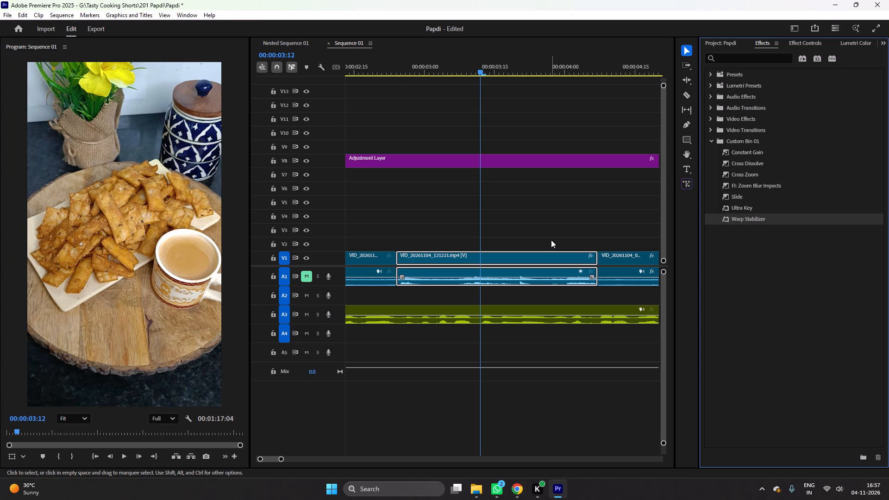
# Play the sequence from 00:00:03:12 to review the re-edited clip and the grade on the following clips.
pyautogui.press('space')
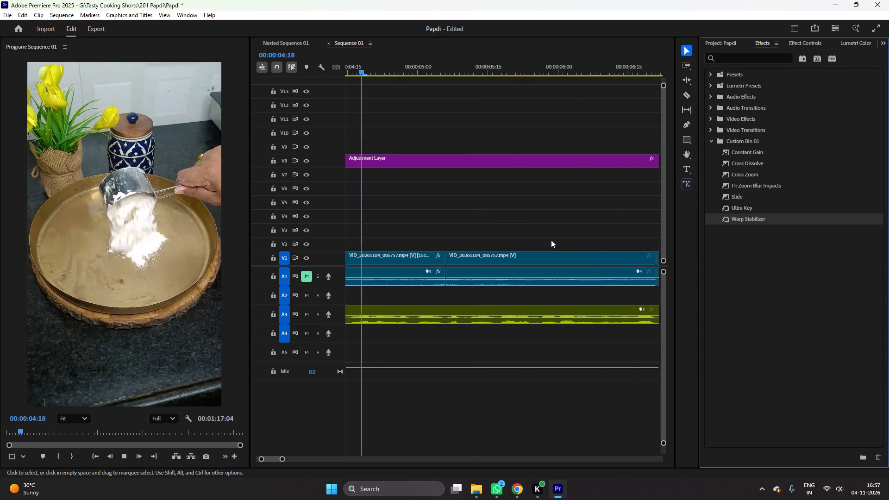
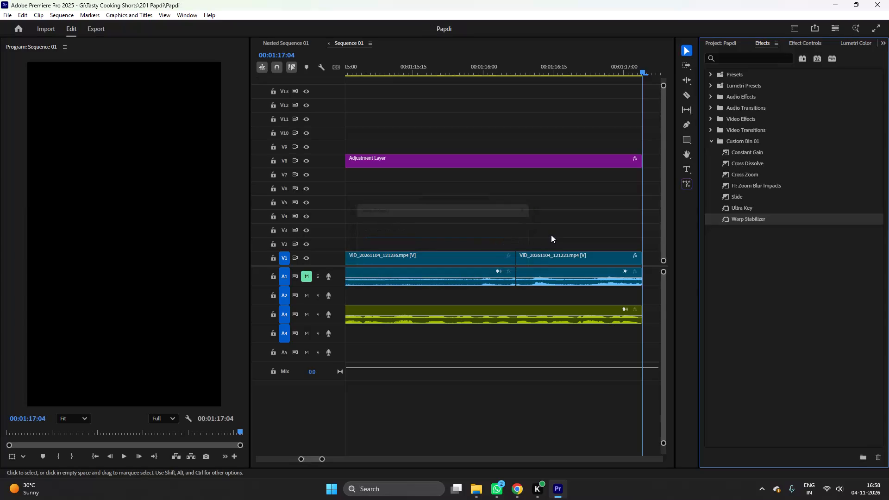
# Play back the bowl-tossing clip near the end of the sequence and the opening clip to compare them.
pyautogui.click(551, 235)
pyautogui.press('-')
pyautogui.press('-')
pyautogui.press('-')
pyautogui.press('-')
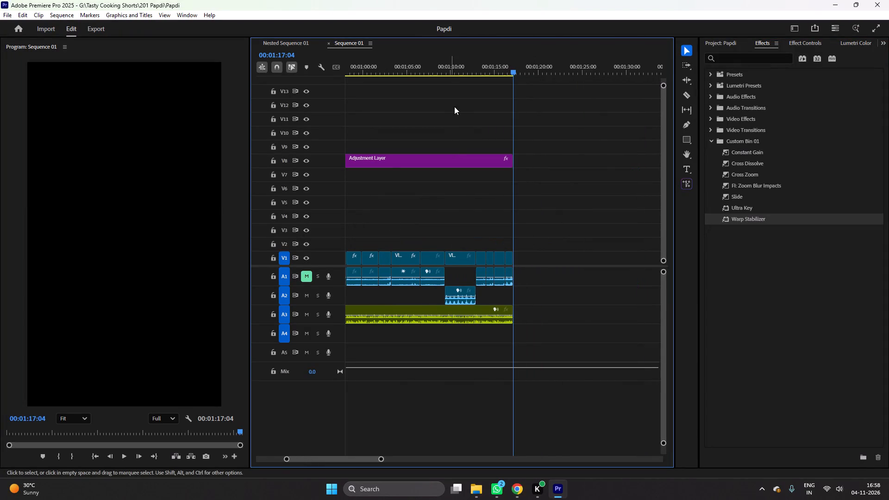
pyautogui.click(453, 66)
pyautogui.press('=')
pyautogui.press('=')
pyautogui.press('space')
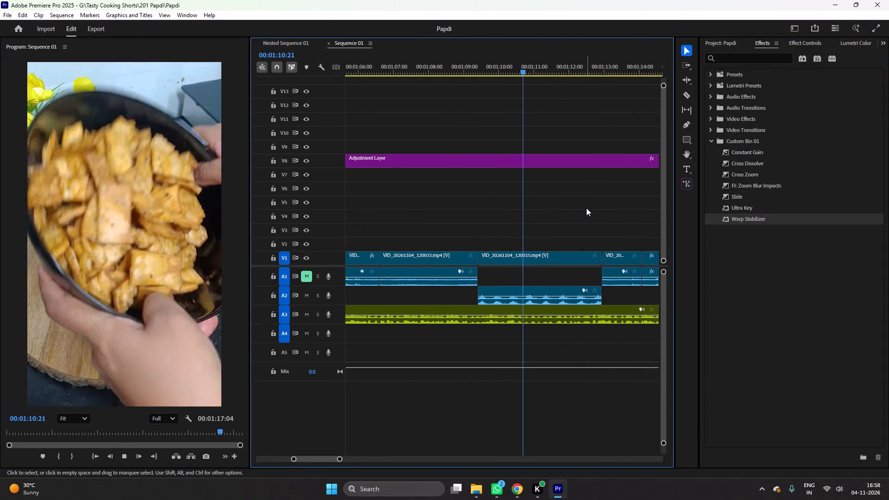
pyautogui.press('space')
pyautogui.click(586, 208)
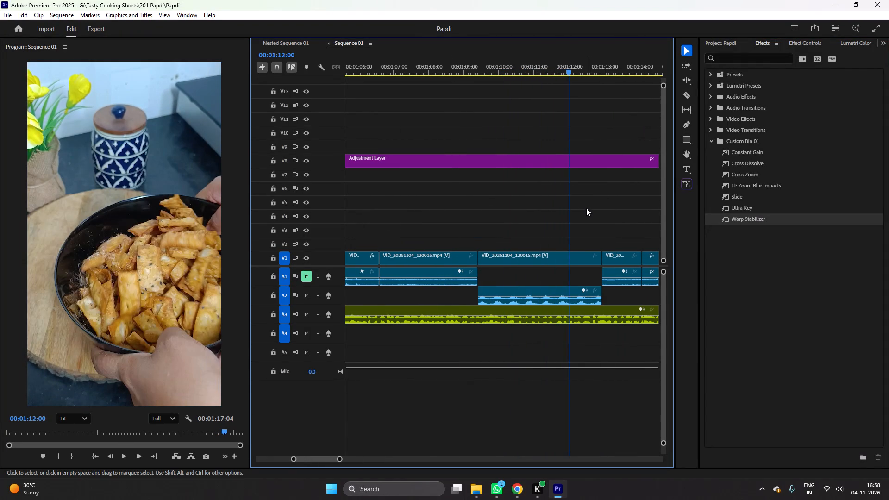
pyautogui.press('Home')
pyautogui.press('space')
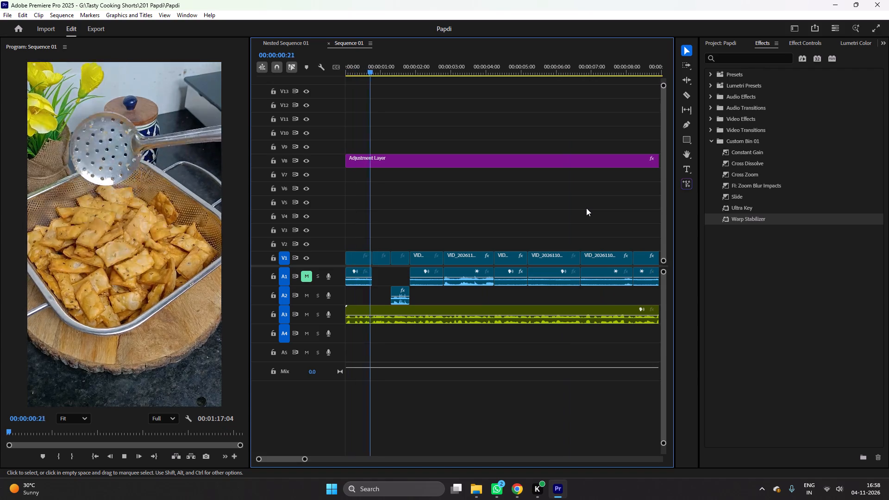
pyautogui.press('space')
pyautogui.click(544, 206)
pyautogui.press('Home')
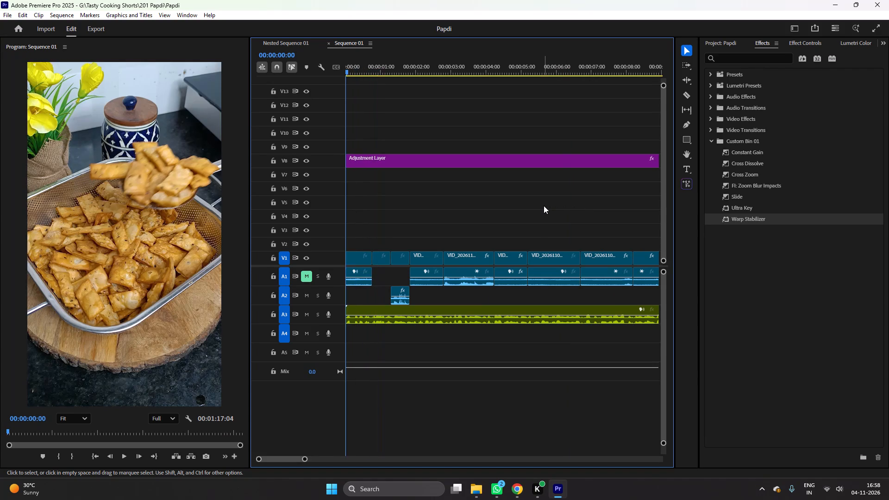
# Copy the V1 bowl-tossing clip at 00:01:11:12, near the end of the sequence, together with its linked audio.
pyautogui.press('End')
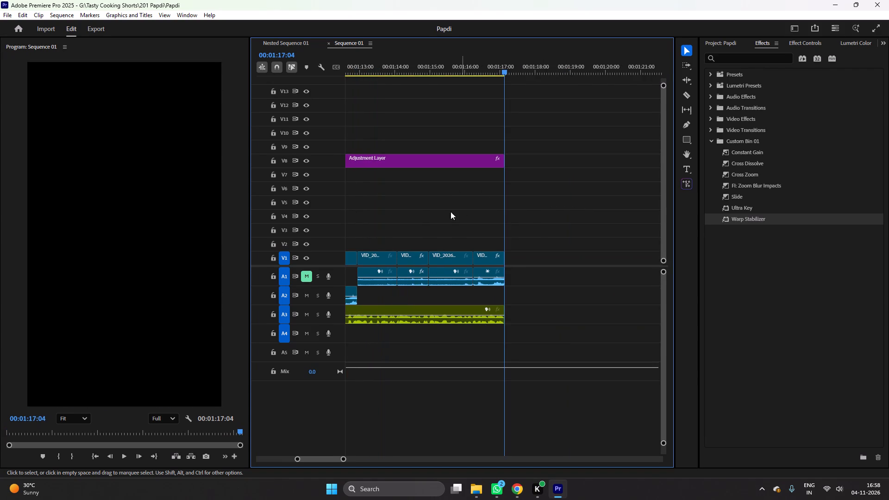
pyautogui.click(399, 203)
pyautogui.press('-')
pyautogui.click(405, 70)
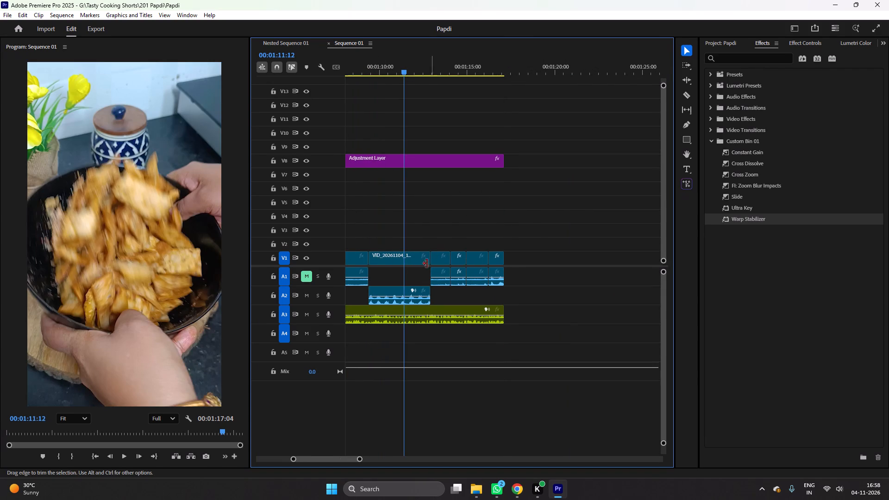
pyautogui.click(405, 261)
pyautogui.hotkey('ctrl', 'c')
pyautogui.hotkey('ctrl', 'c')
pyautogui.hotkey('ctrl', 'c')
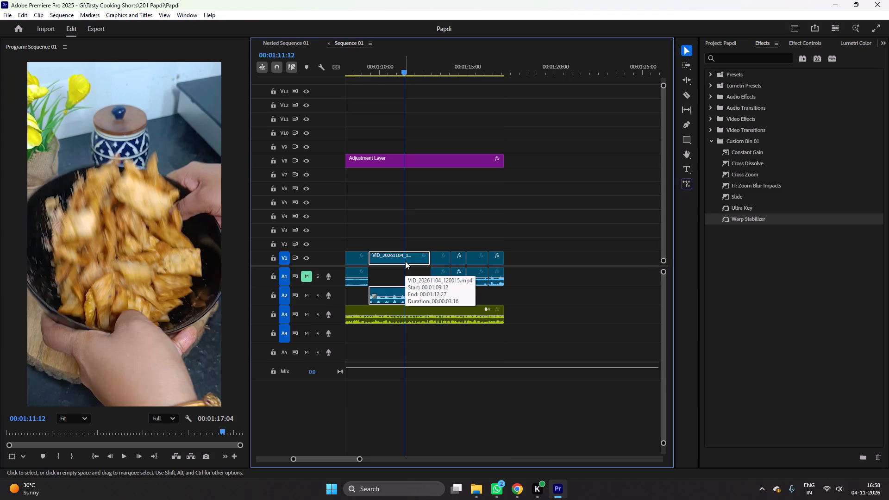
# Lock tracks V1, V2, A1, A2 and A3, and paste the copied clip at the sequence start on V3 and A4.
pyautogui.press('Home')
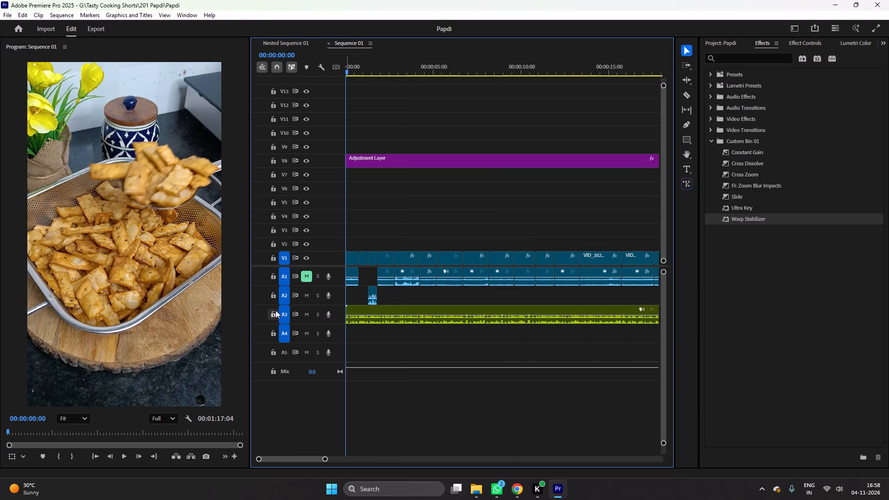
pyautogui.click(275, 310)
pyautogui.click(276, 297)
pyautogui.click(274, 280)
pyautogui.click(274, 250)
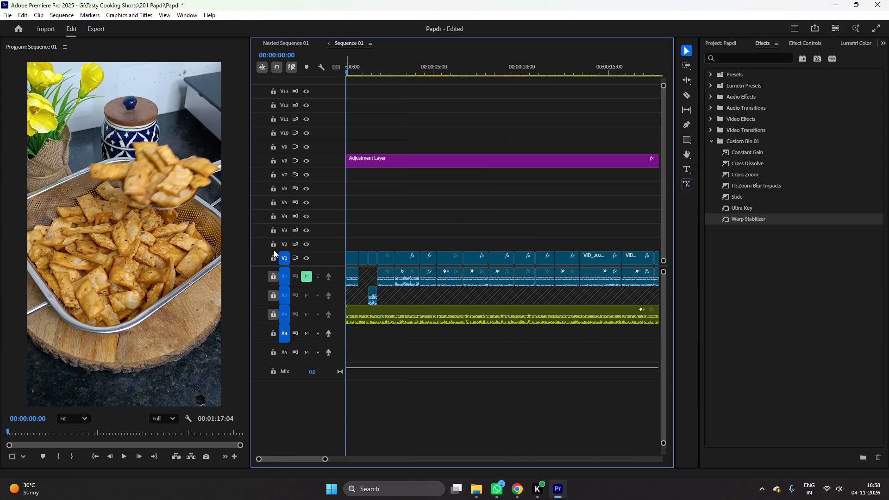
pyautogui.click(275, 260)
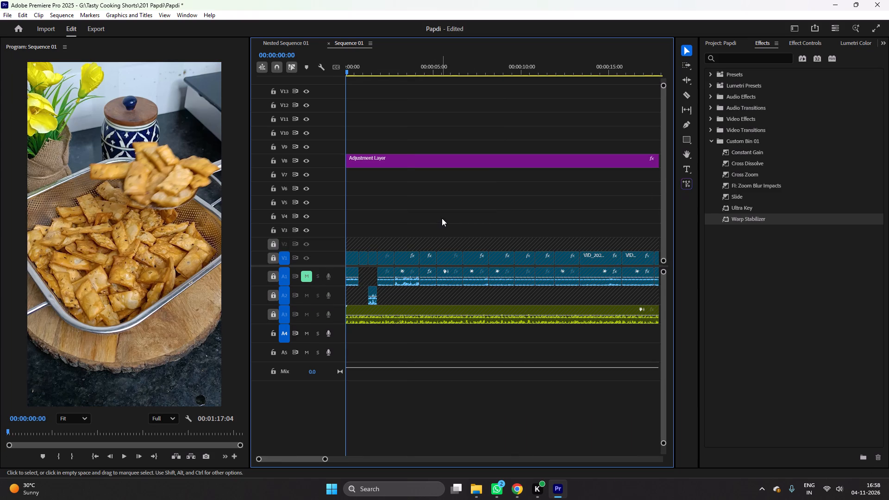
pyautogui.hotkey('ctrl', 'v')
# Split the pasted V3 clip at 00:00:00:23, where the first V1 clip ends, and delete the part after the cut.
pyautogui.moveTo(378, 69); pyautogui.dragTo(266, 90)
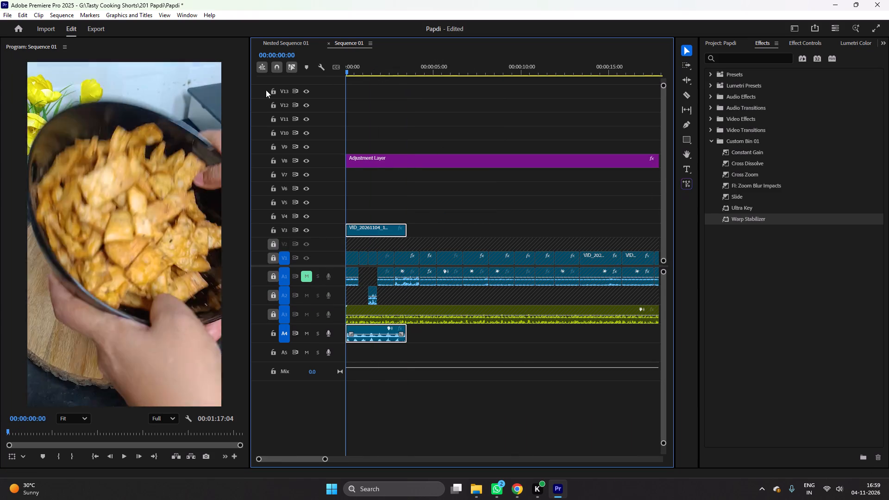
pyautogui.moveTo(266, 90); pyautogui.dragTo(254, 96)
pyautogui.click(387, 188)
pyautogui.press('=')
pyautogui.press('=')
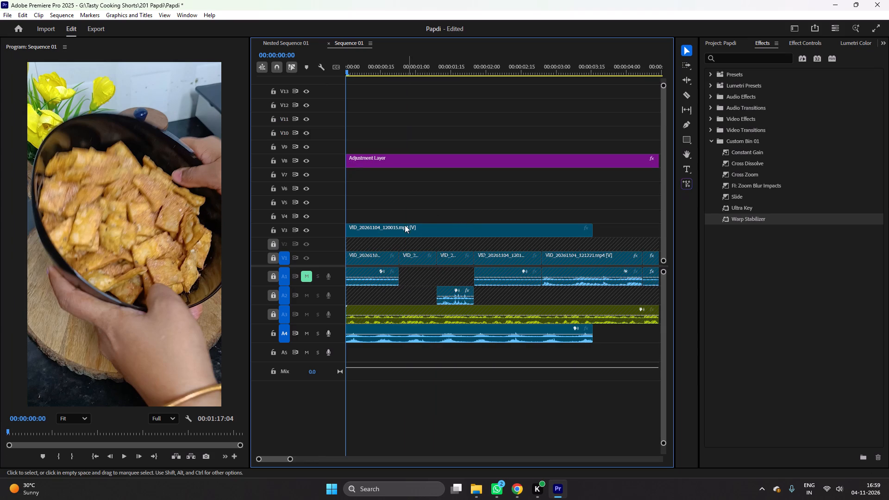
pyautogui.press('space')
pyautogui.press('space')
pyautogui.press('space')
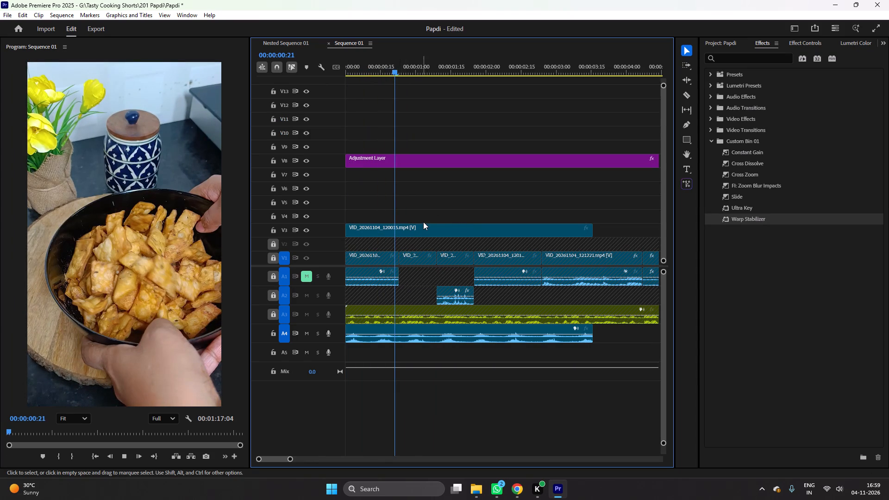
pyautogui.press('space')
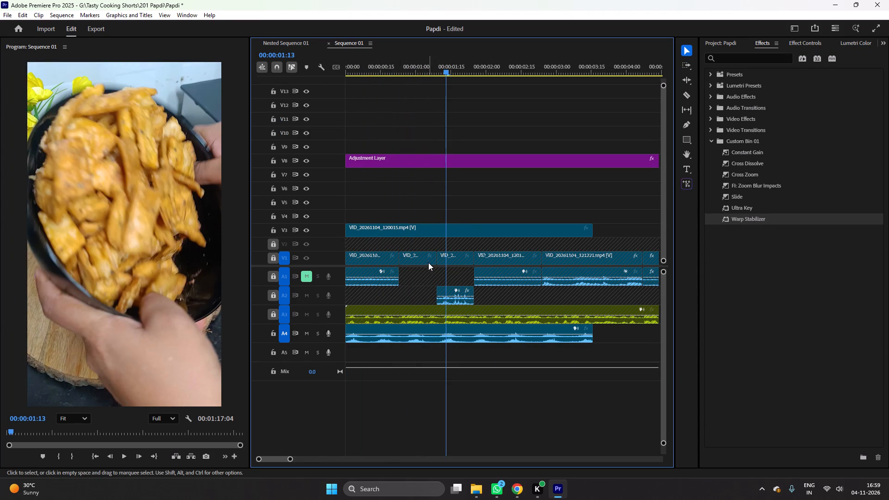
pyautogui.moveTo(444, 71); pyautogui.dragTo(397, 82)
pyautogui.press('c')
pyautogui.click(400, 234)
pyautogui.press('v')
pyautogui.click(409, 233)
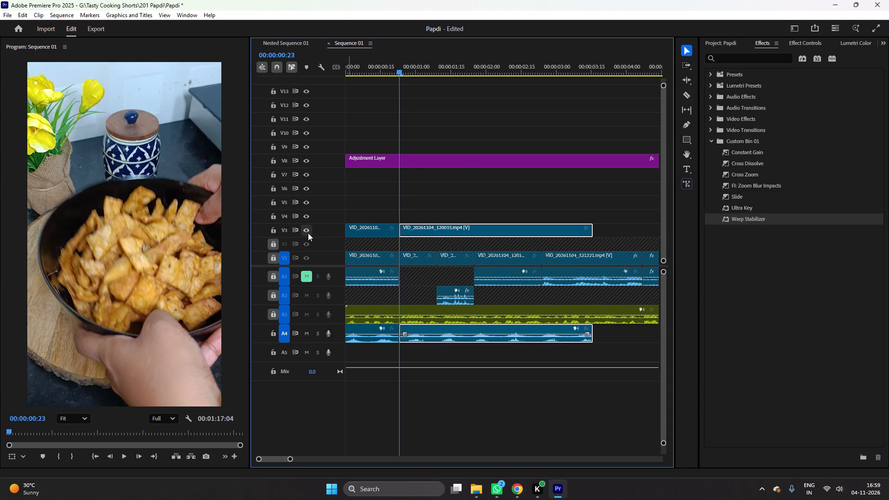
pyautogui.press('Delete')
# Unlock tracks V1, V2, A1, A2 and A3, and save the project with the playhead at the sequence start.
pyautogui.click(275, 247)
pyautogui.click(272, 257)
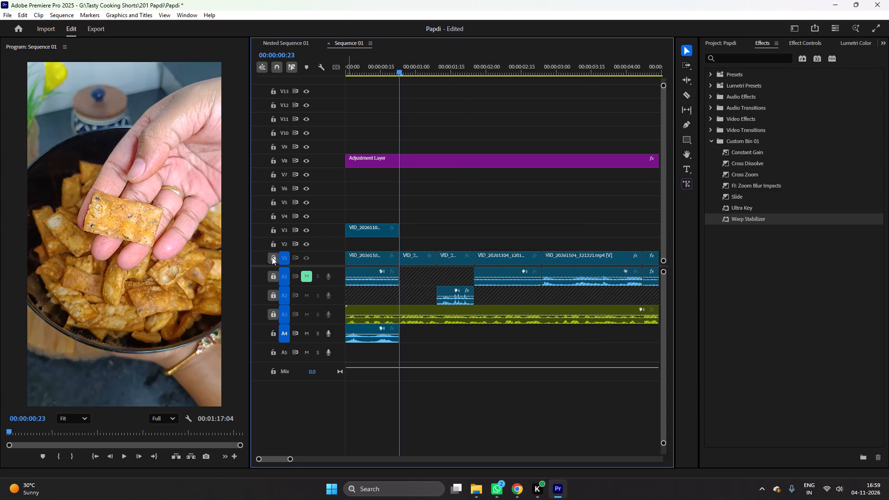
pyautogui.click(272, 274)
pyautogui.click(275, 296)
pyautogui.click(276, 317)
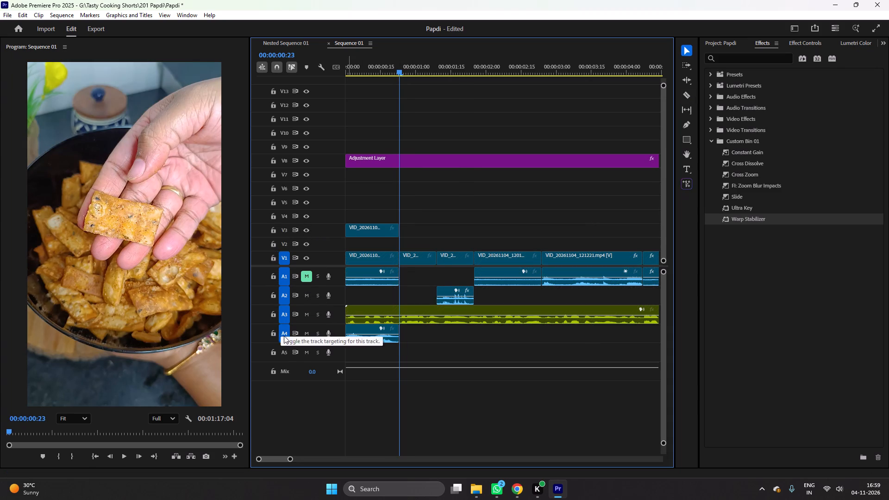
pyautogui.click(451, 216)
pyautogui.press('Home')
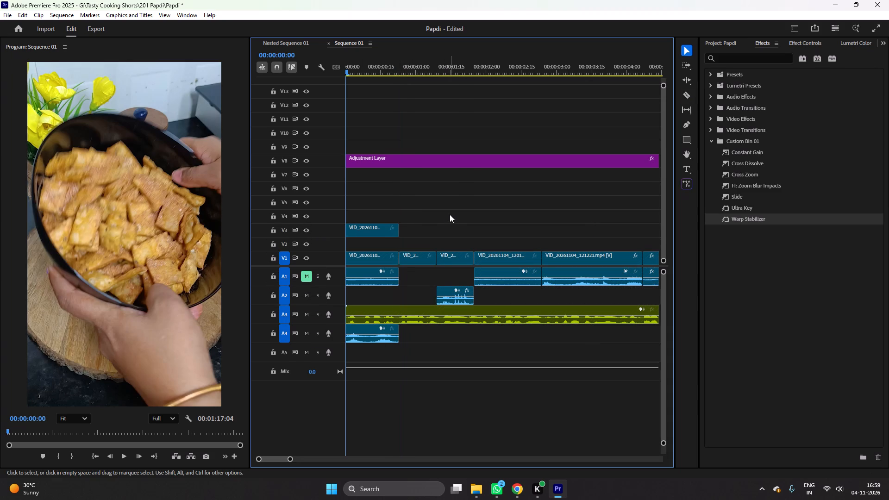
pyautogui.hotkey('ctrl', 's')
# Play the sequence from the start to check the new opening shot and how it runs into the following clips.
pyautogui.hotkey('ctrl', 'space')
pyautogui.press('space')
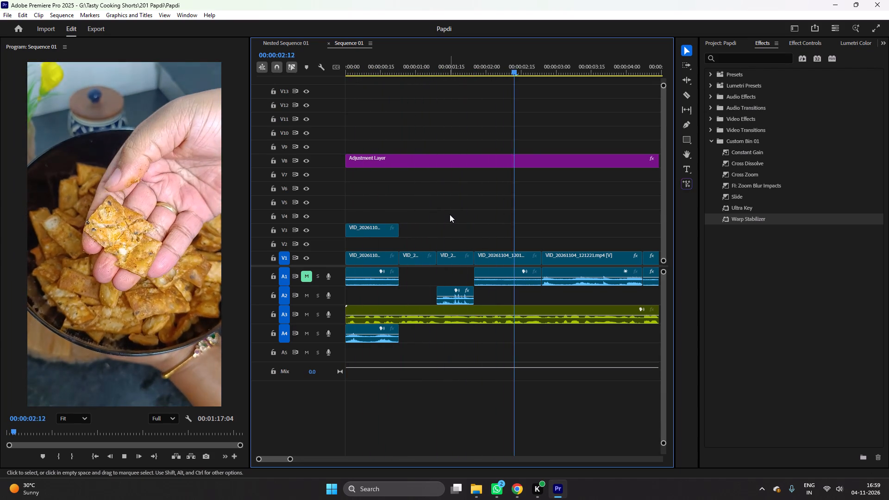
pyautogui.press('space')
pyautogui.click(396, 66)
pyautogui.press('space')
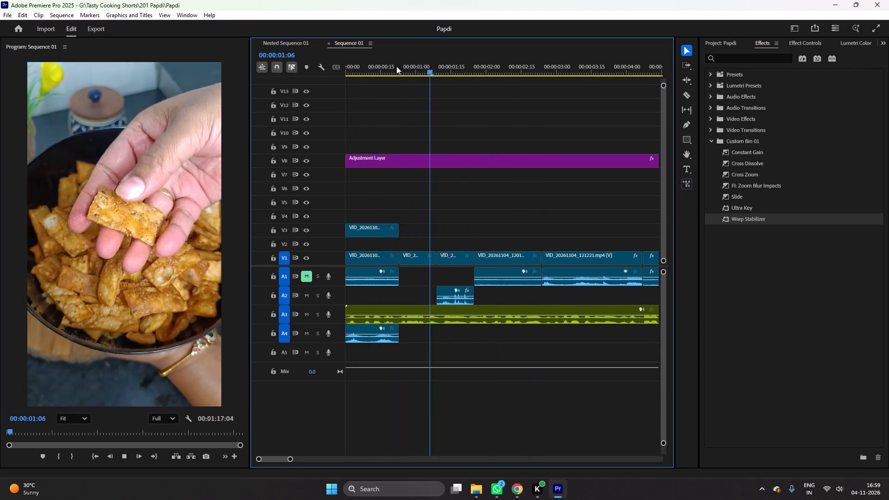
pyautogui.moveTo(396, 66); pyautogui.dragTo(370, 74)
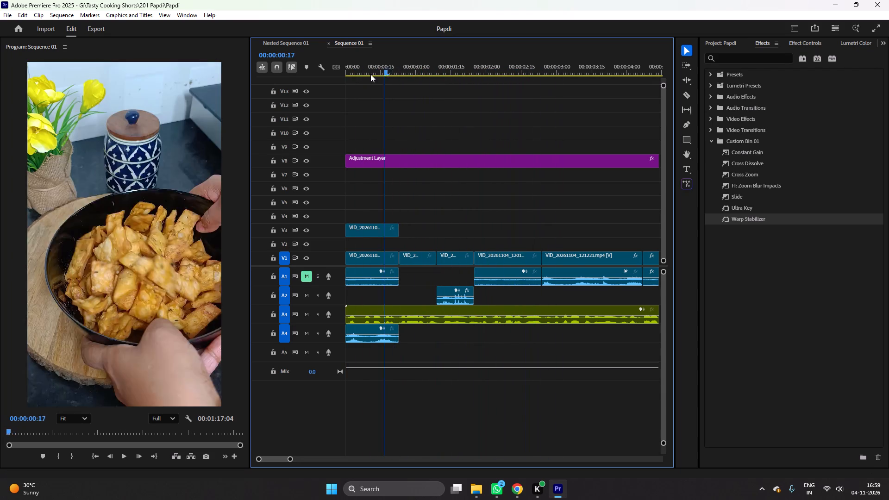
pyautogui.moveTo(370, 74); pyautogui.dragTo(288, 81)
pyautogui.press('space')
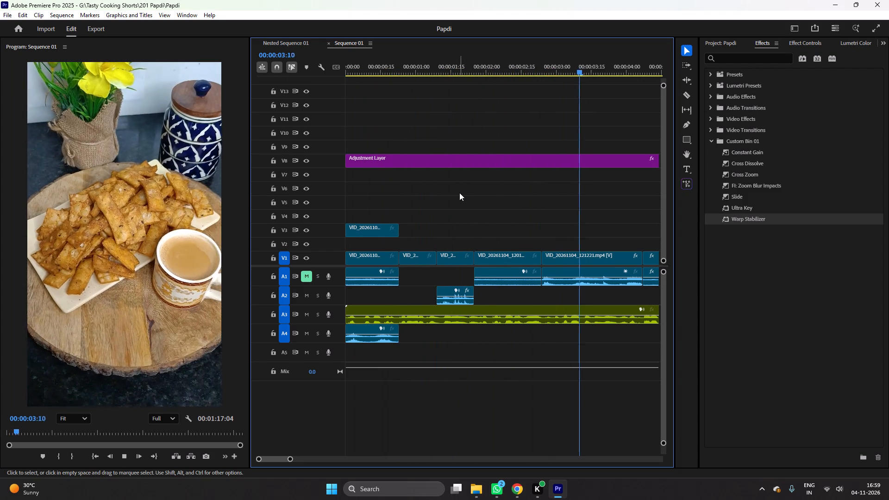
pyautogui.scroll(-14, 459, 193)
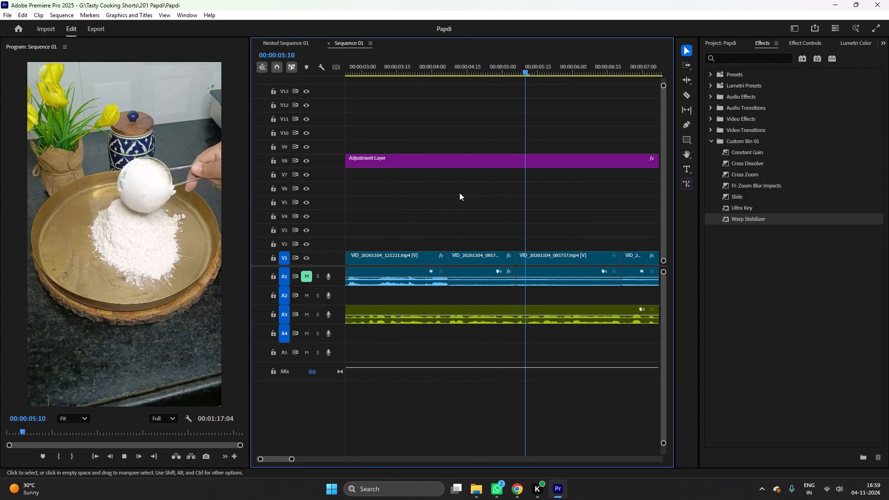
pyautogui.scroll(-5, 459, 193)
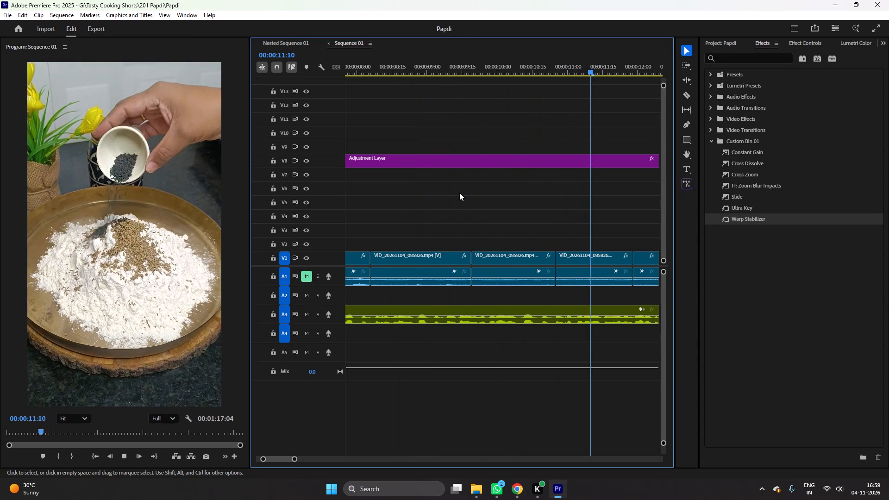
pyautogui.scroll(-5, 459, 193)
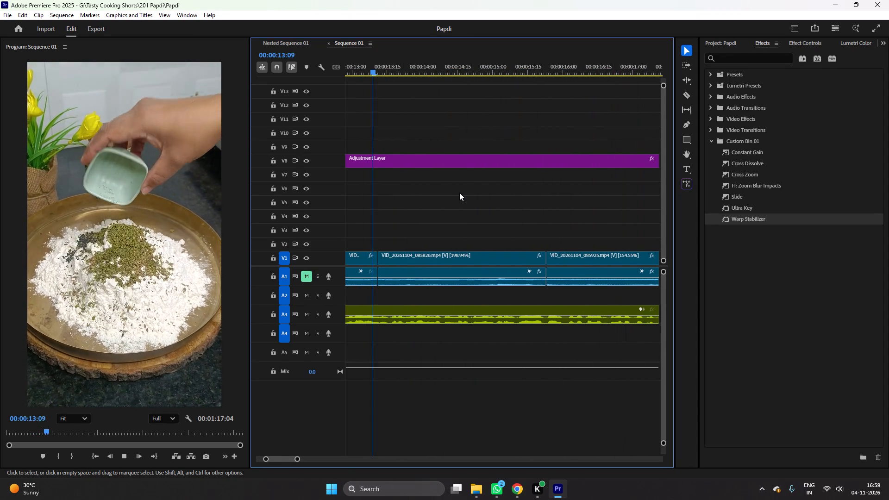
# Stop playback at about 00:00:14:22 and save the project.
pyautogui.hotkey('ctrl', 's')
pyautogui.click(459, 193)
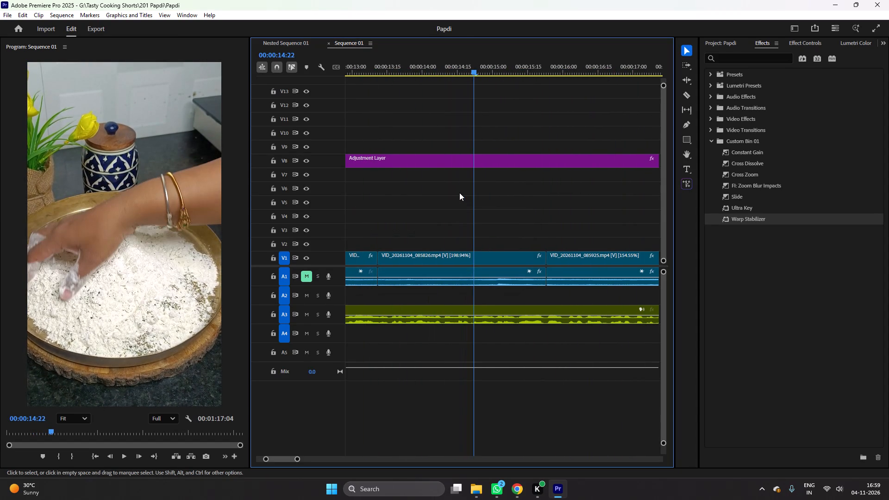
pyautogui.write('-----')
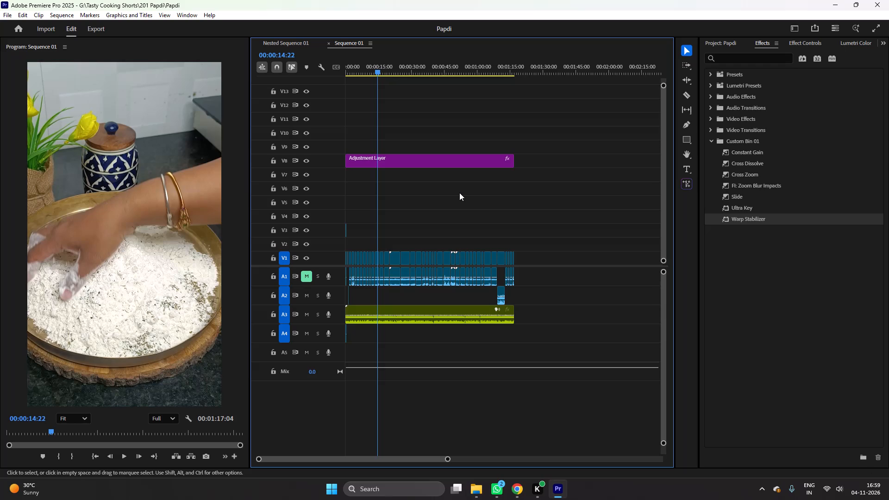
pyautogui.write('==--')
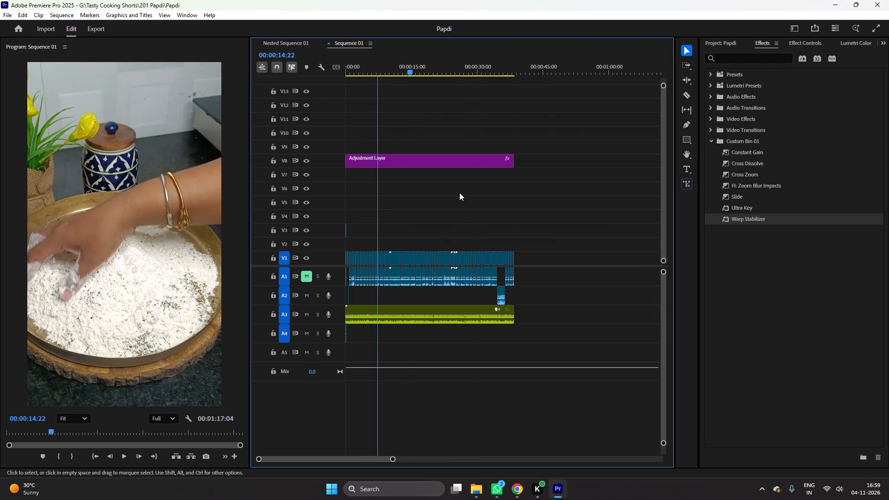
pyautogui.hotkey('ctrl', 's')
# Open the export settings for Sequence 01 and enable rendering at maximum depth and maximum render quality.
pyautogui.hotkey('ctrl', 'm')
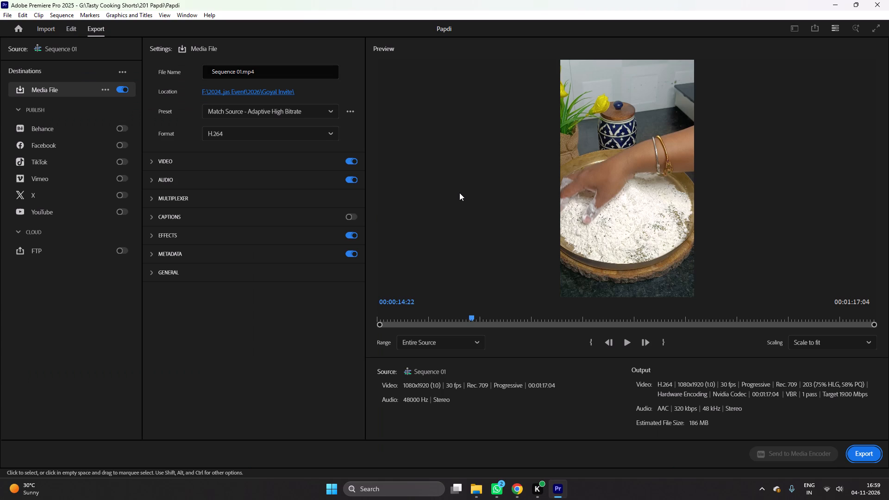
pyautogui.click(151, 160)
pyautogui.click(167, 319)
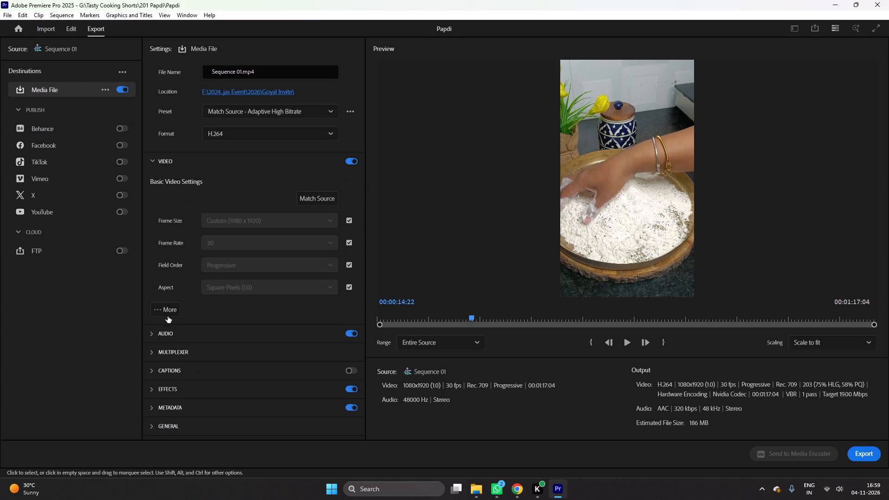
pyautogui.click(168, 315)
pyautogui.click(176, 312)
pyautogui.click(158, 328)
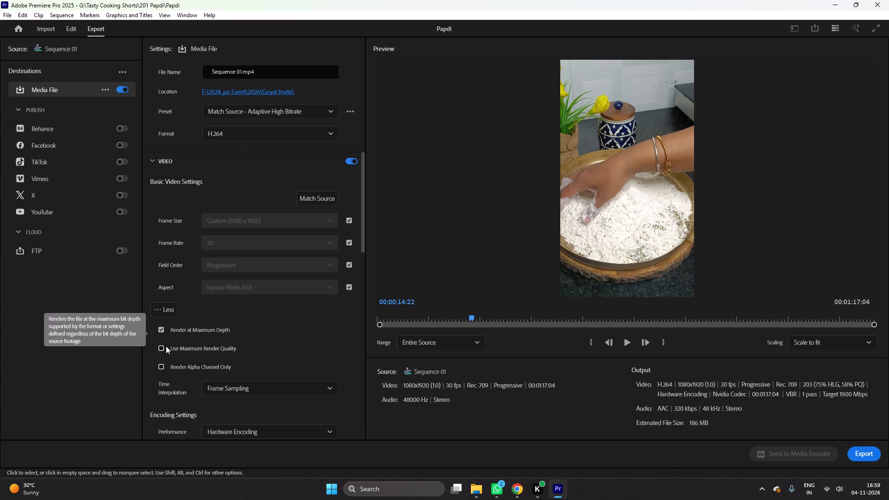
pyautogui.click(163, 348)
# Set the export's target bitrate to 30 Mbps.
pyautogui.moveTo(360, 190); pyautogui.dragTo(363, 227)
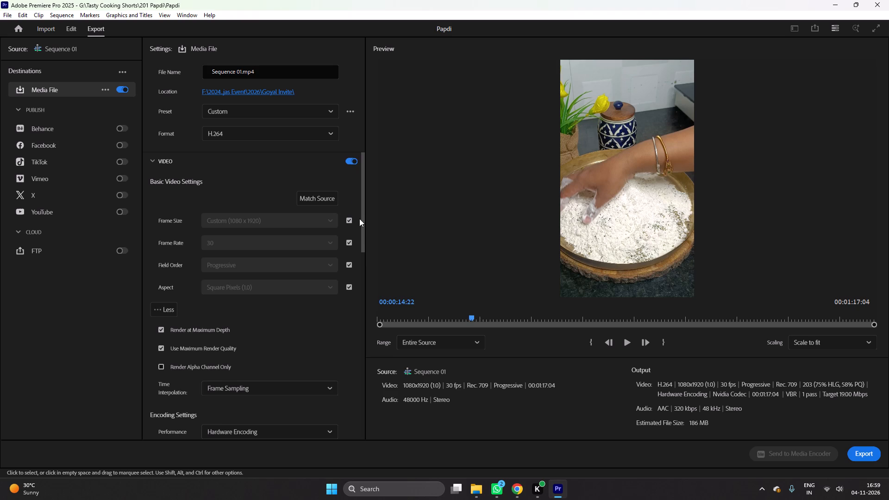
pyautogui.moveTo(363, 210); pyautogui.dragTo(350, 353)
pyautogui.click(344, 358)
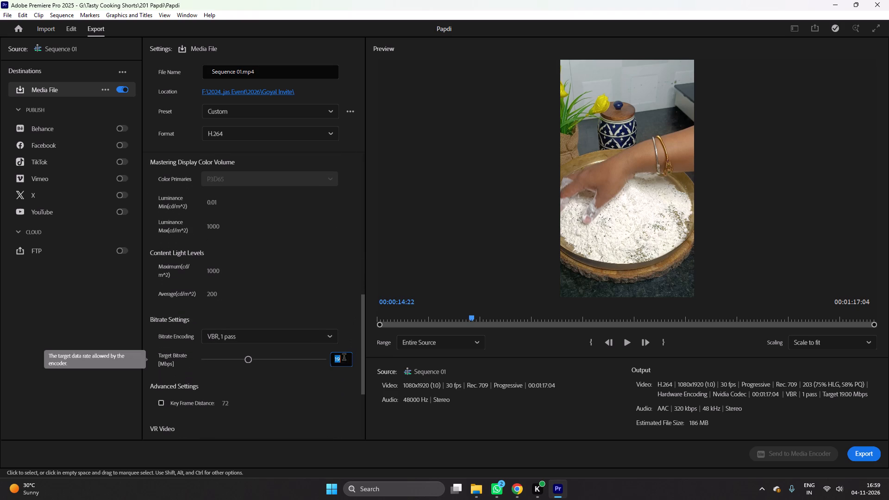
pyautogui.write('30')
pyautogui.press('Return')
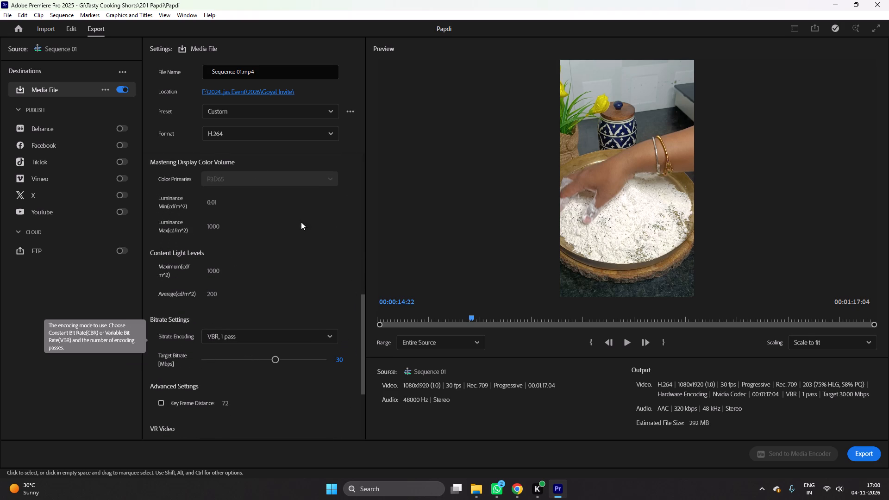
# Set the export location to the 201 Papdi folder and name the output file "khasta shankarpale".
pyautogui.click(263, 89)
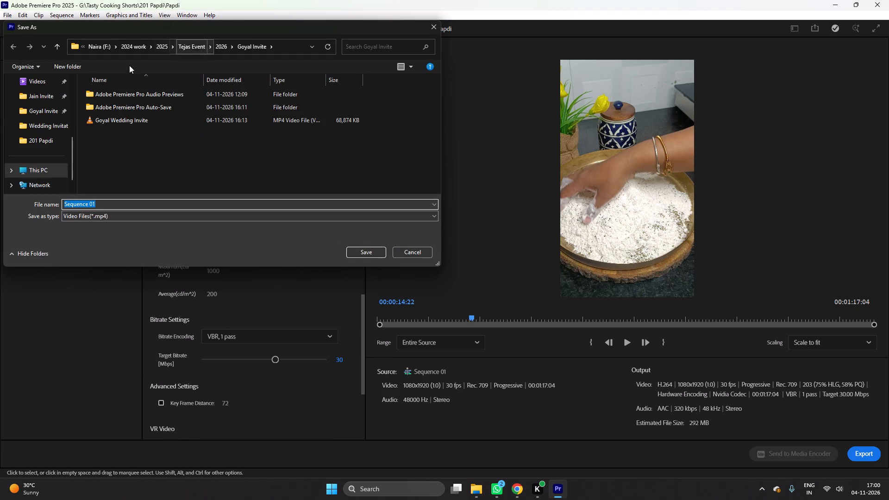
pyautogui.click(34, 141)
pyautogui.click(120, 204)
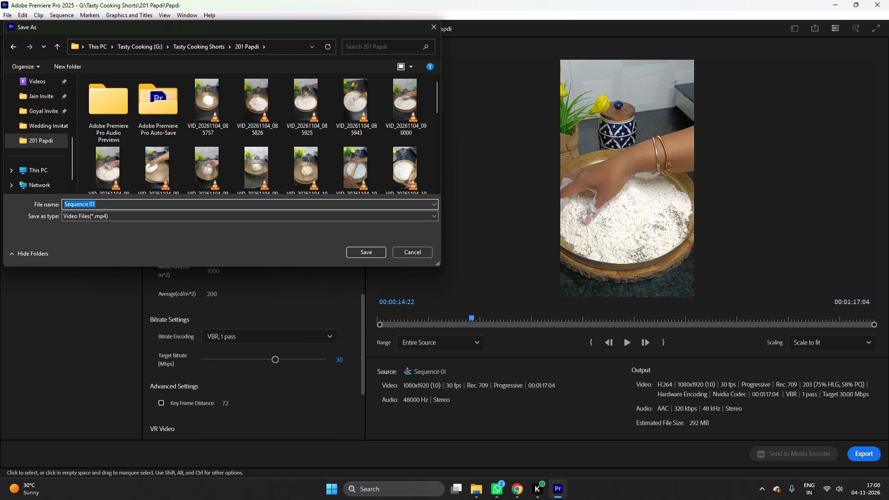
pyautogui.write('khasta s')
pyautogui.write('hankarpale')
pyautogui.press('Return')
pyautogui.press('Return')
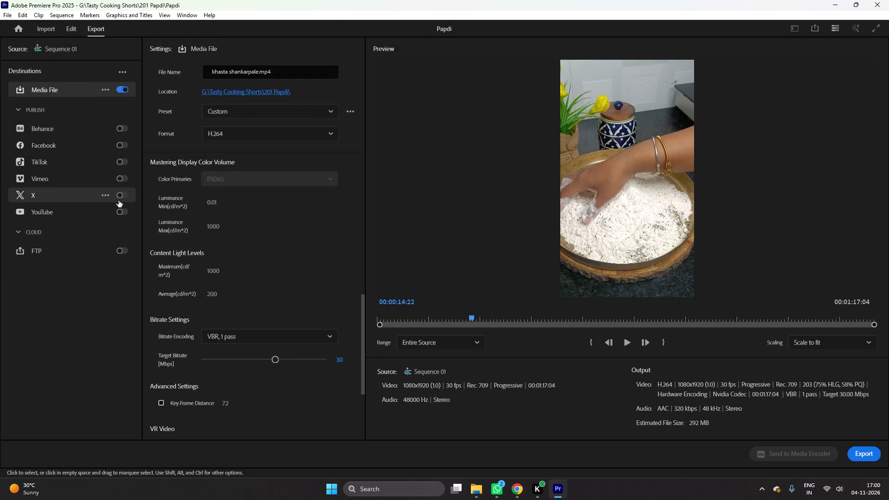
# Start exporting the sequence as an H.264 media file.
pyautogui.click(860, 455)
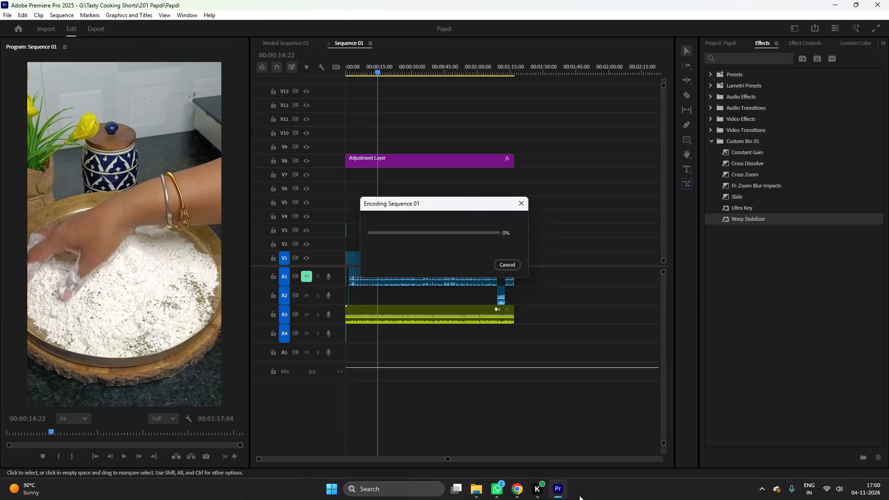